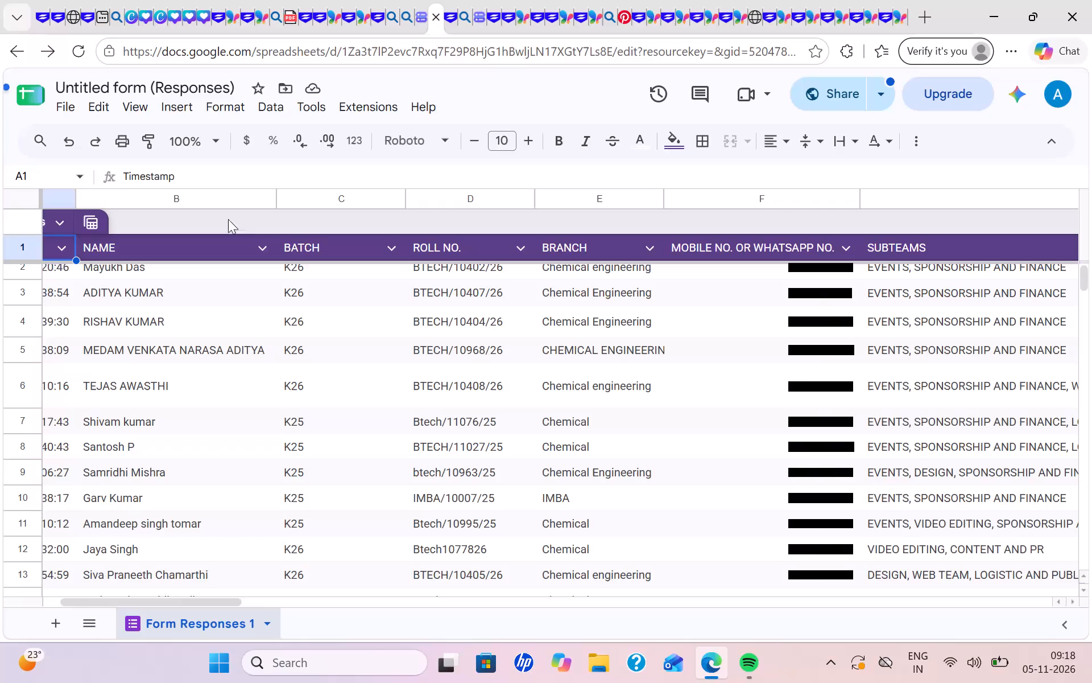
# Switch to the Canva Instagram post design and shift the blue planet image slightly further off the page's lower-left corner.
pyautogui.click(143, 16)
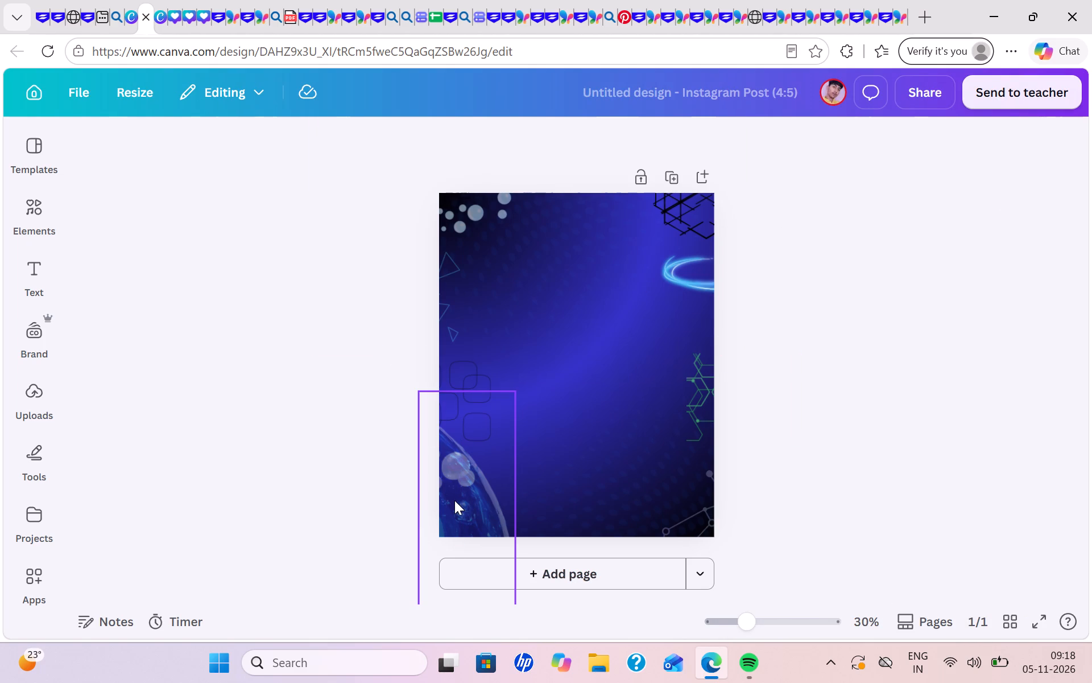
pyautogui.moveTo(454, 500); pyautogui.dragTo(448, 500)
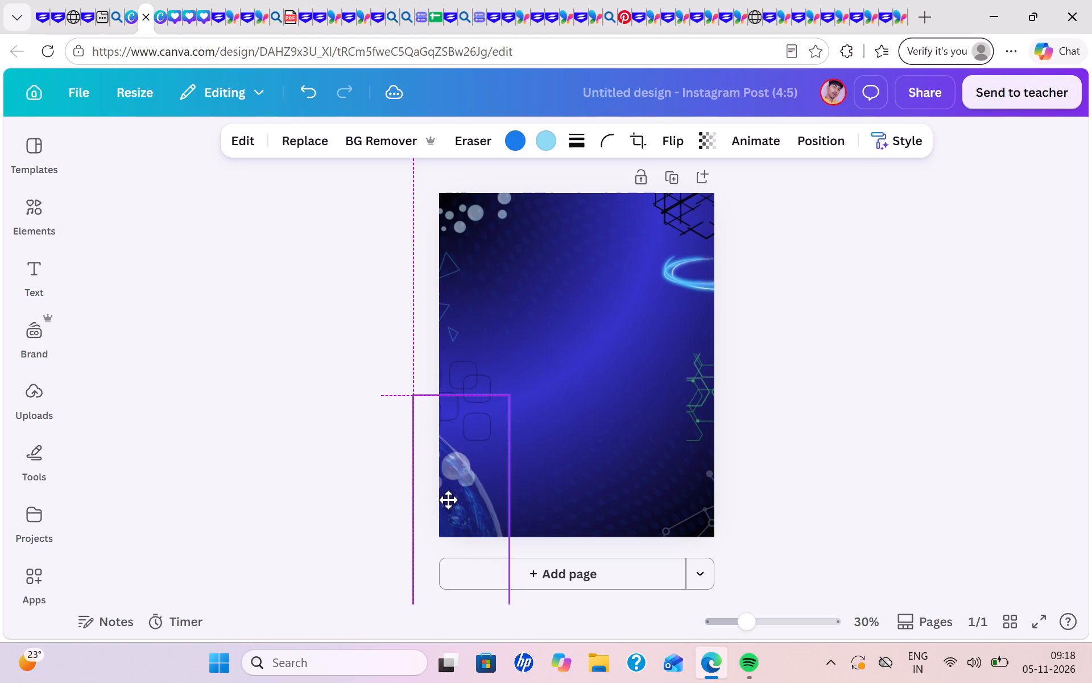
# Nudge the planet graphic slightly into place at the page's lower-left corner.
pyautogui.moveTo(448, 500); pyautogui.dragTo(446, 500)
pyautogui.click(275, 524)
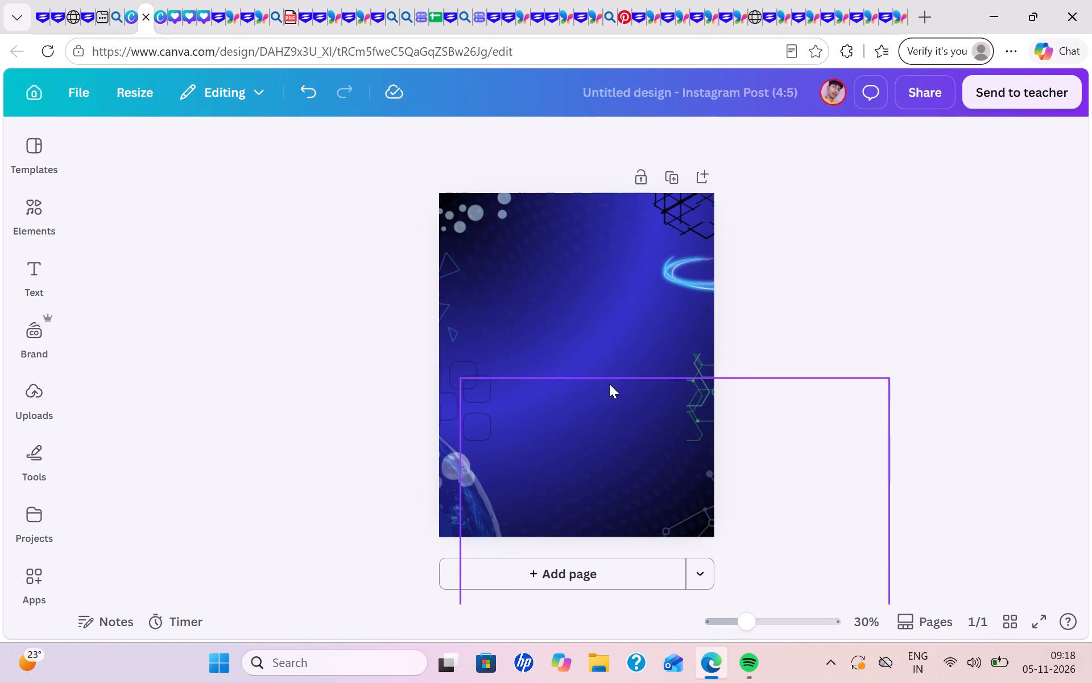
# Fine-tune the position of the large overlay graphic covering the upper part of the page.
pyautogui.moveTo(521, 294); pyautogui.dragTo(510, 278)
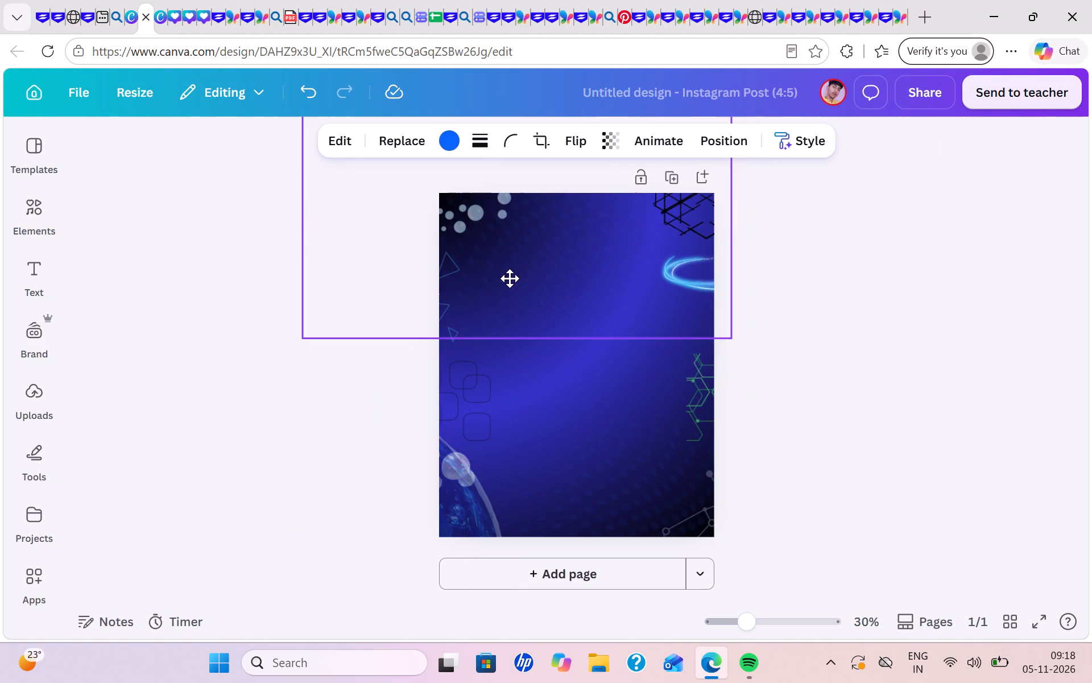
pyautogui.moveTo(510, 278); pyautogui.dragTo(520, 285)
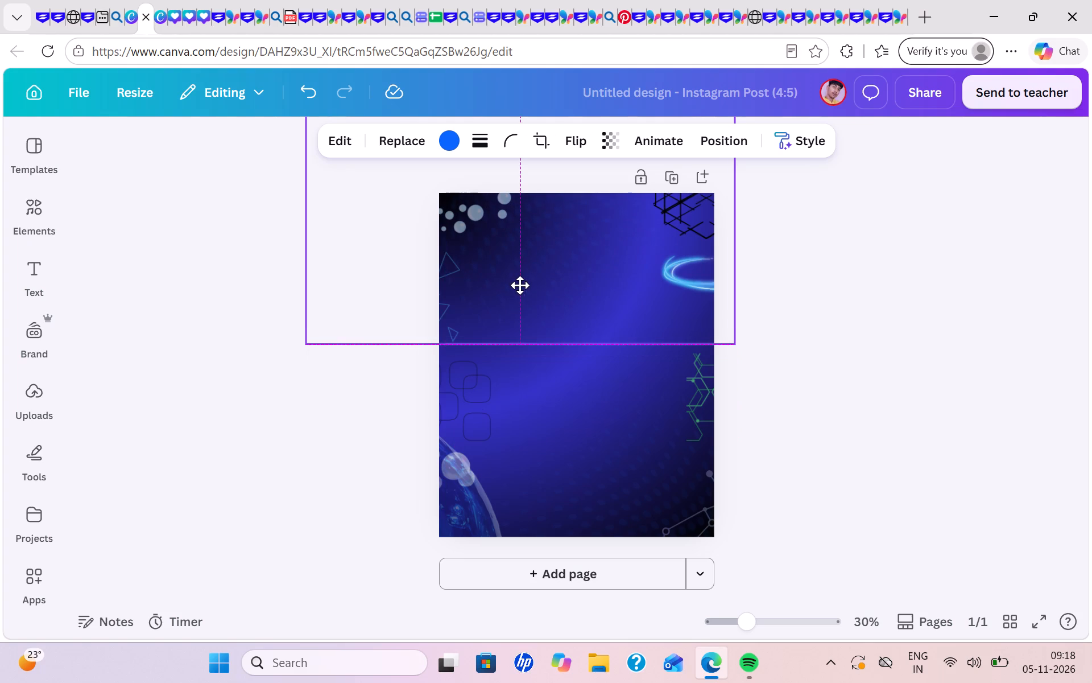
pyautogui.moveTo(520, 285); pyautogui.dragTo(521, 285)
pyautogui.click(275, 436)
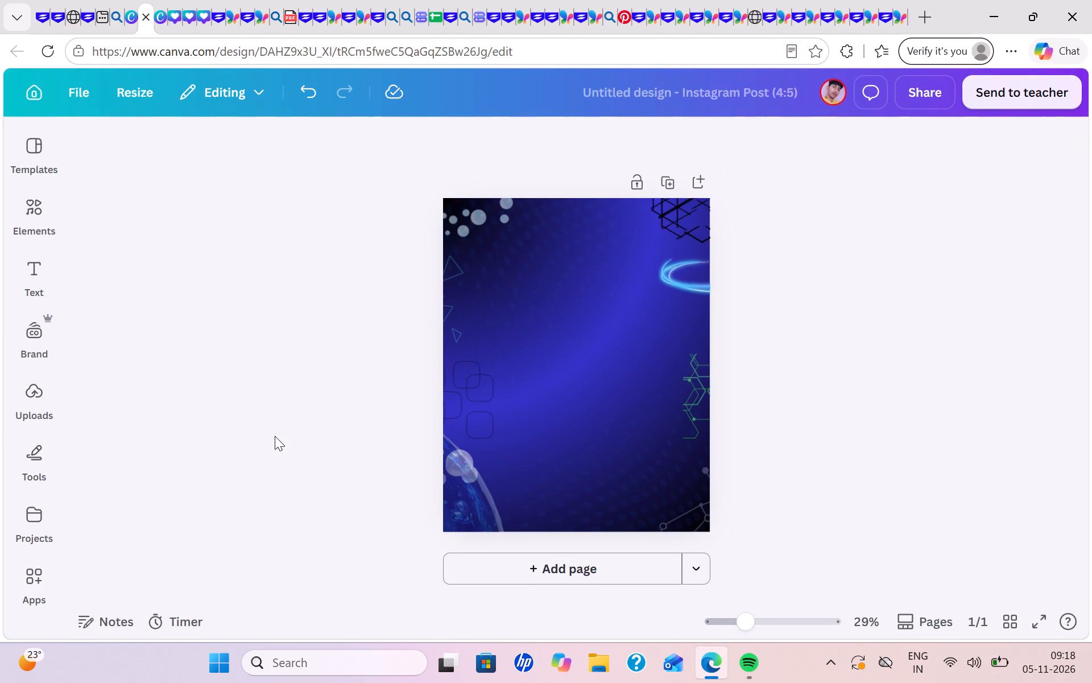
# Add the glowing blue starburst graphic from the recommended elements and move it from the page centre toward the edge.
pyautogui.click(39, 213)
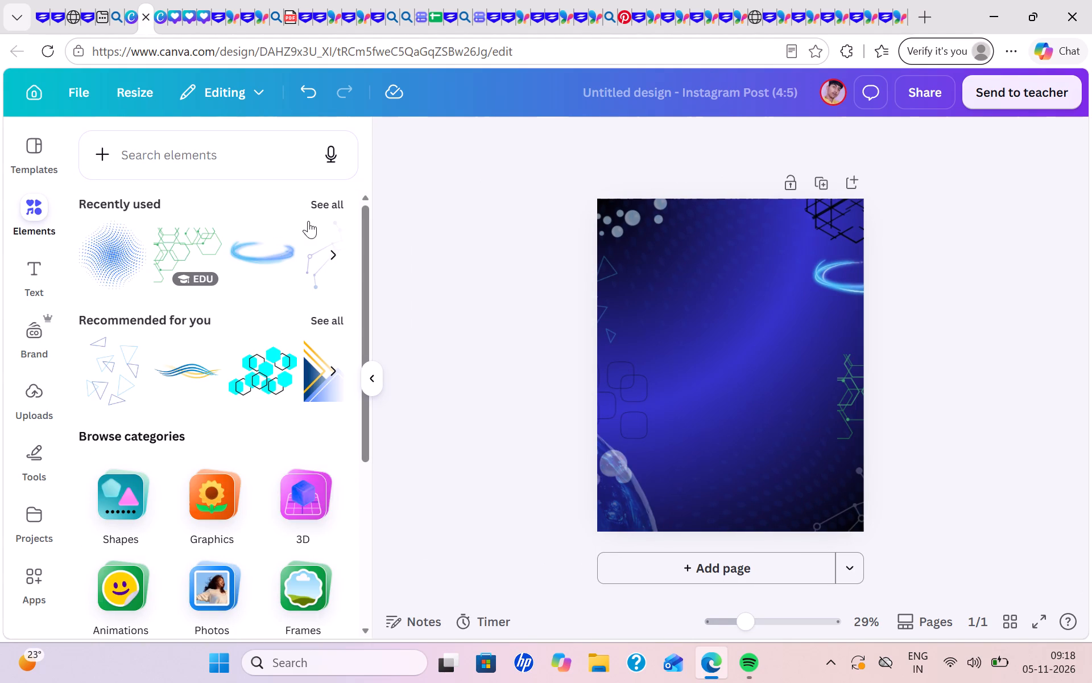
pyautogui.click(314, 307)
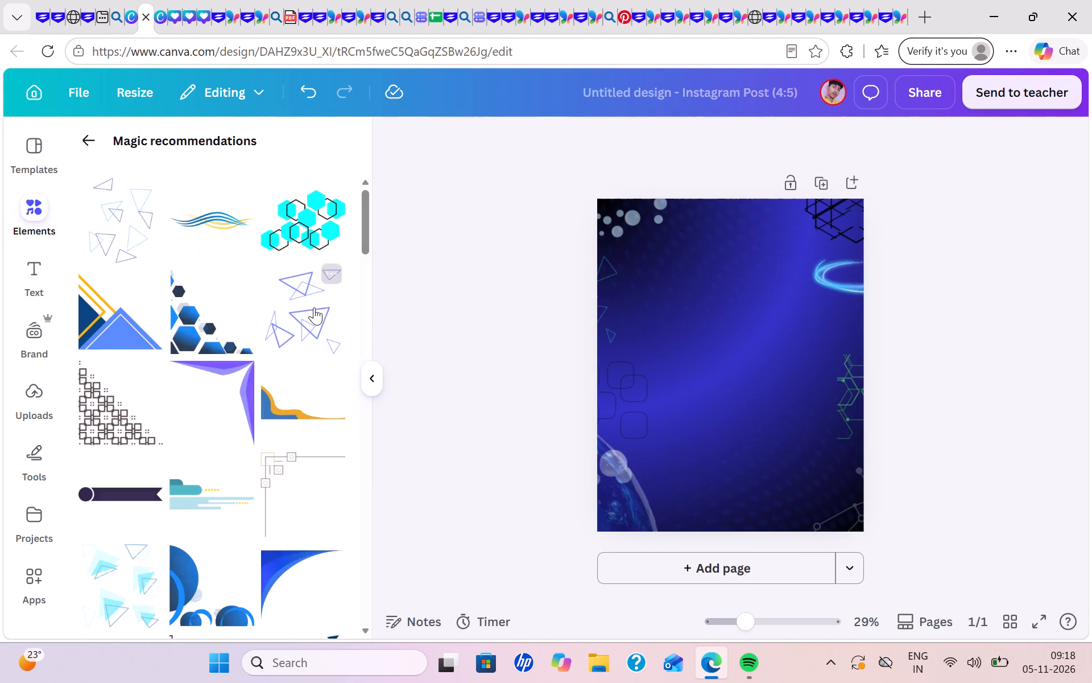
pyautogui.scroll(-3, 241, 474)
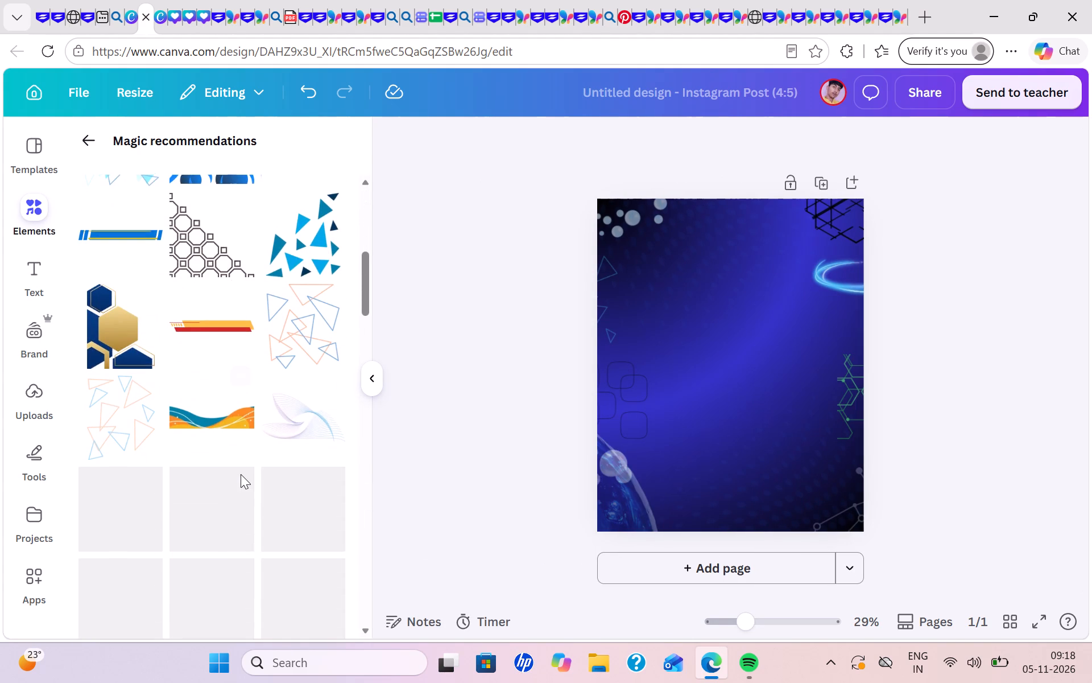
pyautogui.scroll(-1, 241, 474)
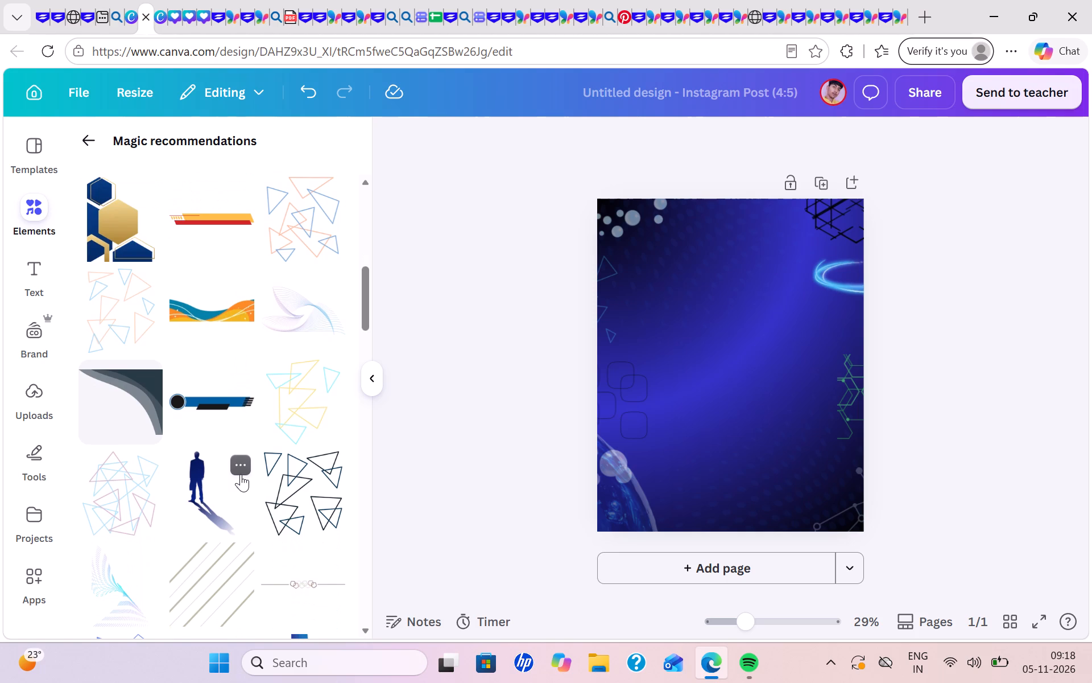
pyautogui.scroll(-4, 241, 474)
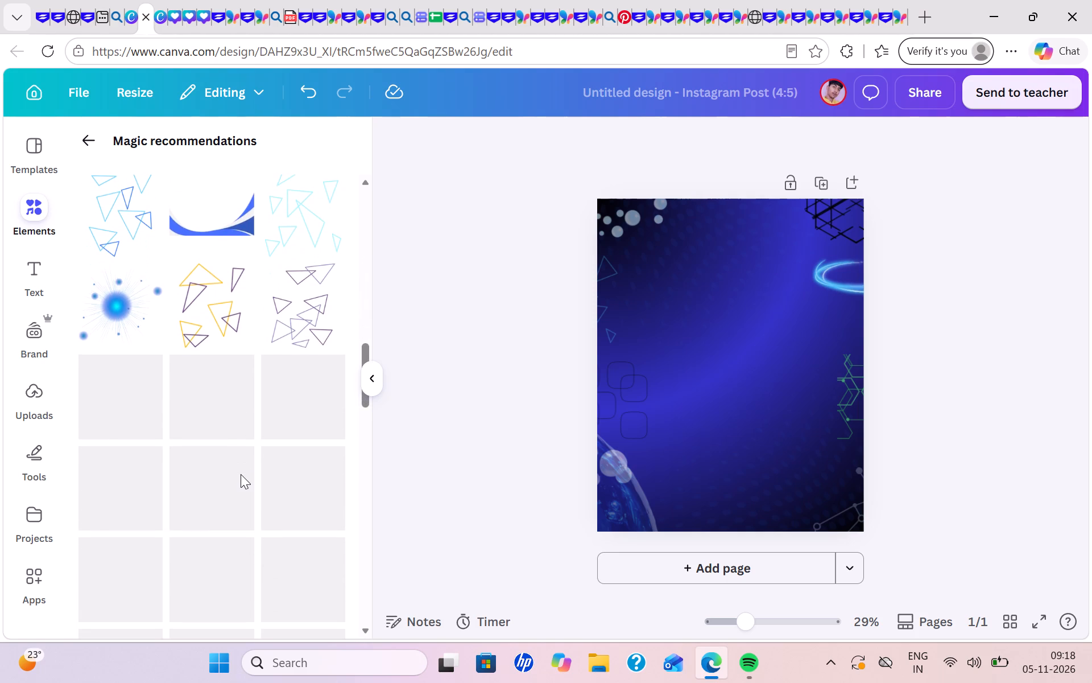
pyautogui.click(113, 336)
pyautogui.moveTo(728, 371); pyautogui.dragTo(725, 371)
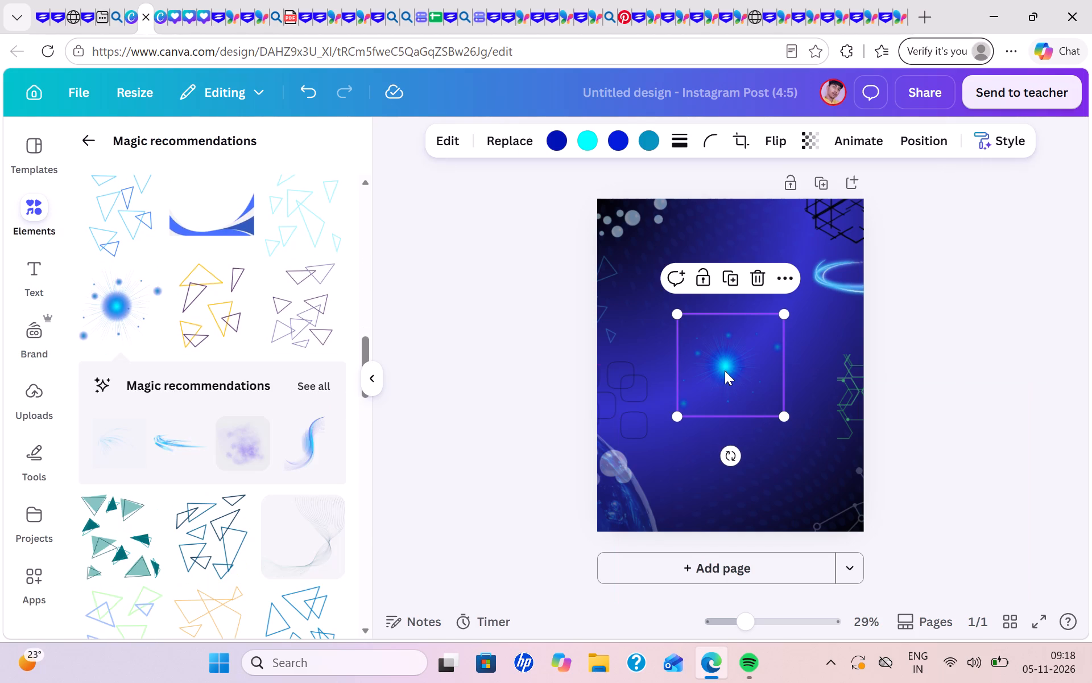
pyautogui.moveTo(725, 371); pyautogui.dragTo(781, 198)
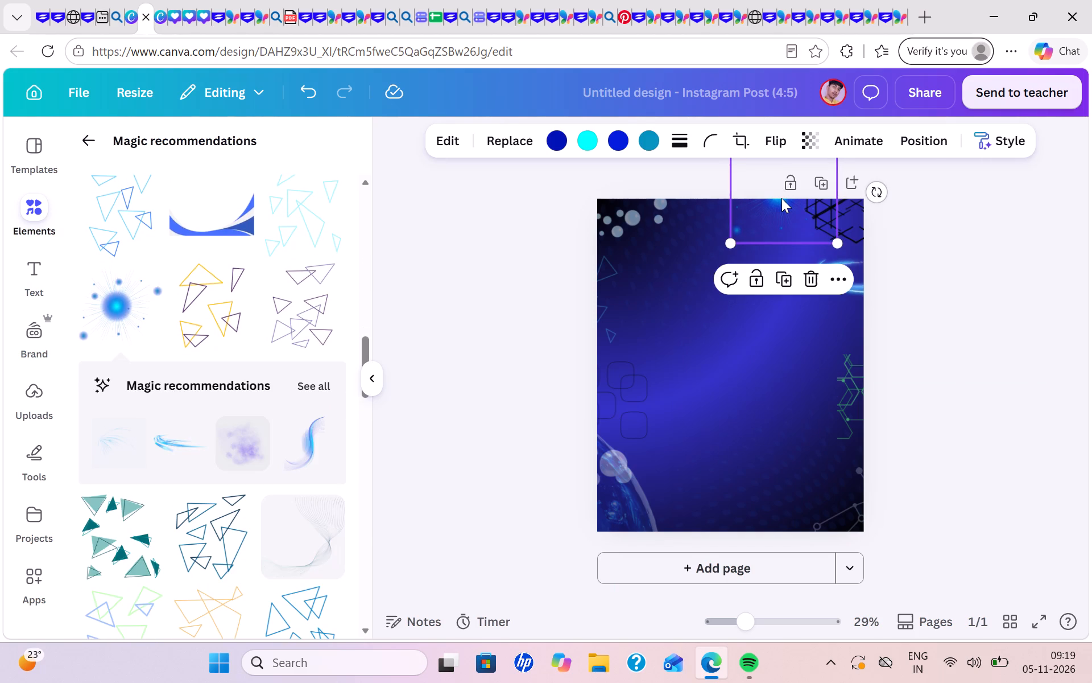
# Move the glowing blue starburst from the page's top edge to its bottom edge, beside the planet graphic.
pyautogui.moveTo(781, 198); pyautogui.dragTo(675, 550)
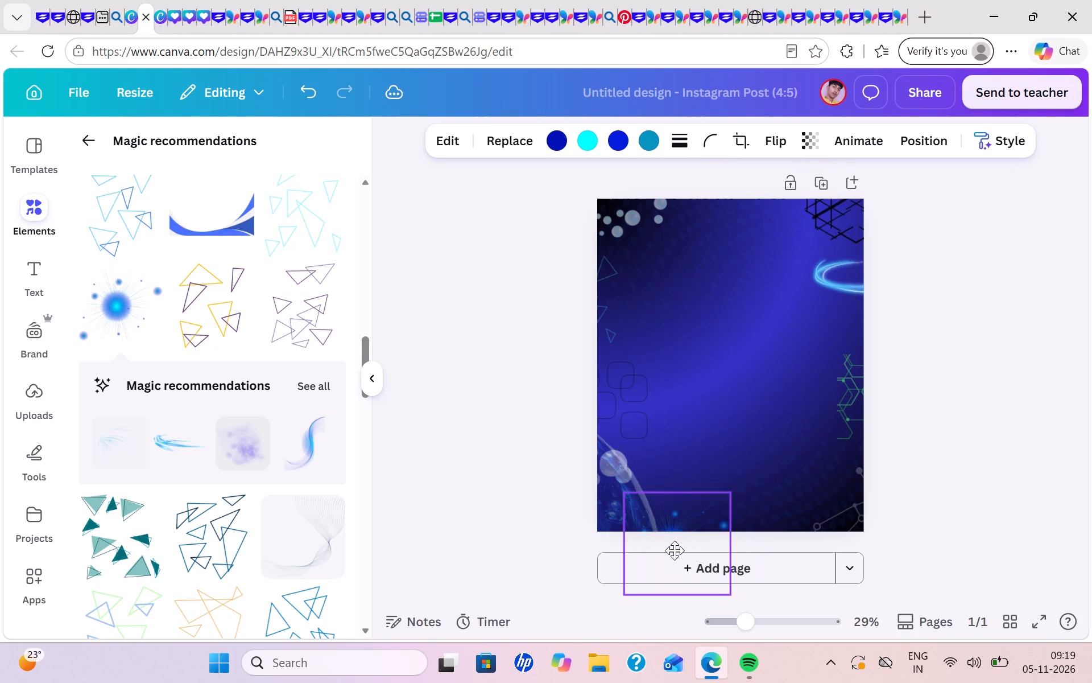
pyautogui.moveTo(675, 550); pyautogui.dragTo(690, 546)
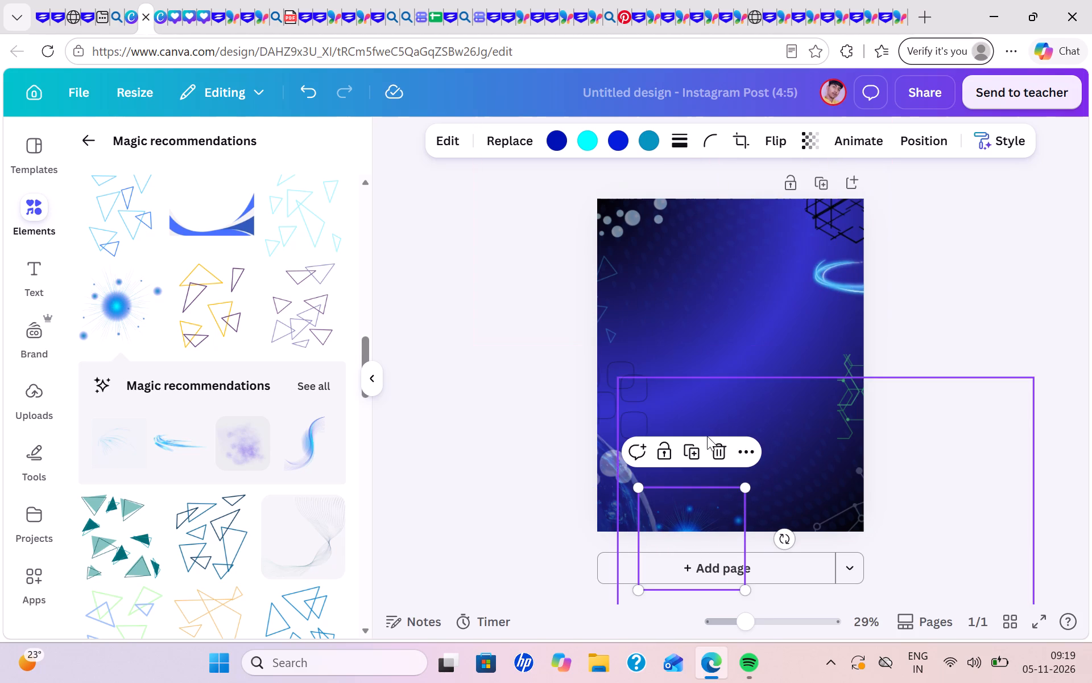
# Duplicate the glowing starburst and place the copy half off the page's right edge, just below the glowing ring.
pyautogui.click(696, 447)
pyautogui.moveTo(697, 532); pyautogui.dragTo(867, 323)
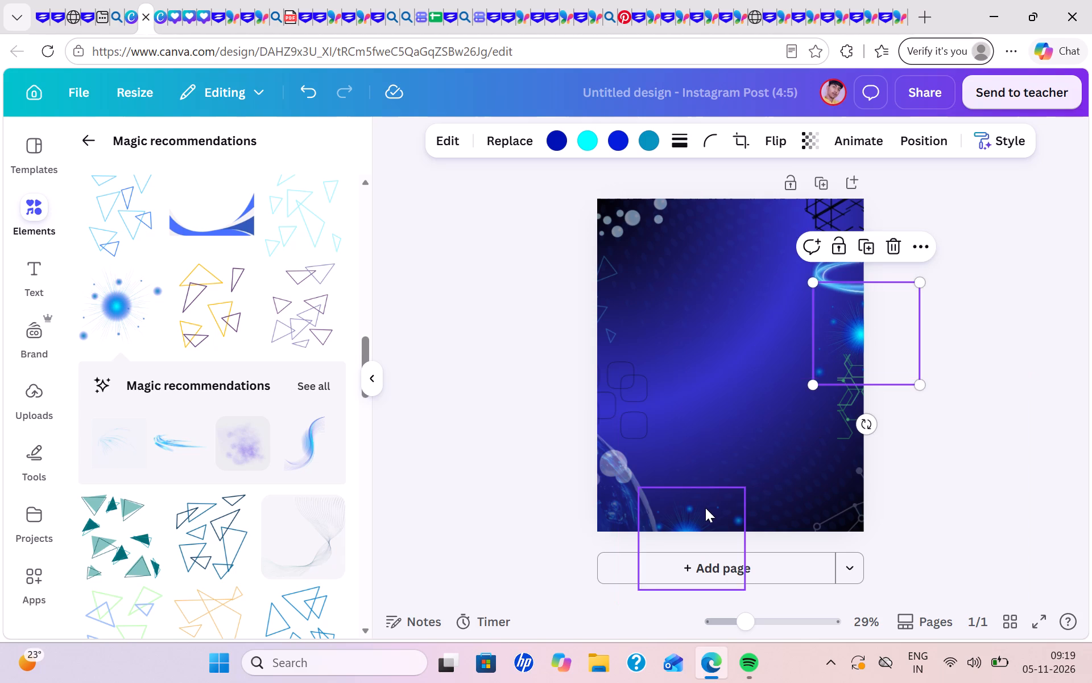
# Delete the original starburst at the page's bottom edge.
pyautogui.click(702, 508)
pyautogui.click(715, 452)
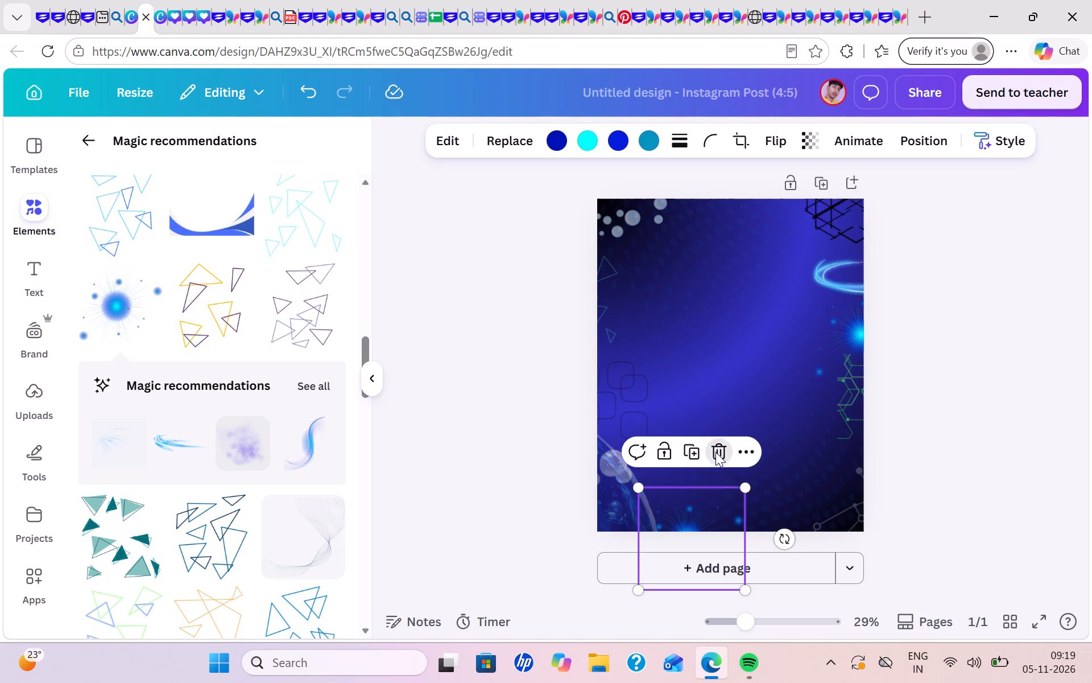
# Duplicate the right-edge starburst and place the copy partly off the page's upper-left edge, over the triangle outlines.
pyautogui.click(848, 344)
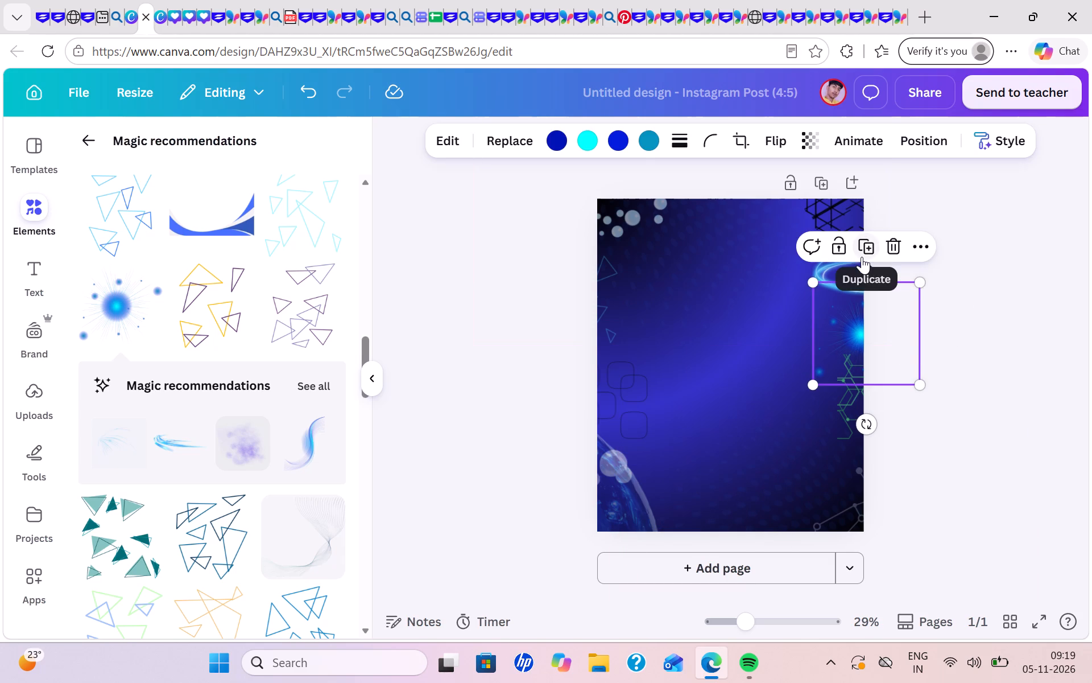
pyautogui.click(862, 257)
pyautogui.moveTo(852, 326); pyautogui.dragTo(544, 275)
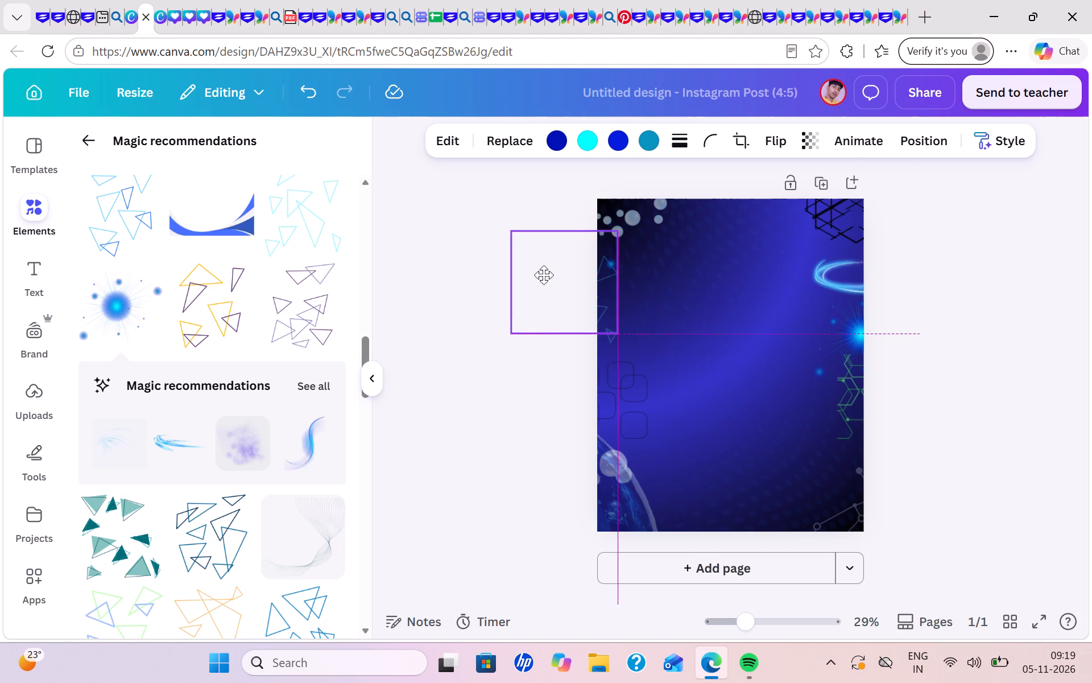
pyautogui.moveTo(544, 275); pyautogui.dragTo(574, 269)
pyautogui.click(495, 421)
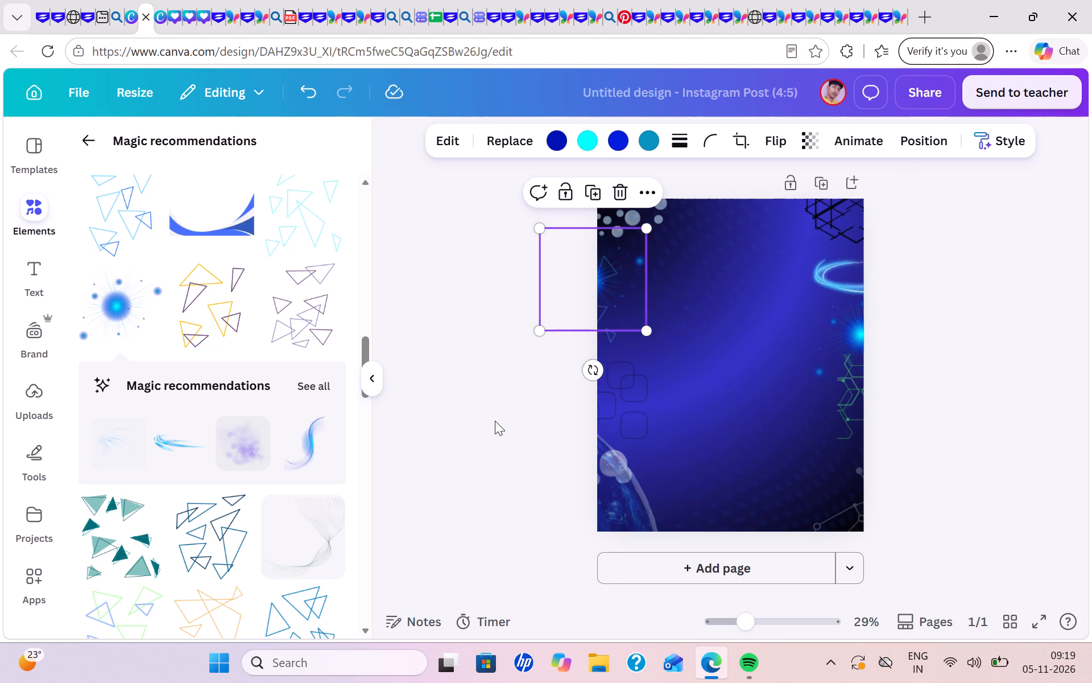
# Browse the remaining recommended graphics for another decorative element, then close the recommendations.
pyautogui.scroll(-2, 172, 560)
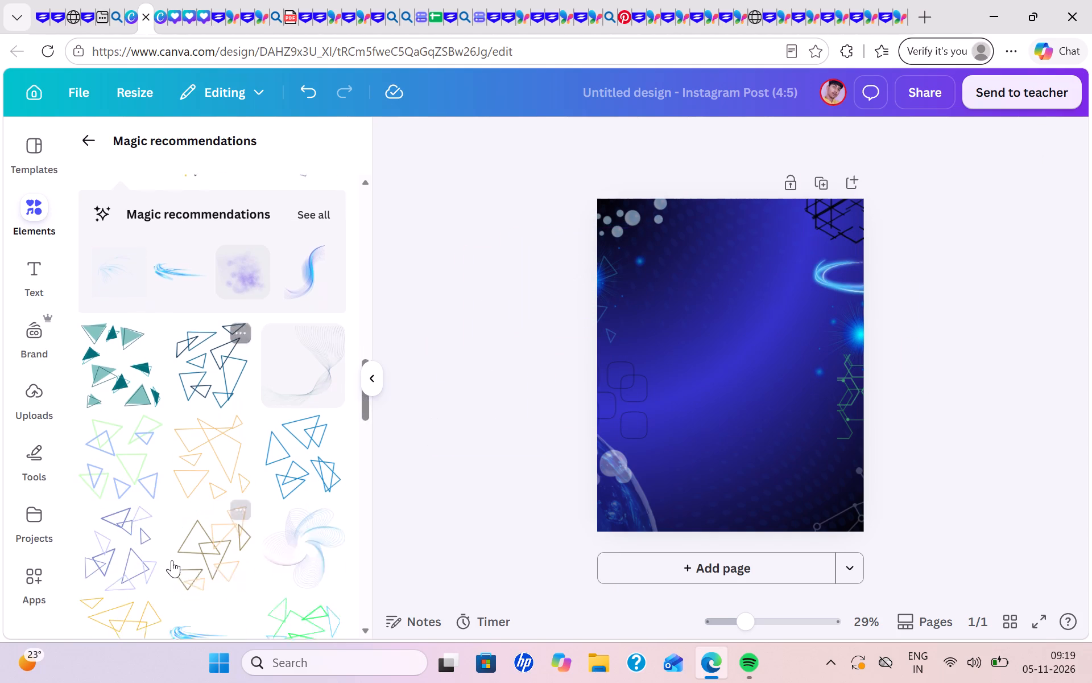
pyautogui.scroll(-4, 172, 560)
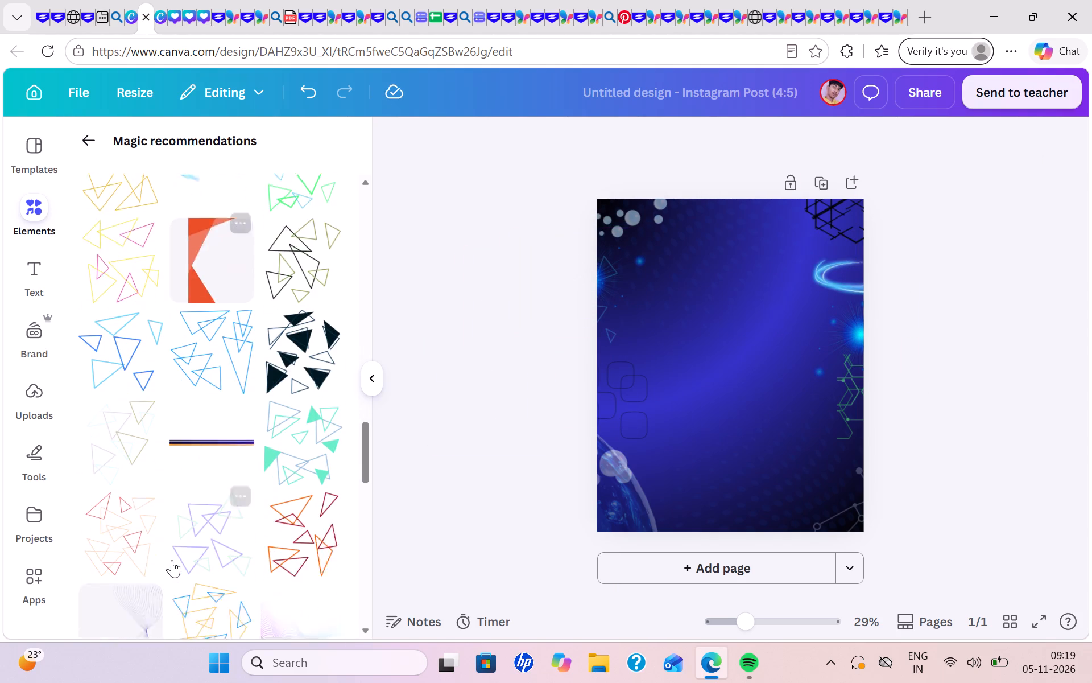
pyautogui.scroll(-3, 172, 560)
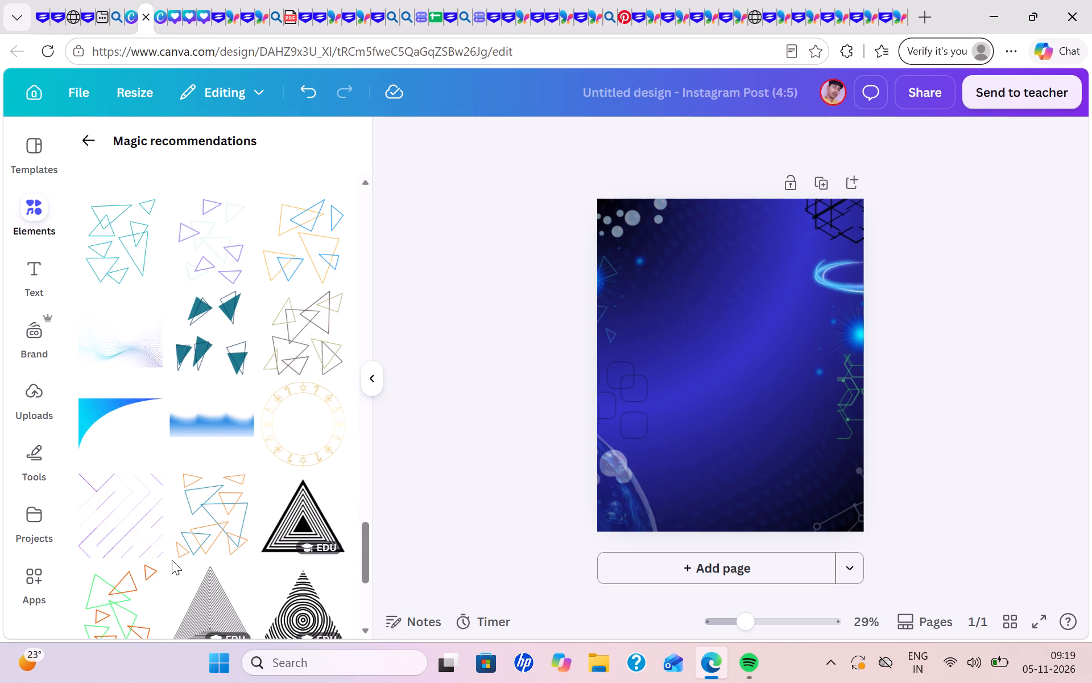
pyautogui.scroll(-1, 172, 560)
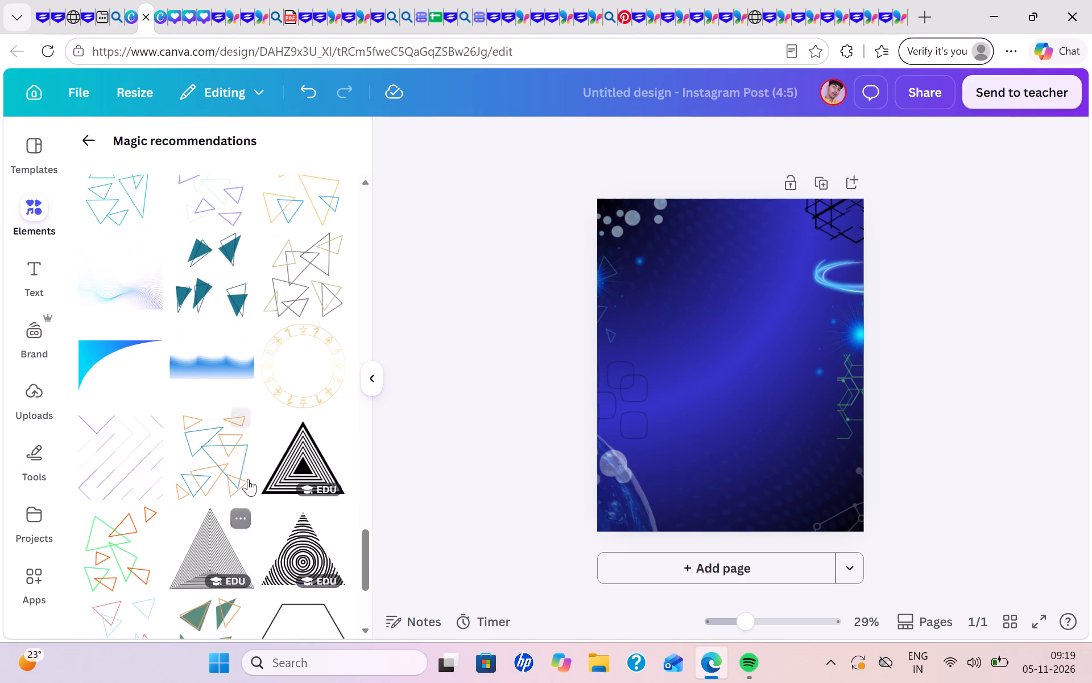
pyautogui.click(33, 227)
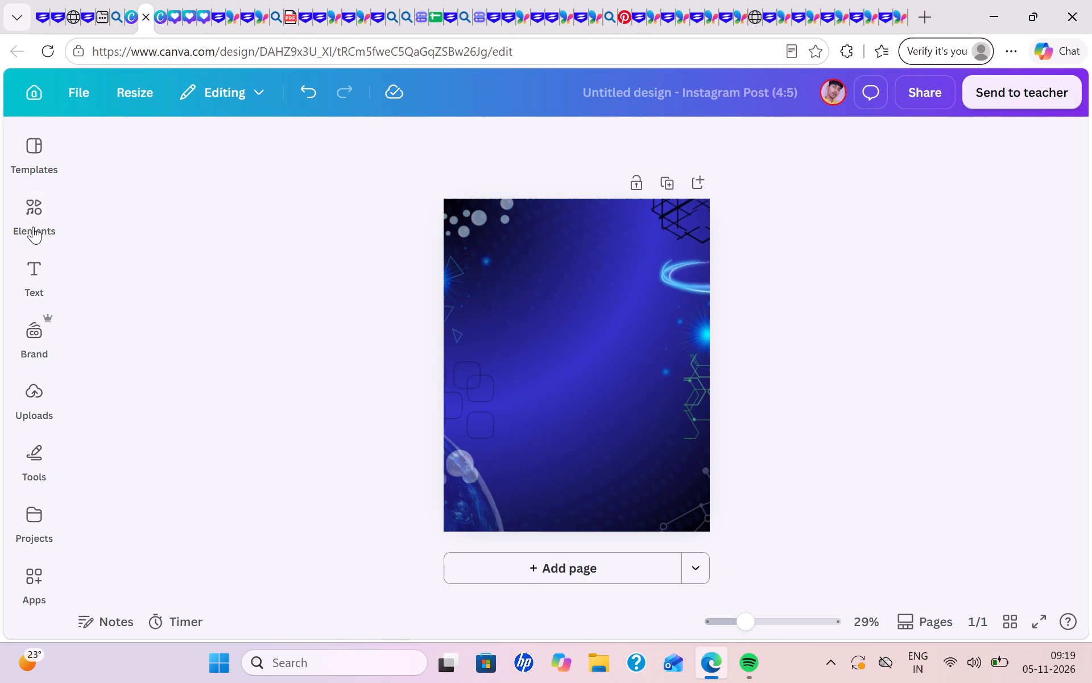
# Add a heading to the page and set its font to Montserrat.
pyautogui.click(31, 275)
pyautogui.click(205, 361)
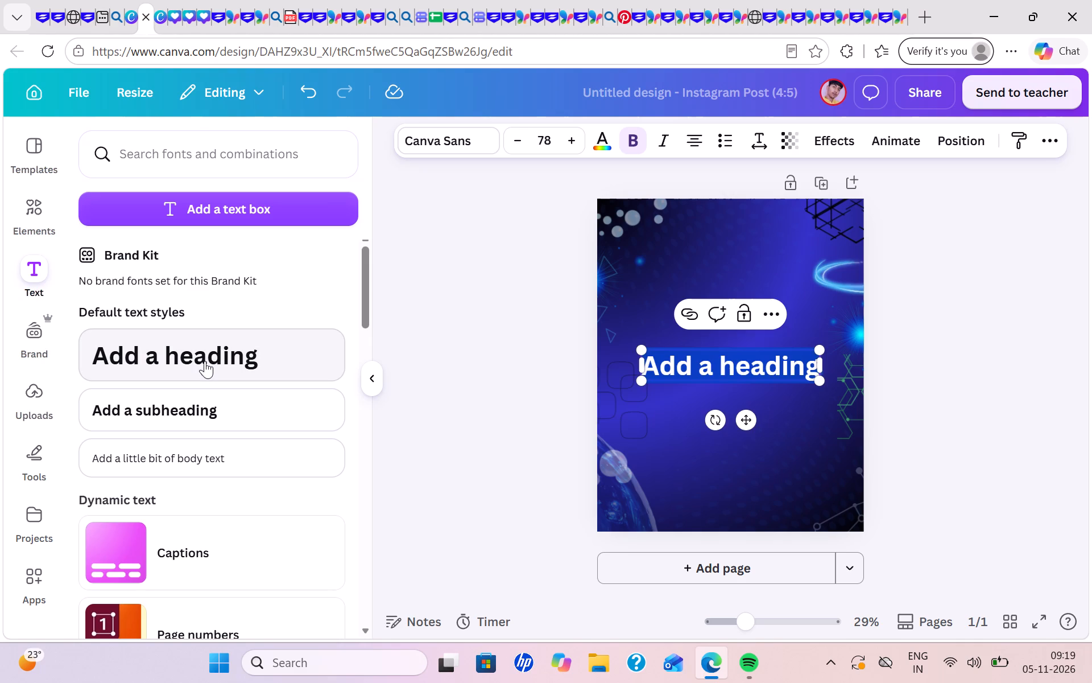
pyautogui.click(738, 373)
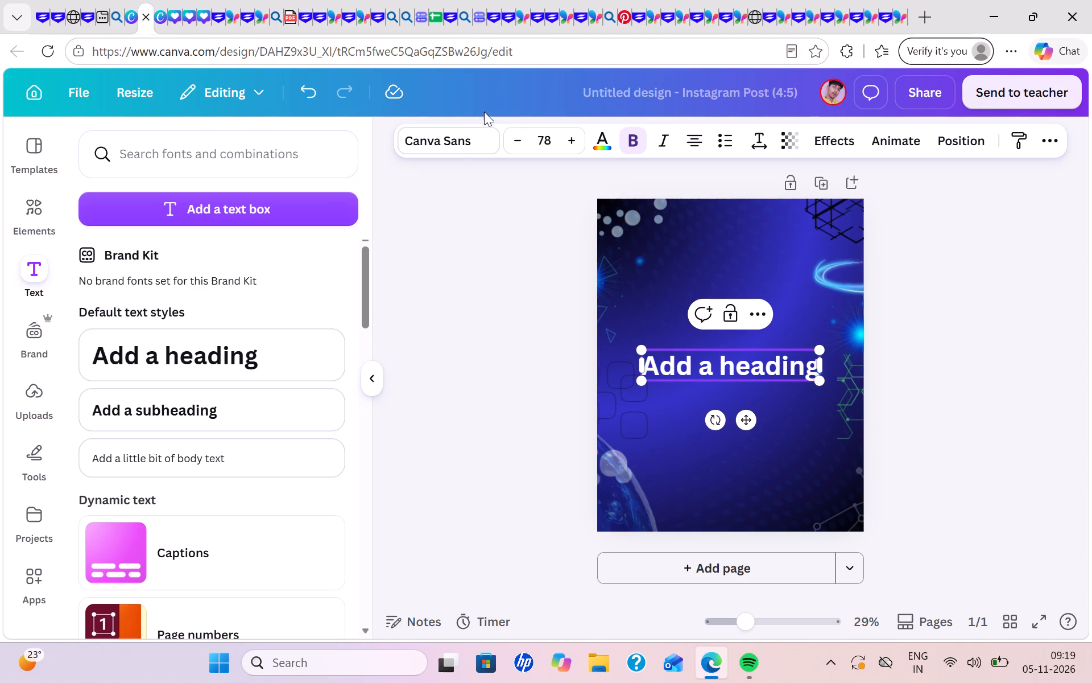
pyautogui.click(463, 135)
pyautogui.scroll(-1, 100, 468)
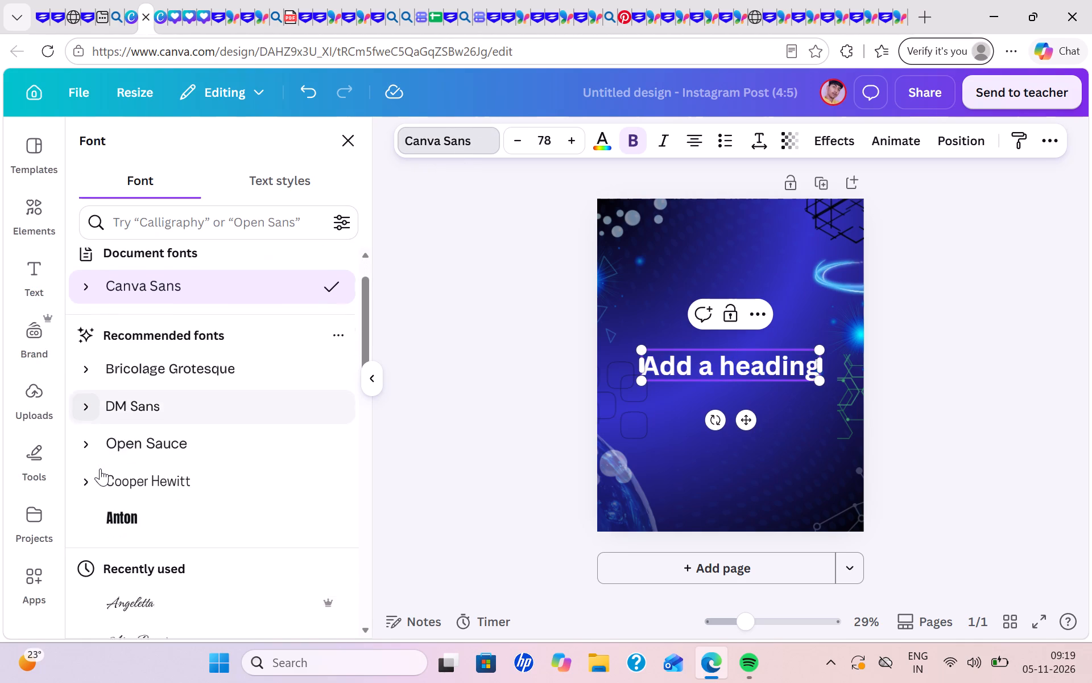
pyautogui.scroll(-1, 100, 468)
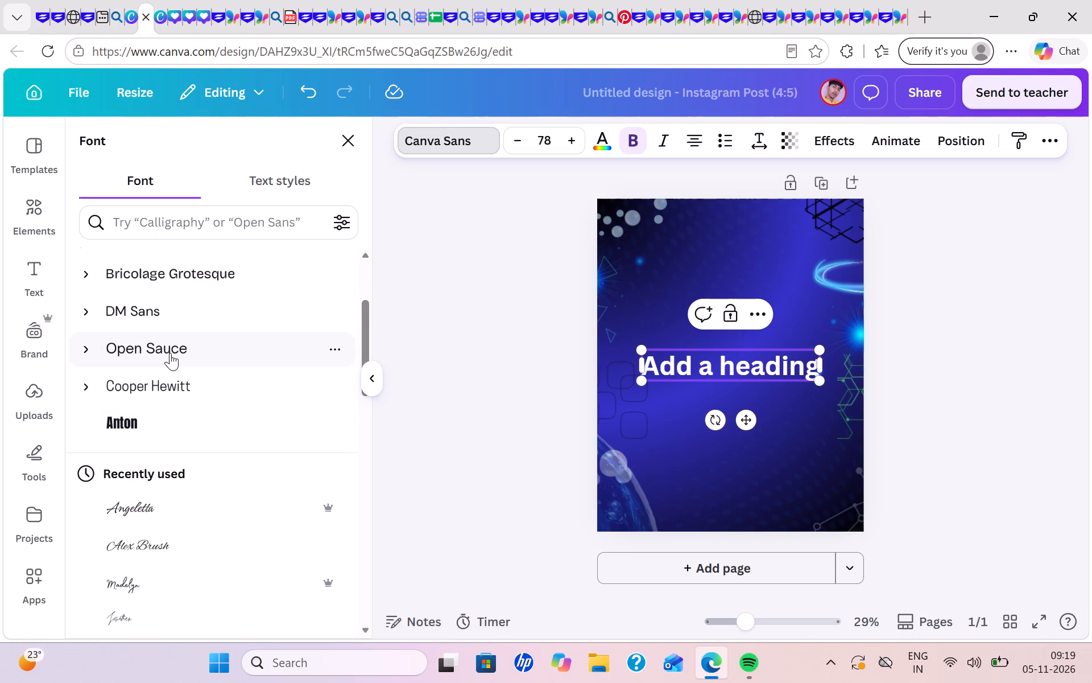
pyautogui.scroll(-3, 170, 353)
pyautogui.click(166, 362)
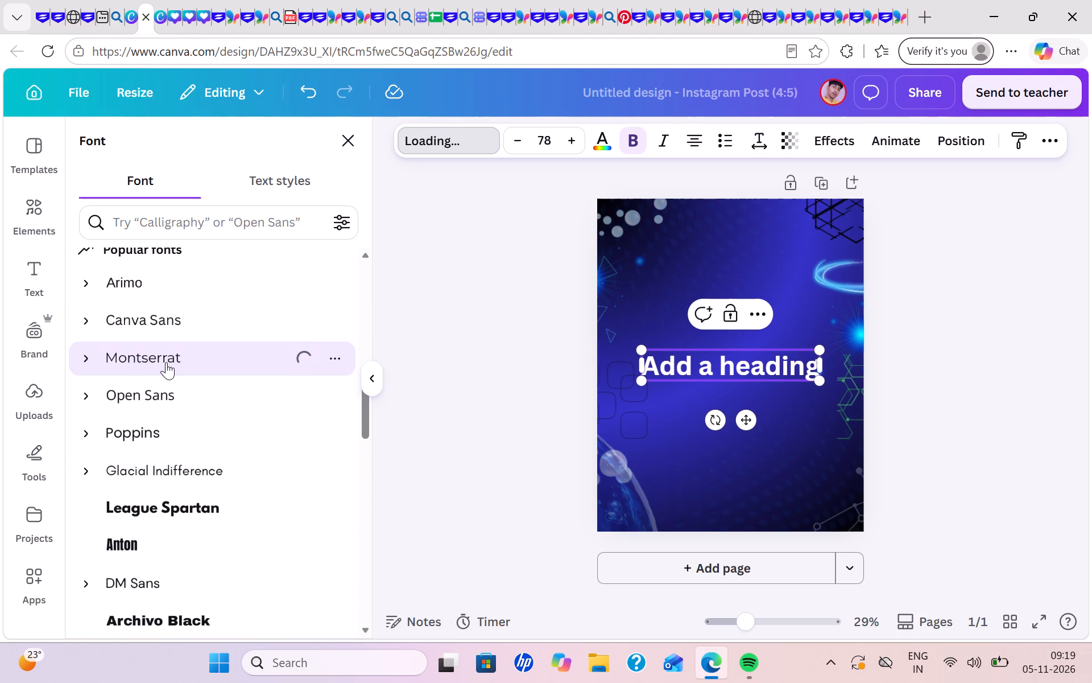
# Delete the placeholder text from the heading.
pyautogui.click(825, 371)
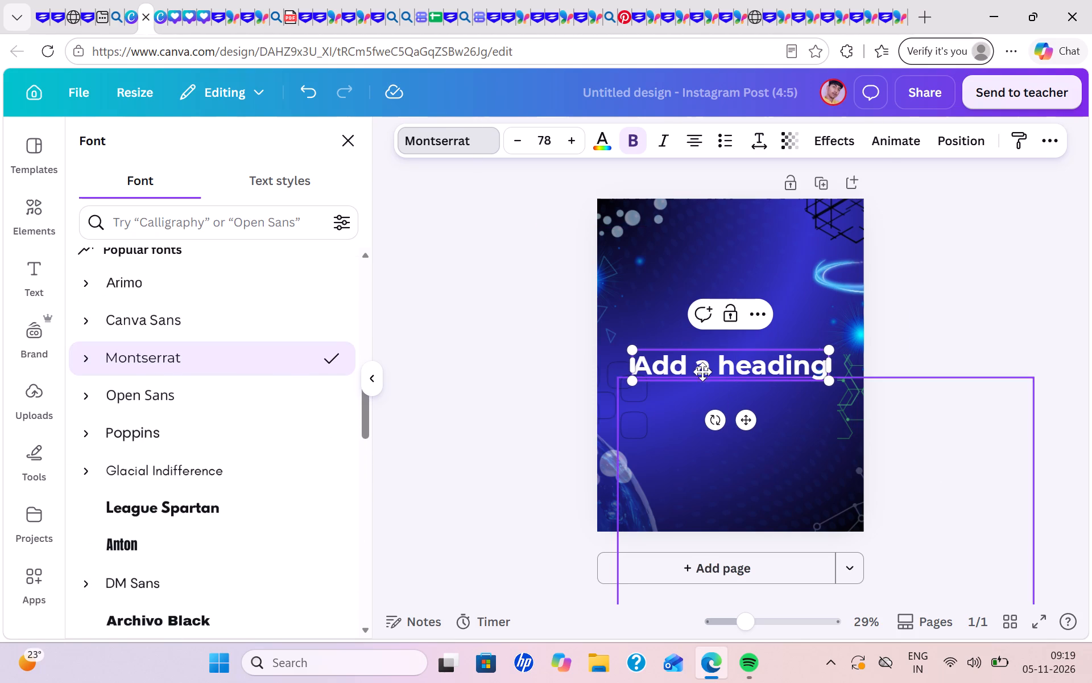
pyautogui.doubleClick(738, 376)
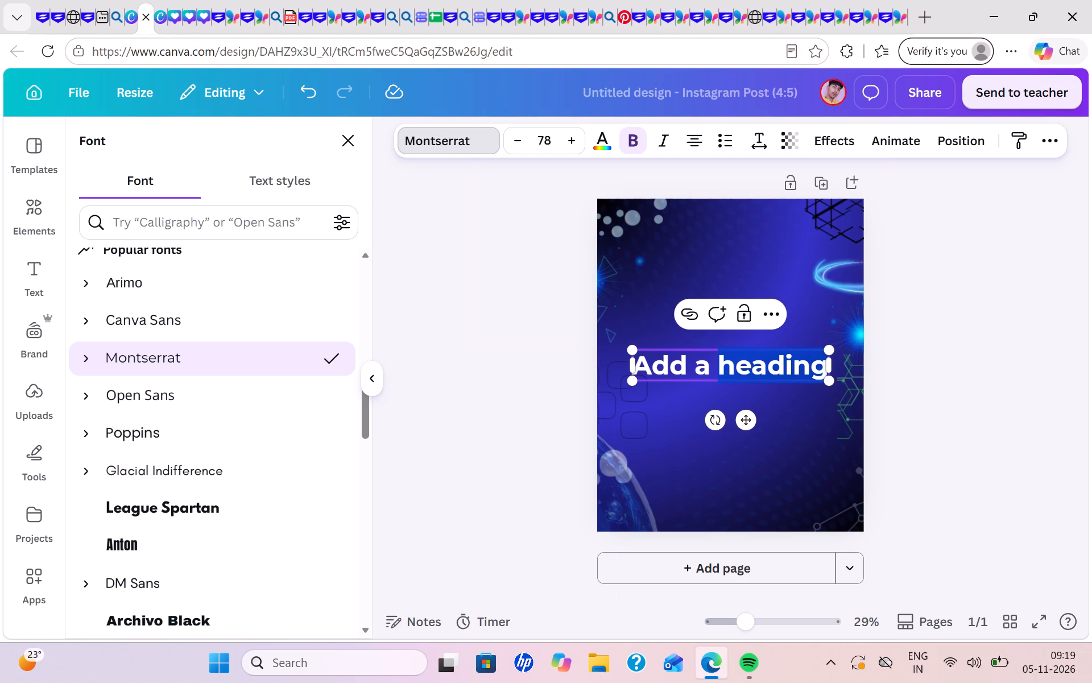
pyautogui.press('BackSpace')
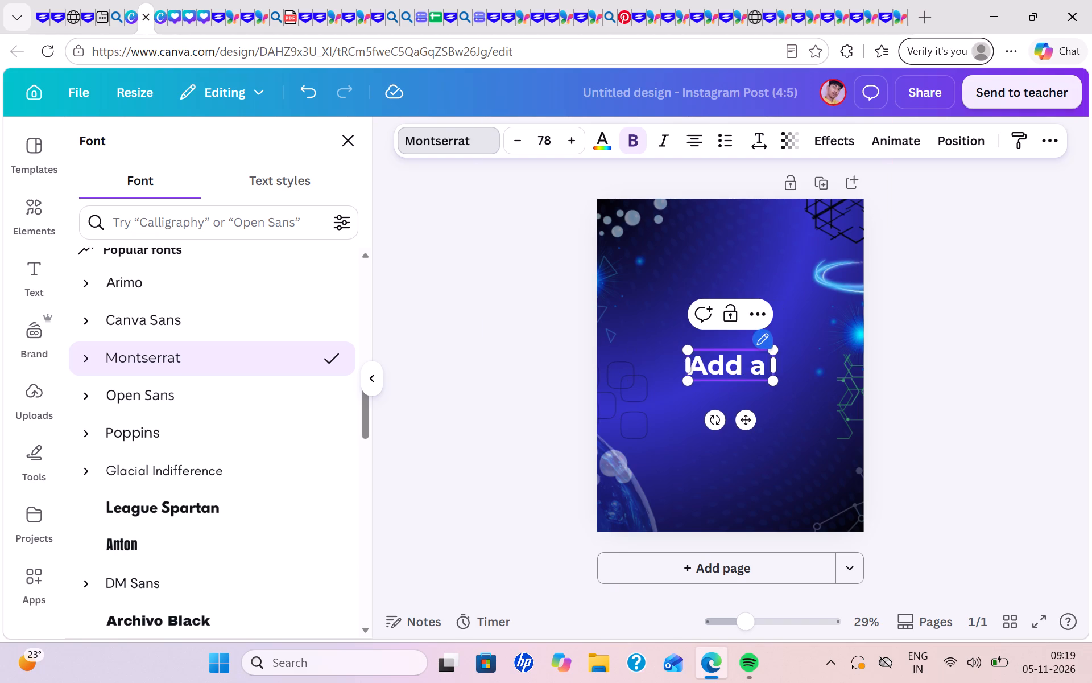
pyautogui.doubleClick(760, 365)
pyautogui.press('BackSpace')
pyautogui.press('BackSpace')
pyautogui.press('BackSpace')
pyautogui.press('BackSpace')
pyautogui.press('BackSpace')
pyautogui.press('BackSpace')
pyautogui.press('BackSpace')
pyautogui.press('BackSpace')
pyautogui.press('BackSpace')
pyautogui.press('BackSpace')
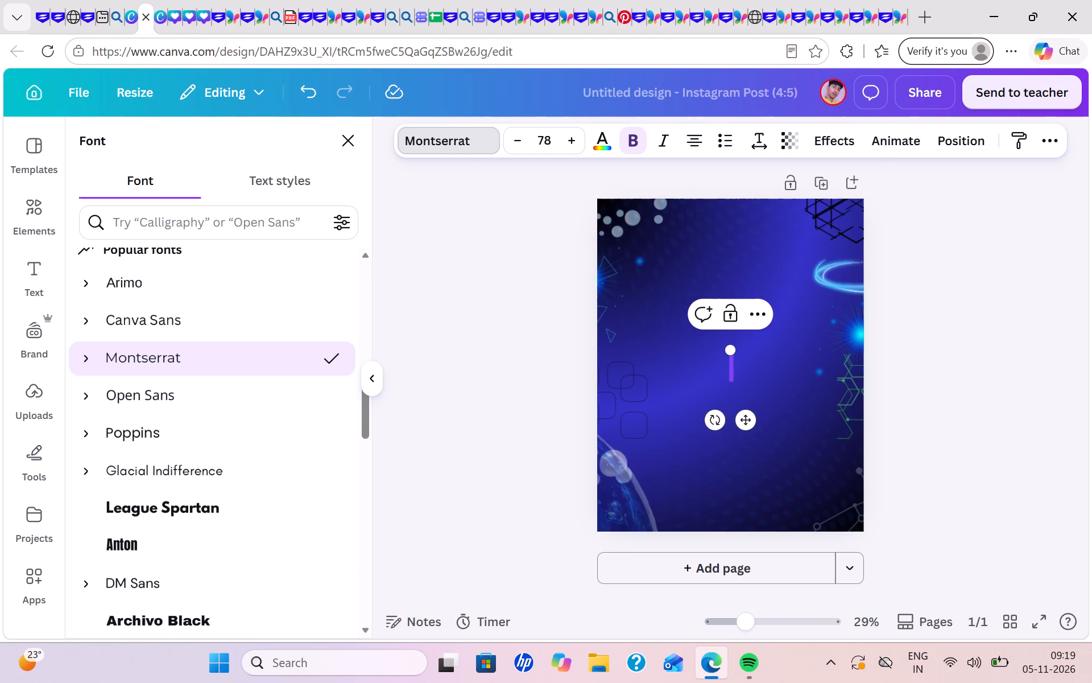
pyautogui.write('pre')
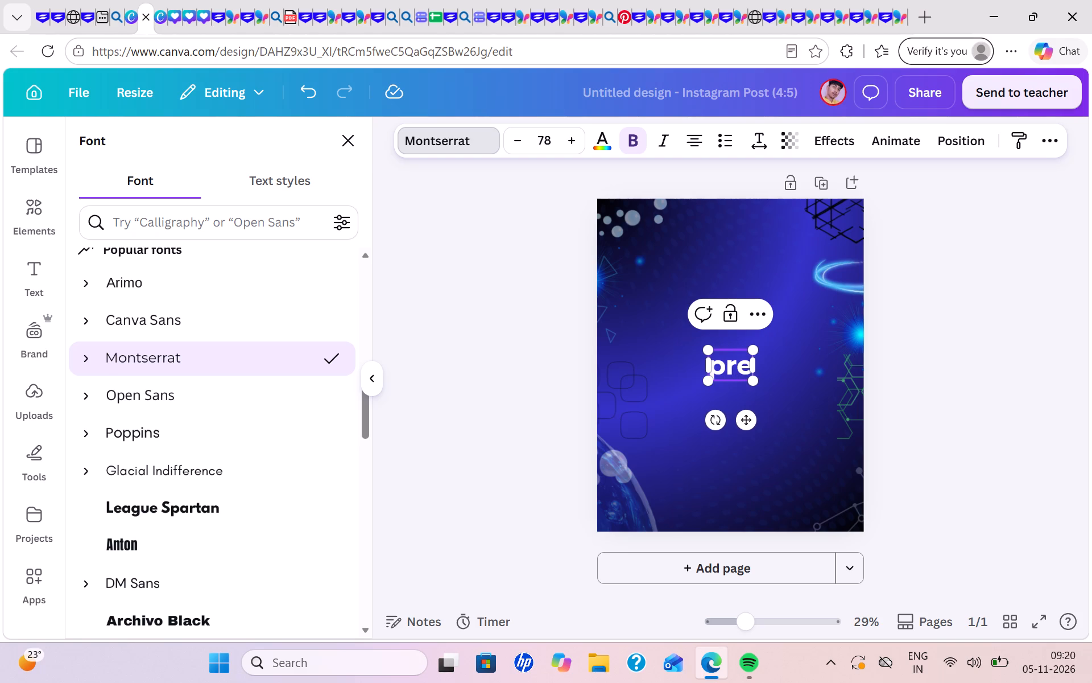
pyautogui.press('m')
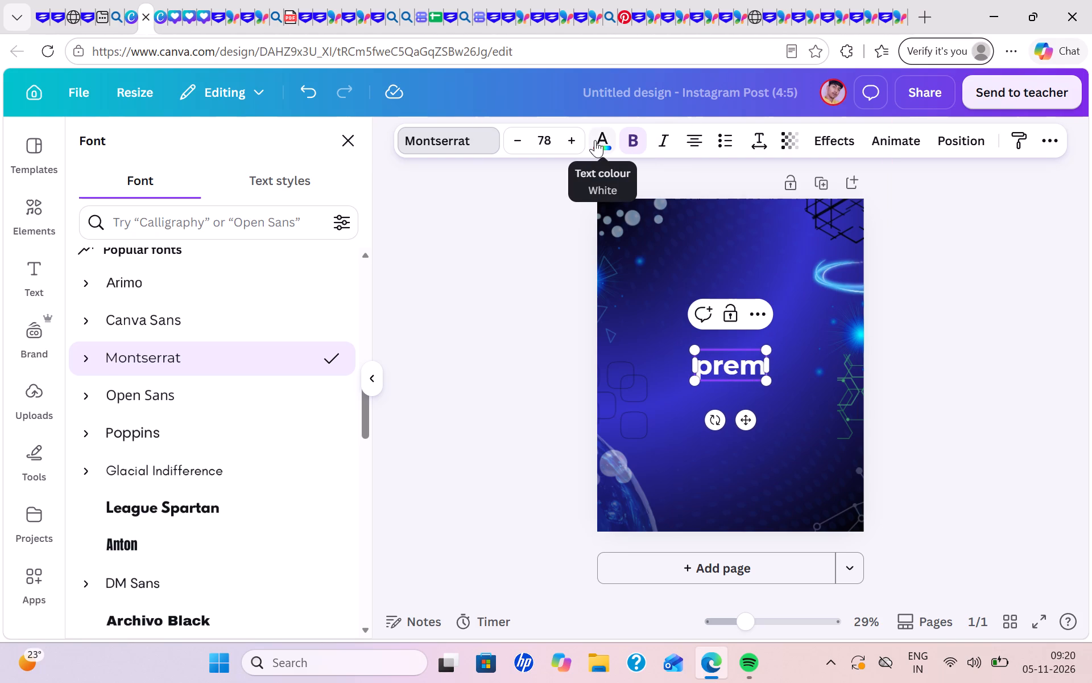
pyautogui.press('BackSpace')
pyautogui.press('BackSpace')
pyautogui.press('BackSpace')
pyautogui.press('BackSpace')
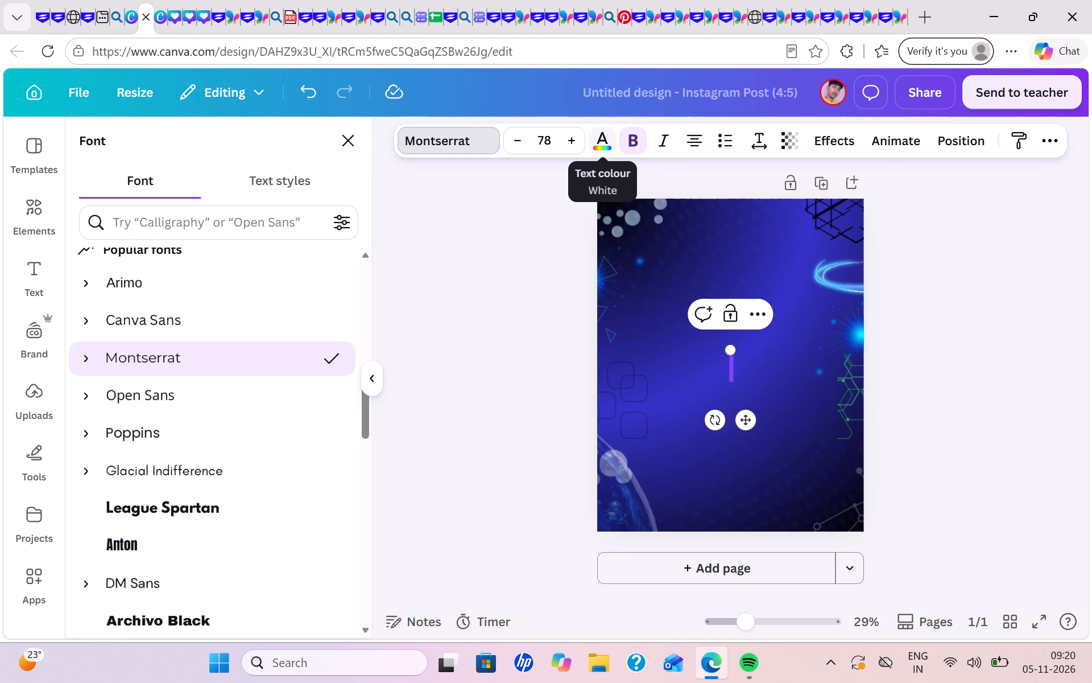
# Enter "PREM" in capital letters as the text of the empty heading.
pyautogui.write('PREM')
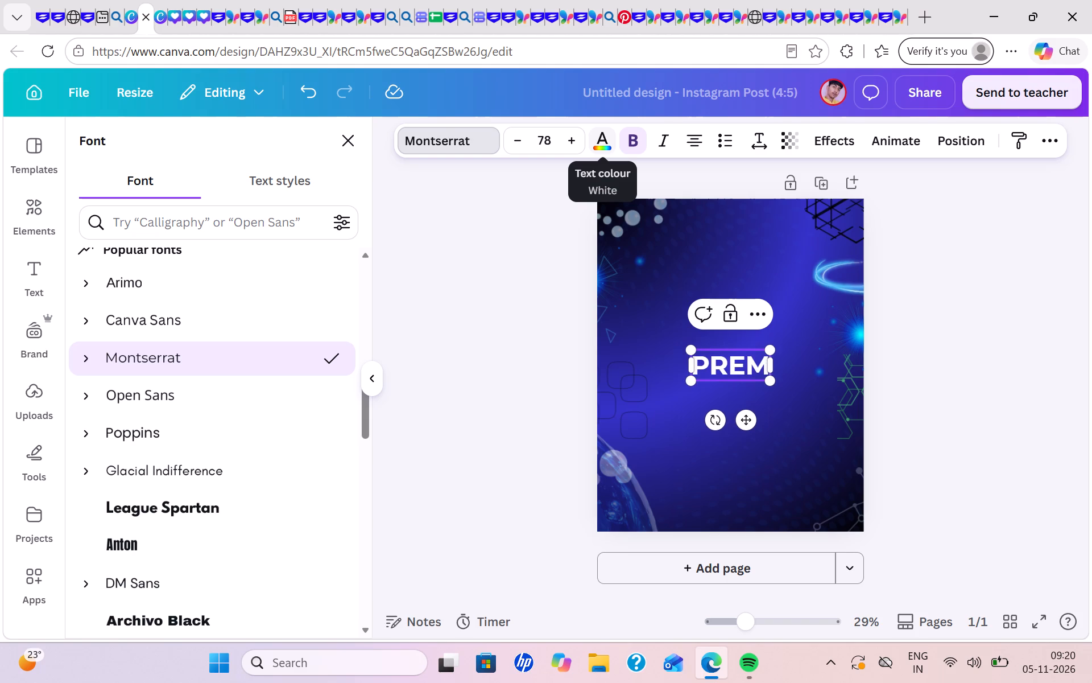
# Reduce the font size of the PREM heading to 33.
pyautogui.tripleClick(515, 145)
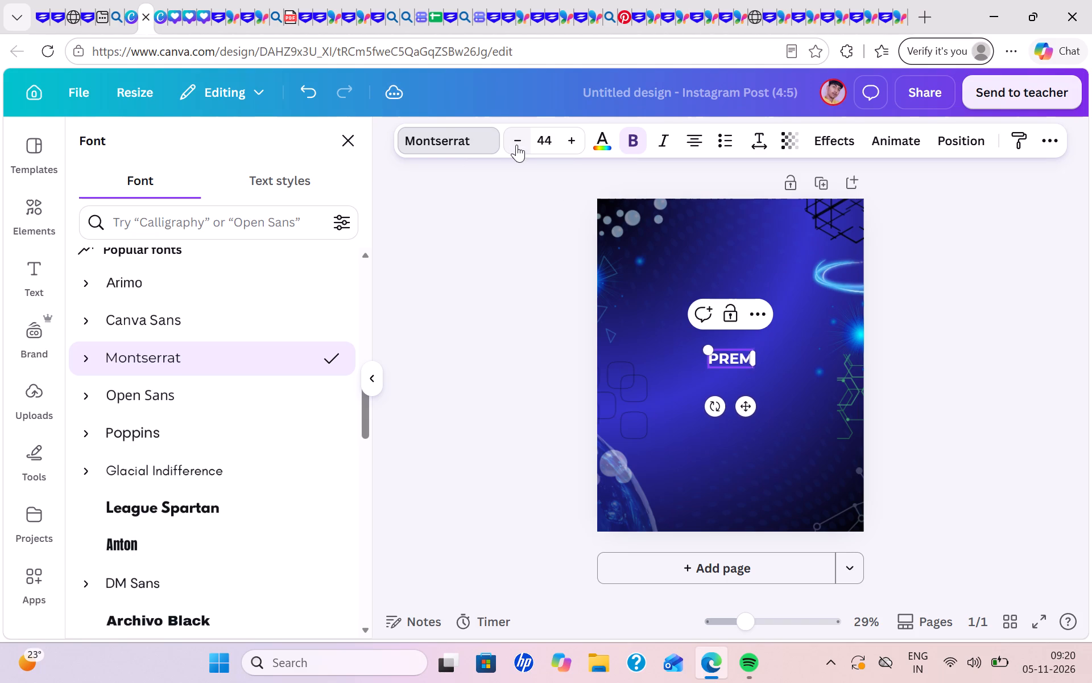
pyautogui.click(898, 388)
pyautogui.click(898, 388)
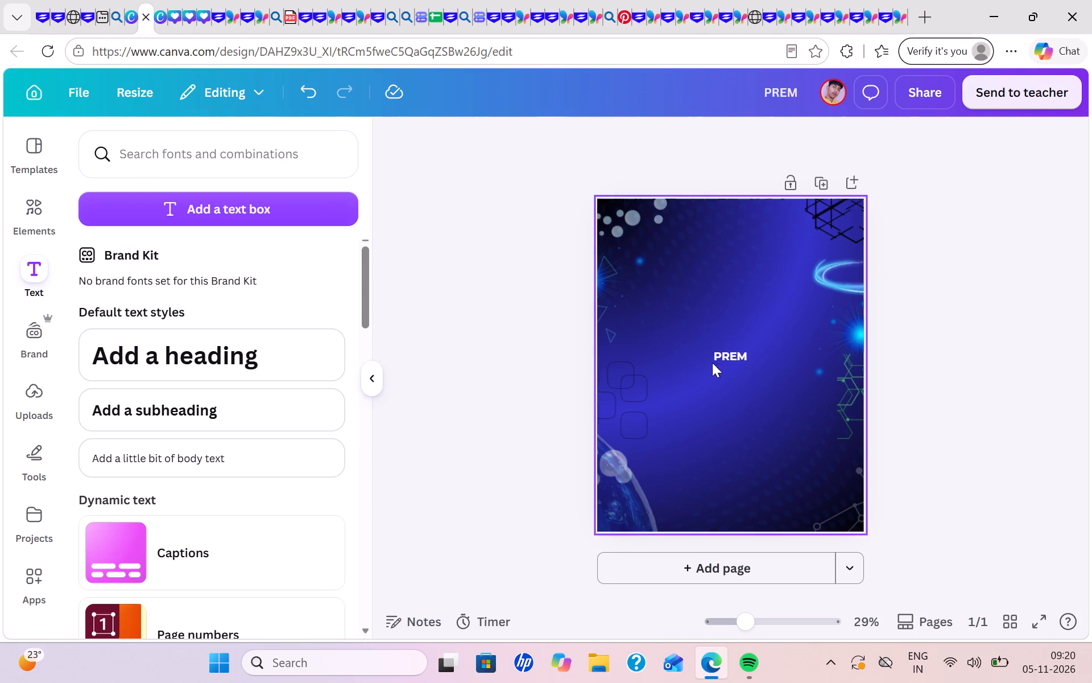
# Move the PREM heading from the middle of the page up to the horizontally centred area near the page's top.
pyautogui.moveTo(734, 363); pyautogui.dragTo(732, 305)
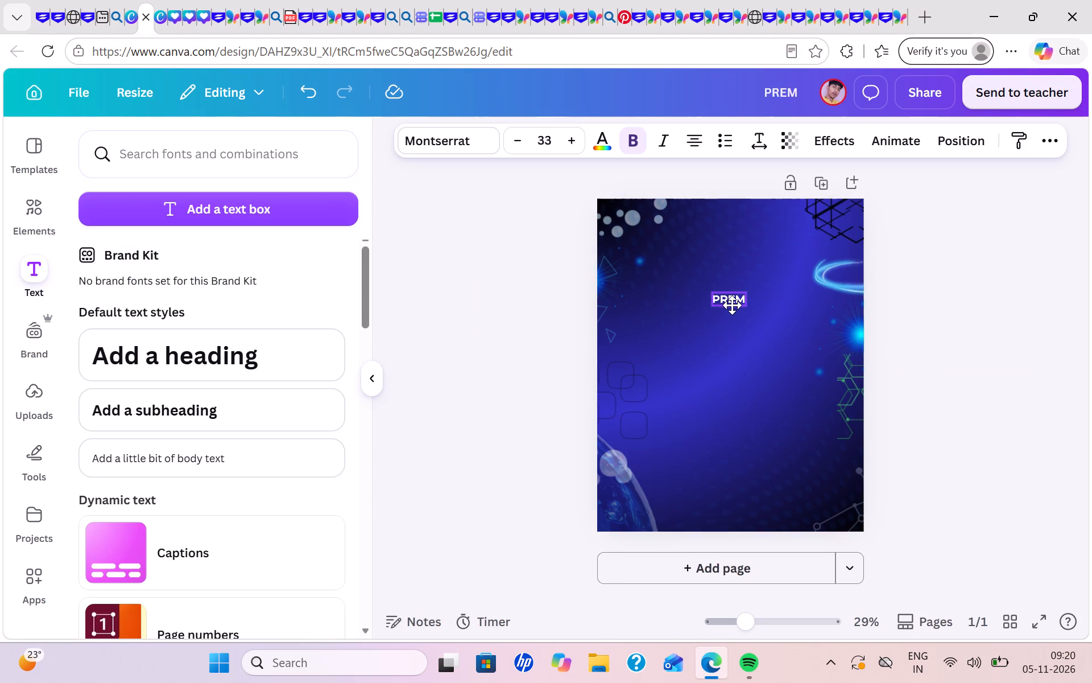
pyautogui.moveTo(732, 305); pyautogui.dragTo(737, 262)
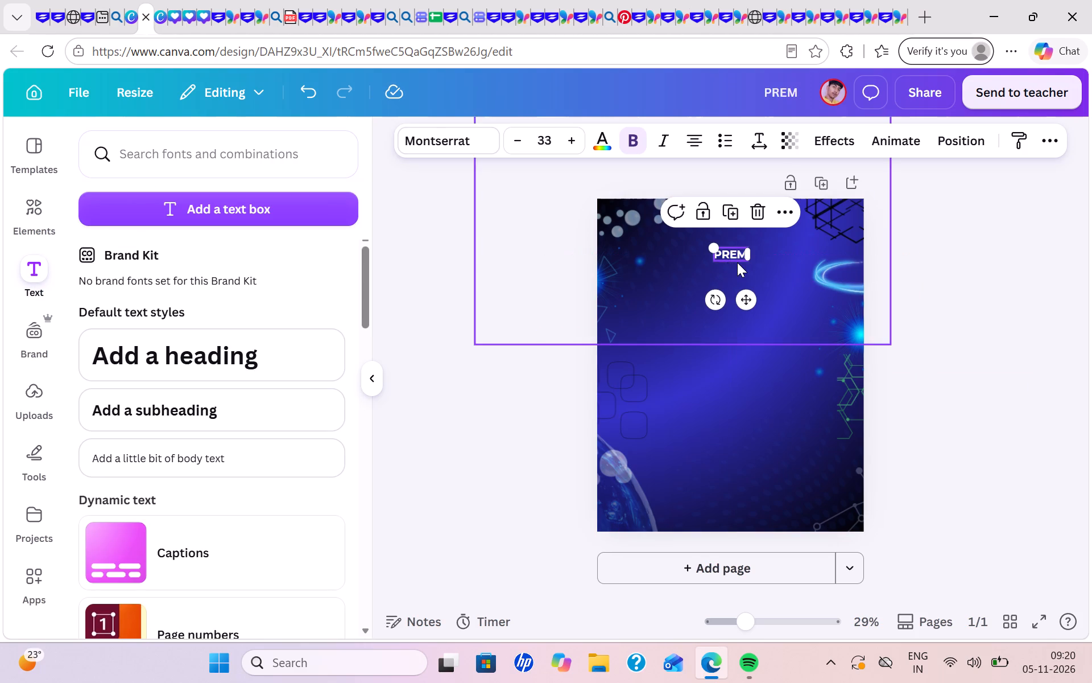
pyautogui.click(953, 327)
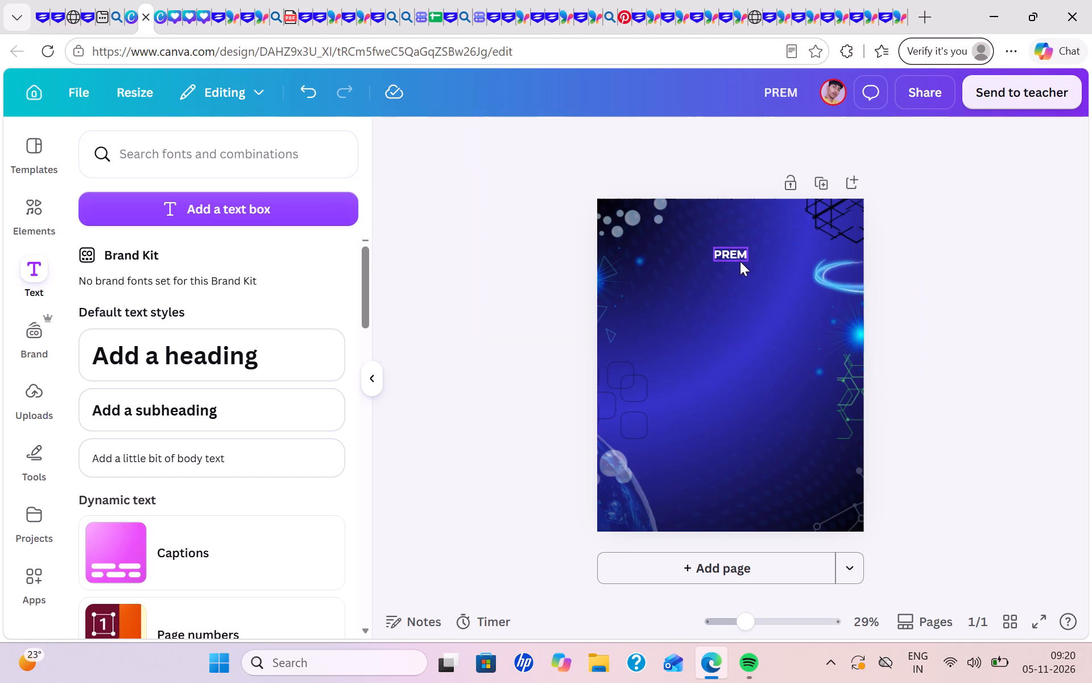
pyautogui.click(740, 261)
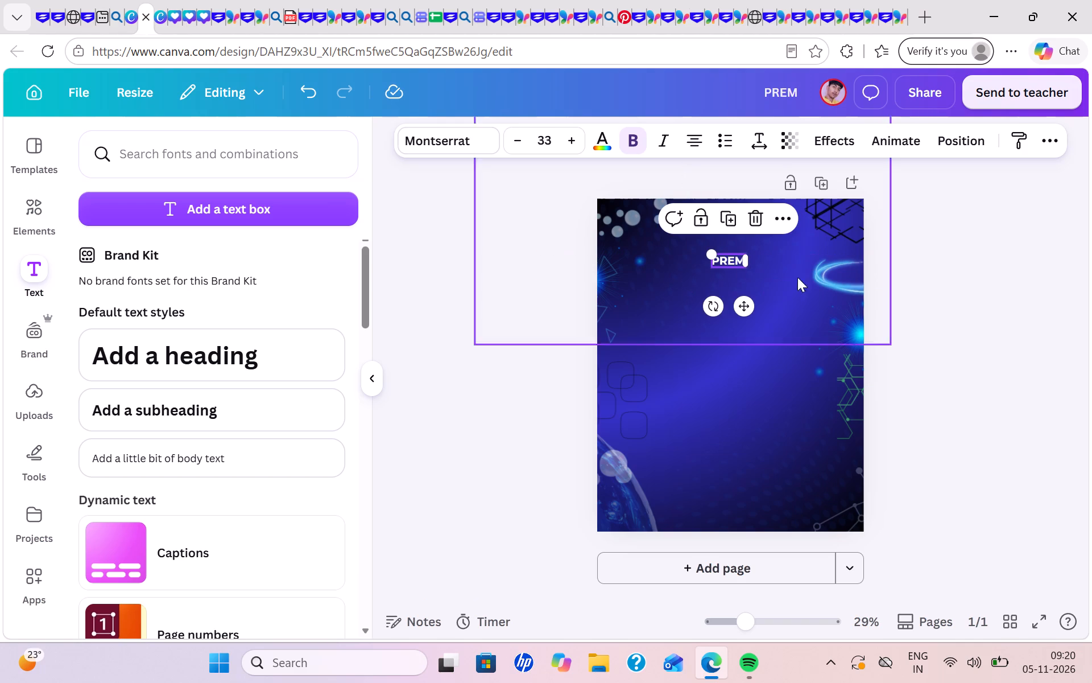
pyautogui.click(893, 300)
pyautogui.hscroll(-1, 893, 300)
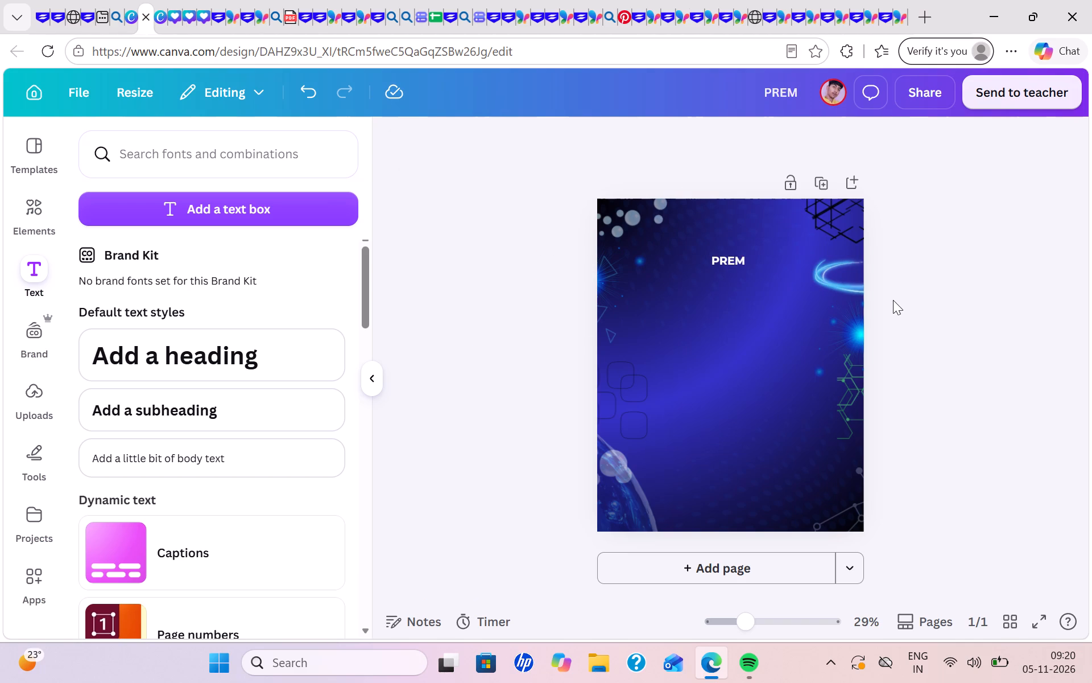
# Duplicate the PREM text, place the copy below it and change its wording to RAHUL.
pyautogui.click(741, 255)
pyautogui.click(723, 220)
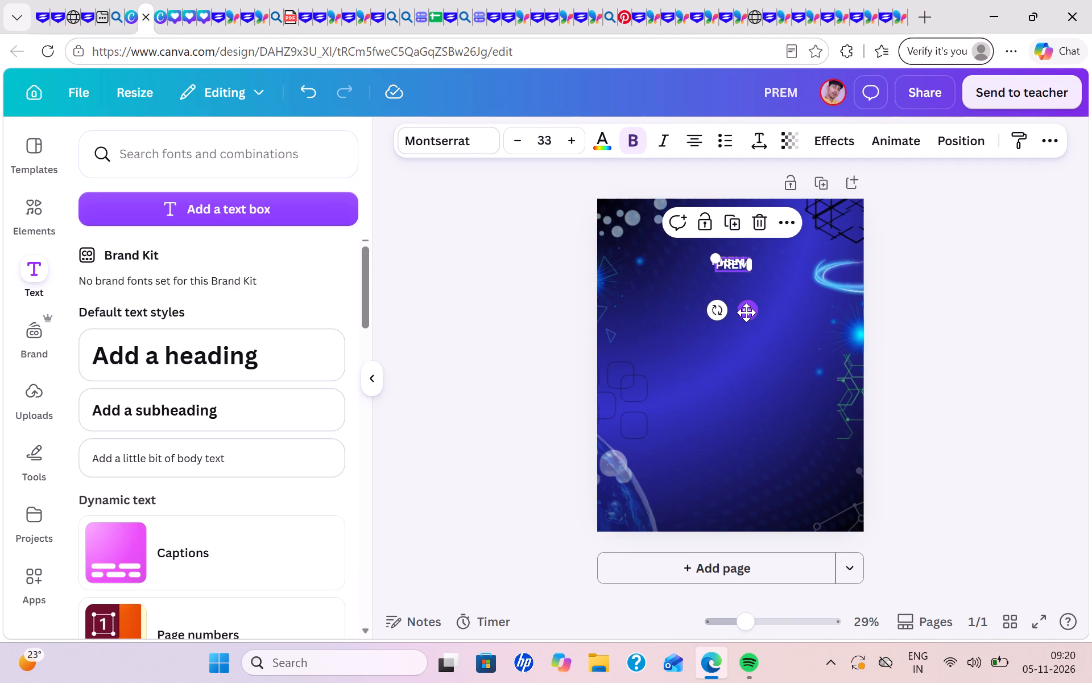
pyautogui.moveTo(746, 312); pyautogui.dragTo(747, 348)
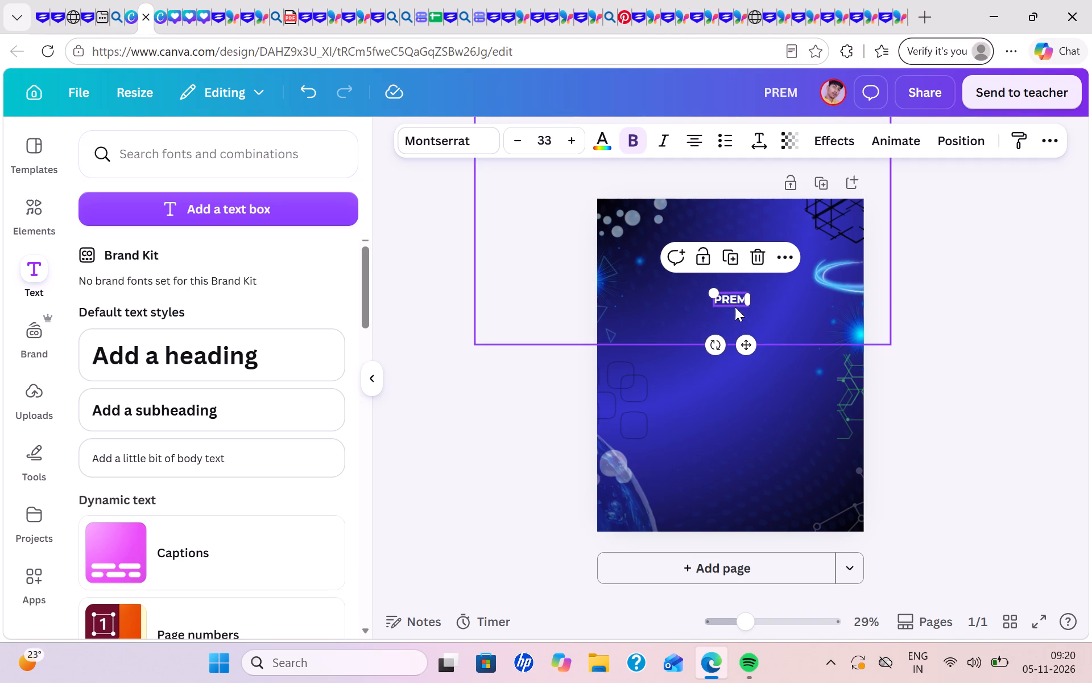
pyautogui.click(733, 299)
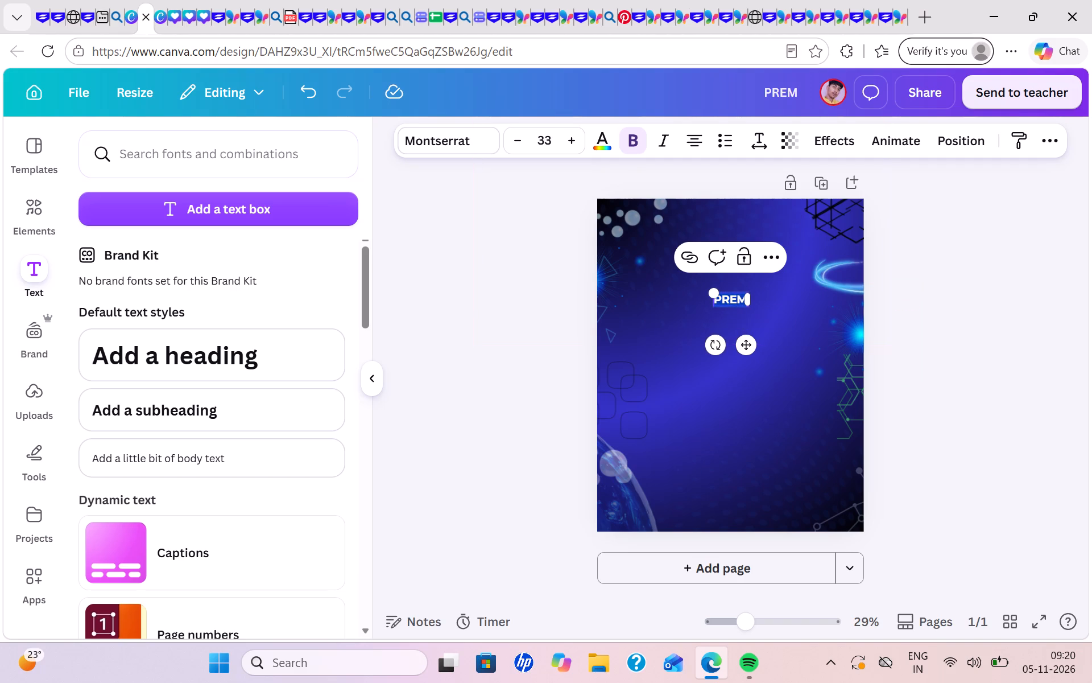
pyautogui.write('RAHUL')
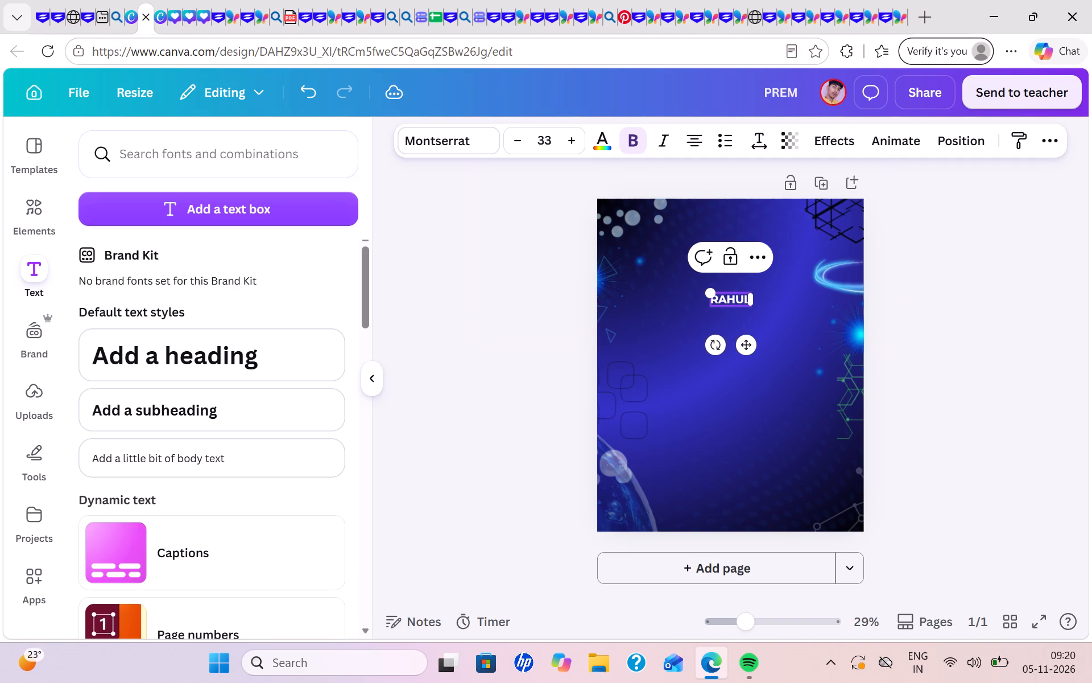
pyautogui.click(985, 335)
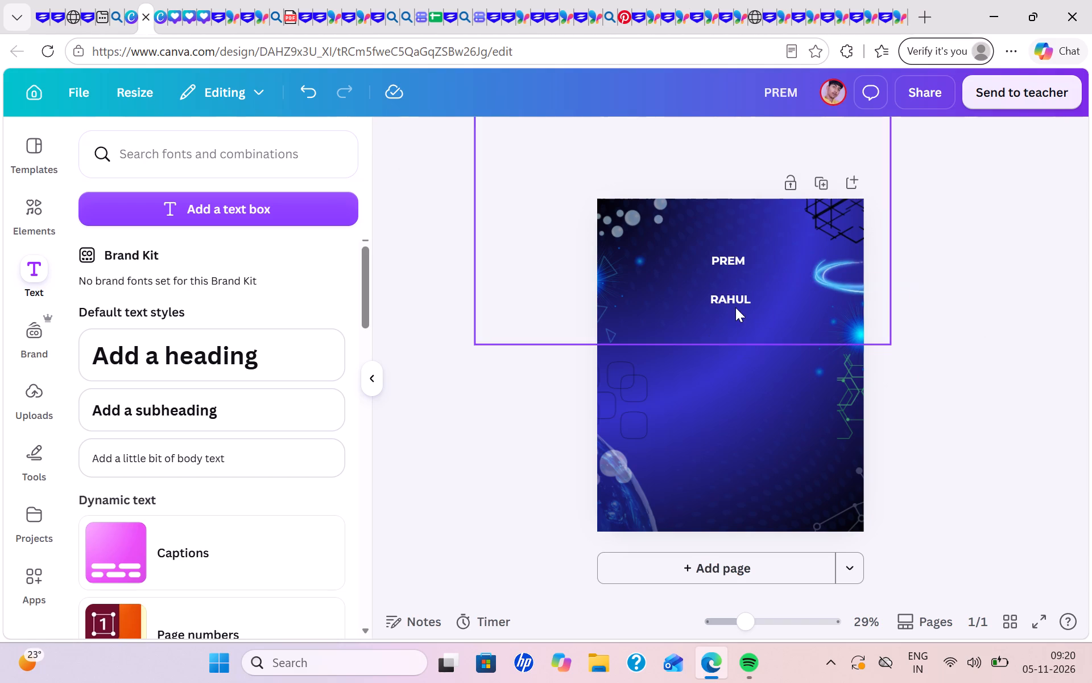
# Move the RAHUL text up so it sits closer beneath PREM.
pyautogui.click(734, 298)
pyautogui.moveTo(741, 348); pyautogui.dragTo(739, 332)
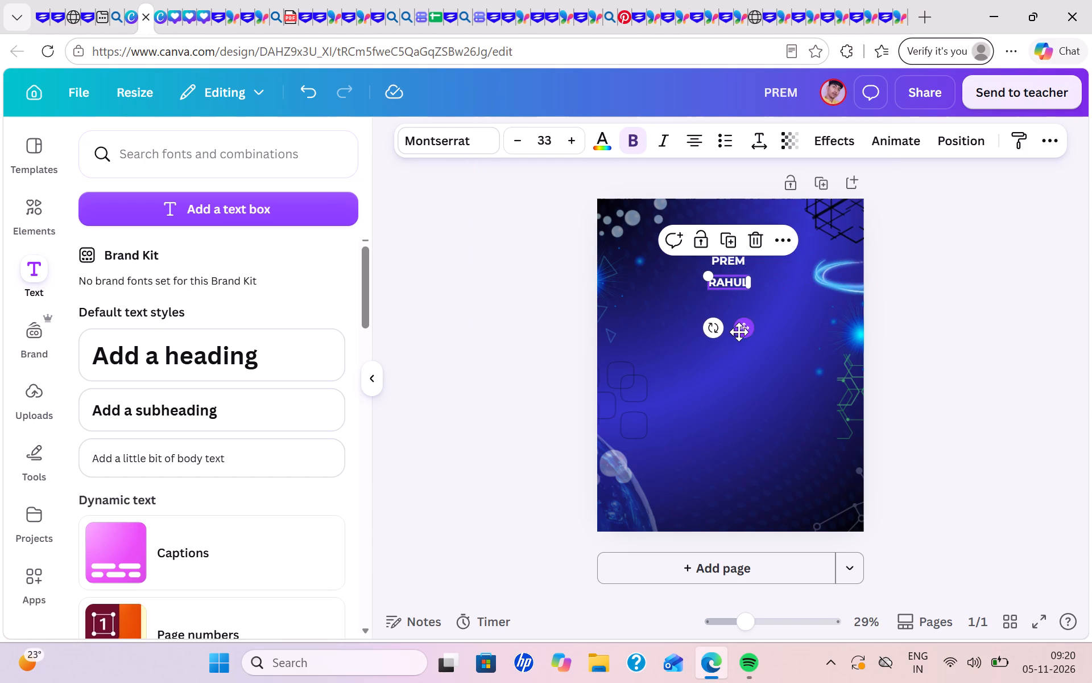
pyautogui.doubleClick(734, 274)
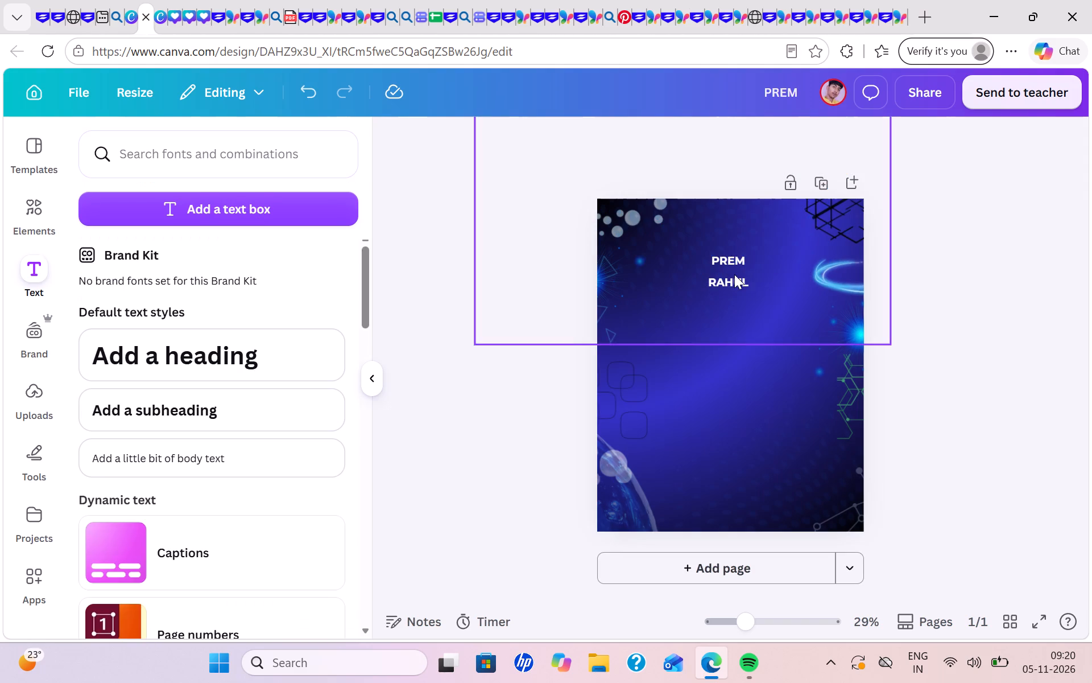
# Duplicate the RAHUL text and change the copy below it to VIVEK.
pyautogui.click(743, 279)
pyautogui.click(732, 233)
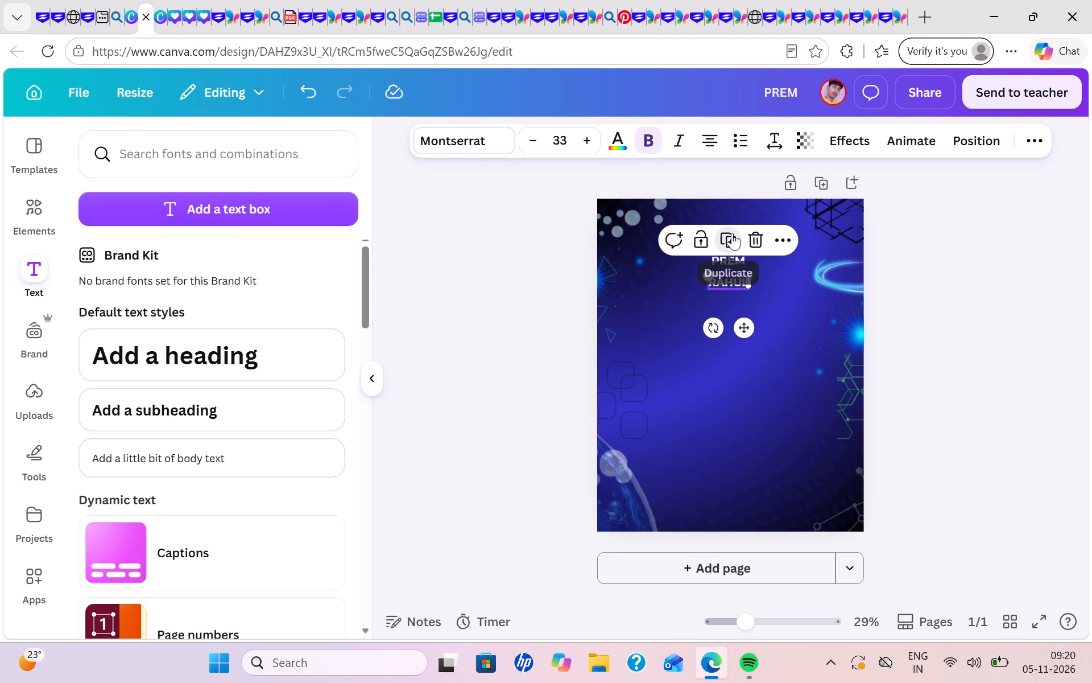
pyautogui.click(730, 303)
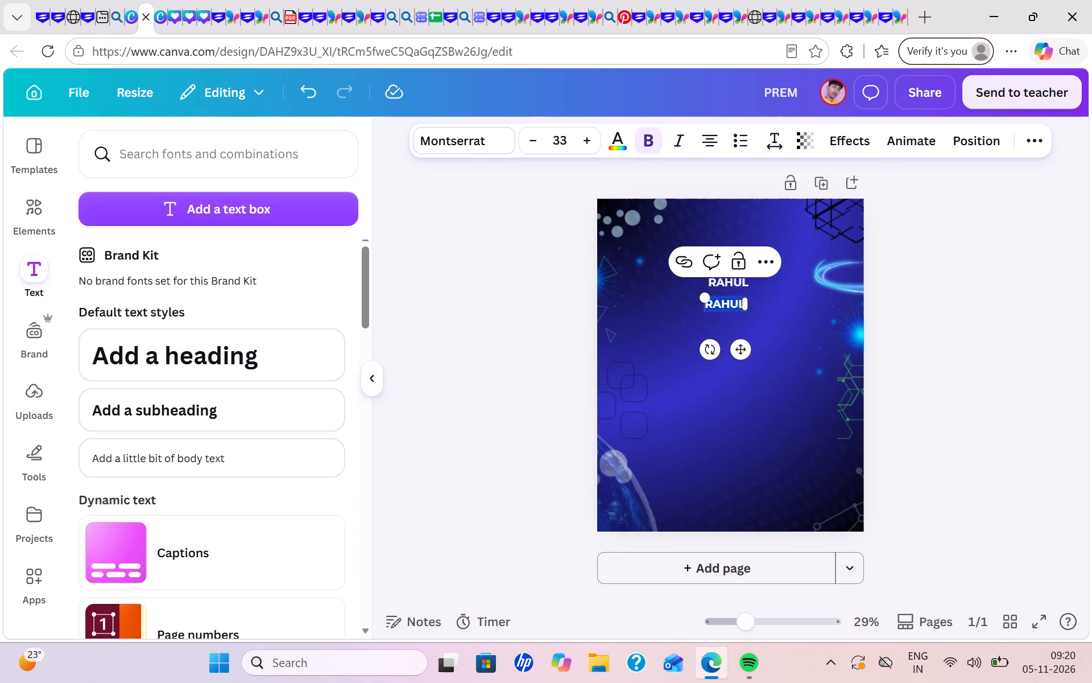
pyautogui.write('VIVEK')
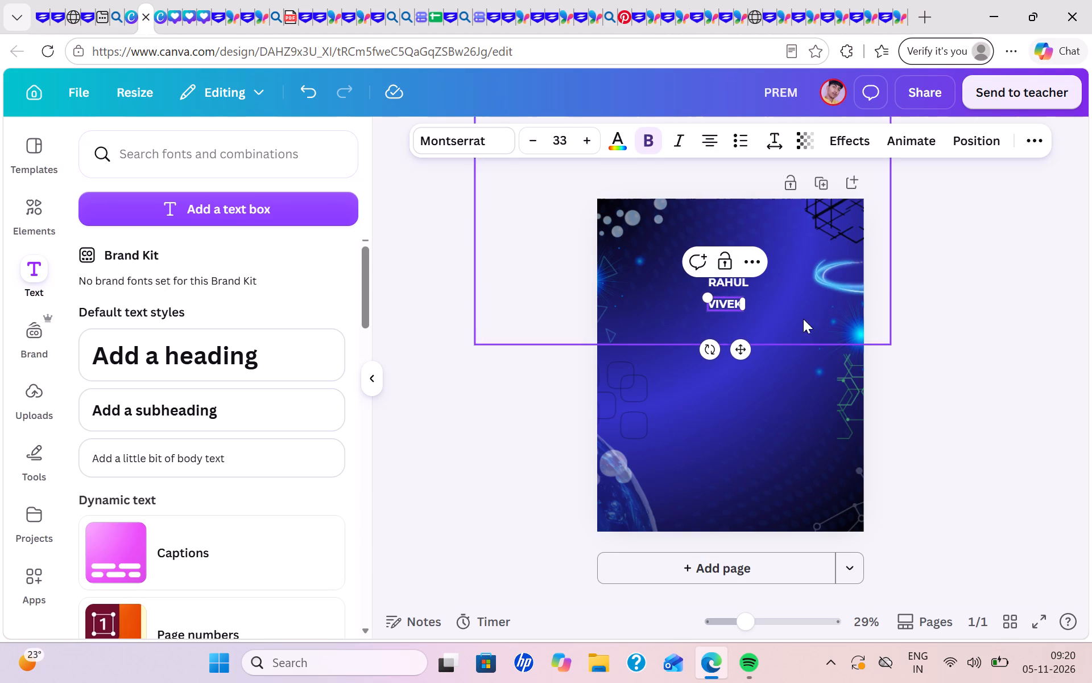
pyautogui.click(940, 315)
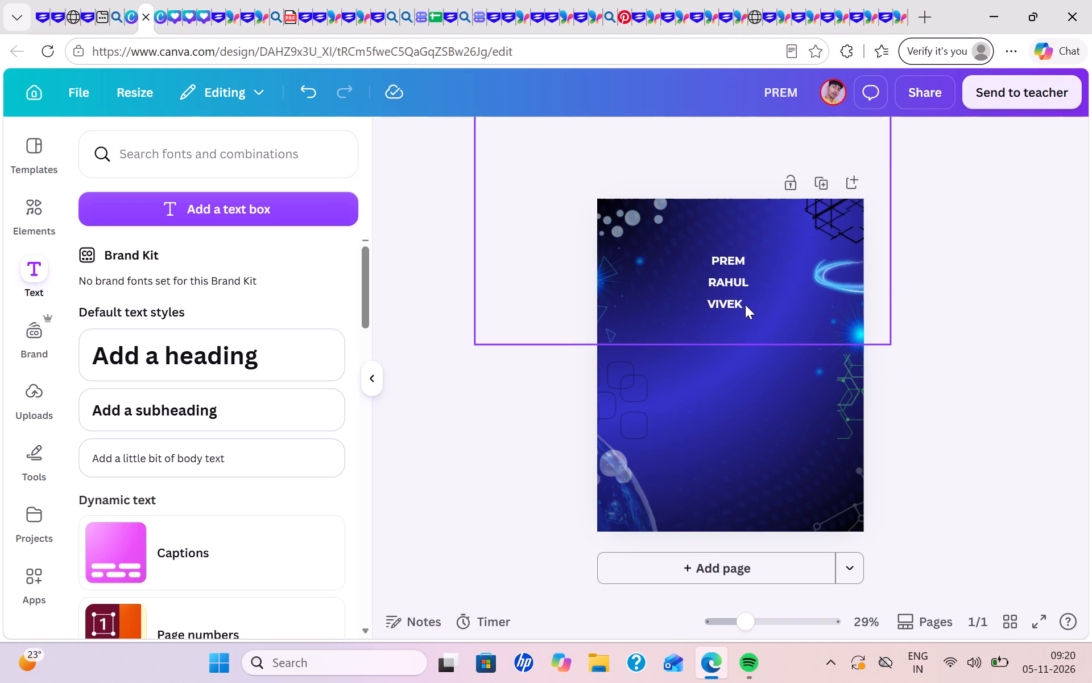
# Align the VIVEK, PREM and RAHUL texts to the horizontal centre of the page.
pyautogui.moveTo(734, 303); pyautogui.dragTo(739, 304)
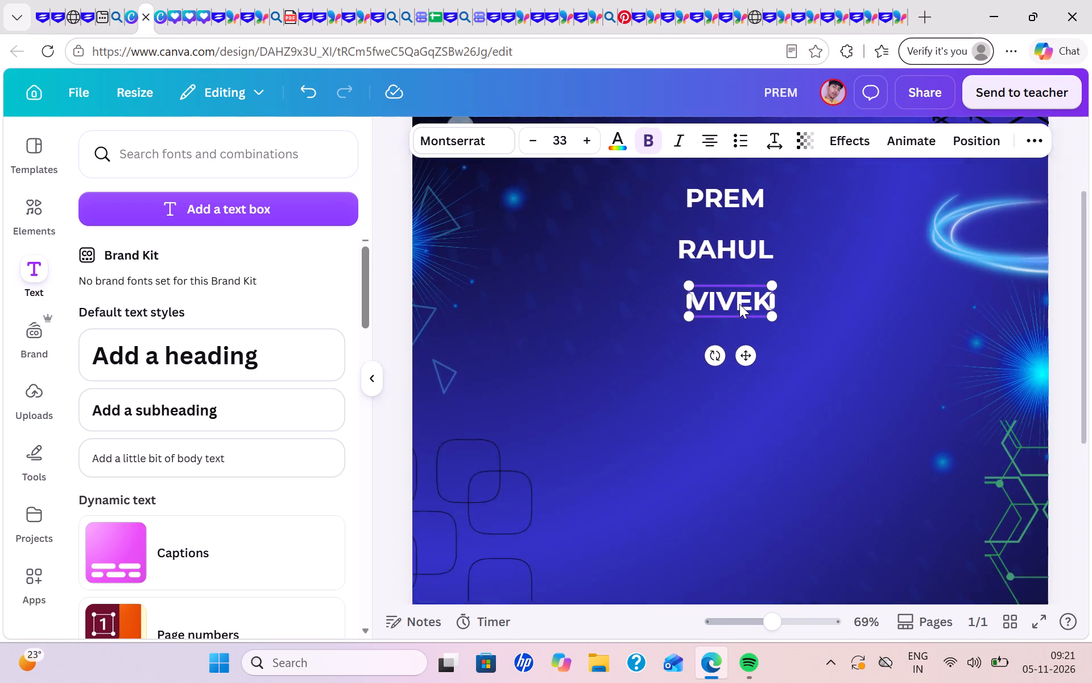
pyautogui.click(749, 356)
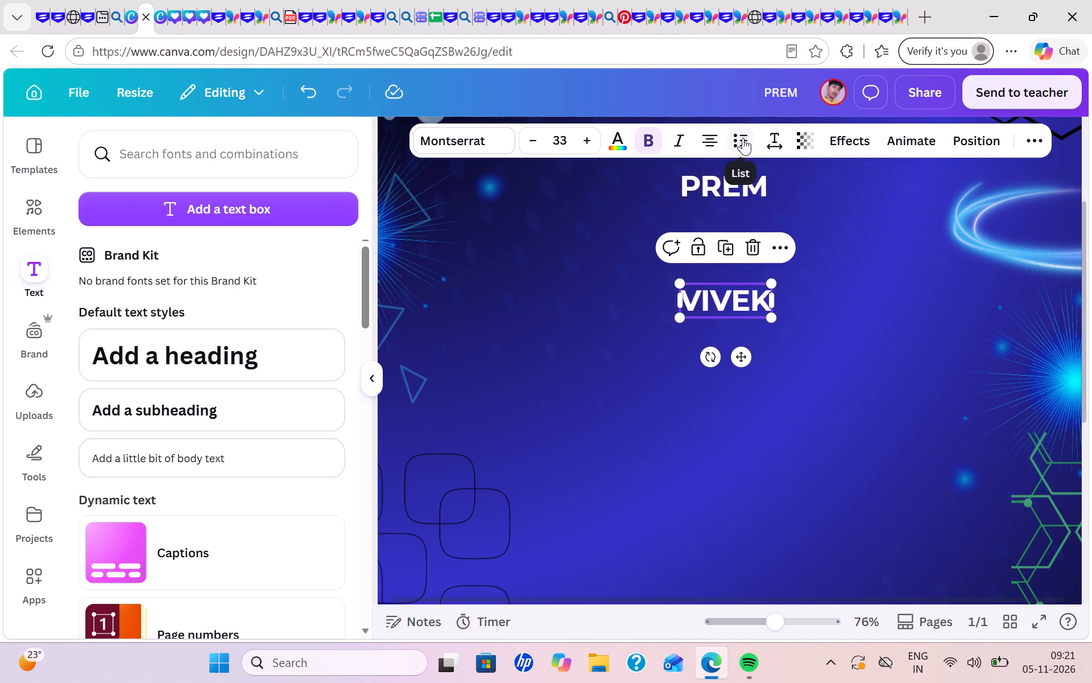
pyautogui.click(768, 248)
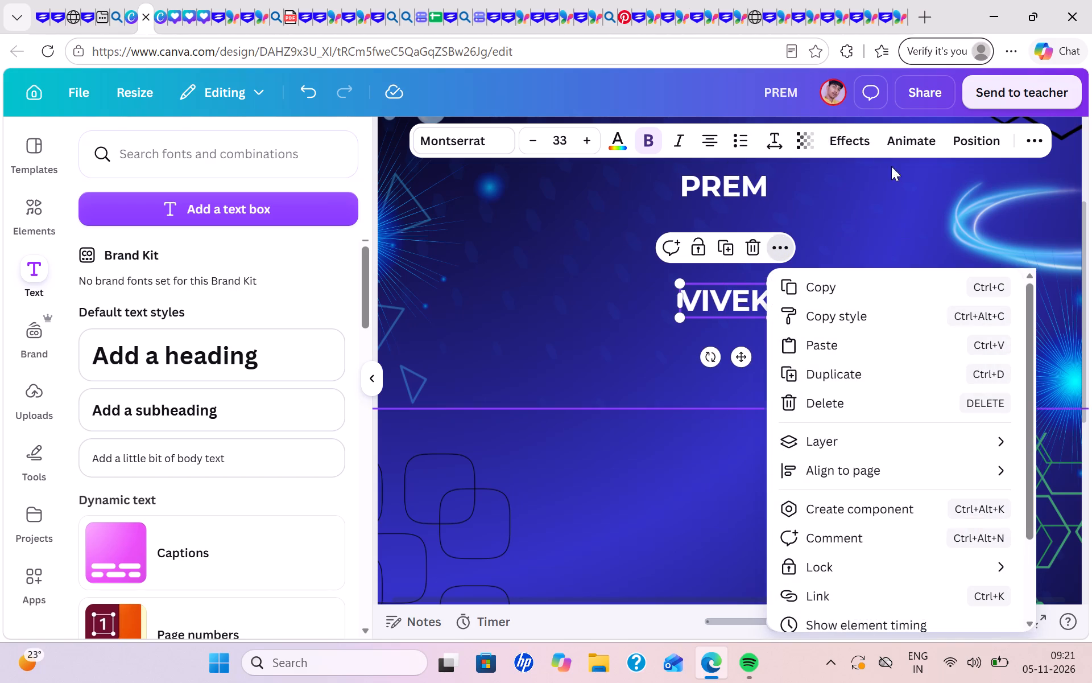
pyautogui.click(965, 137)
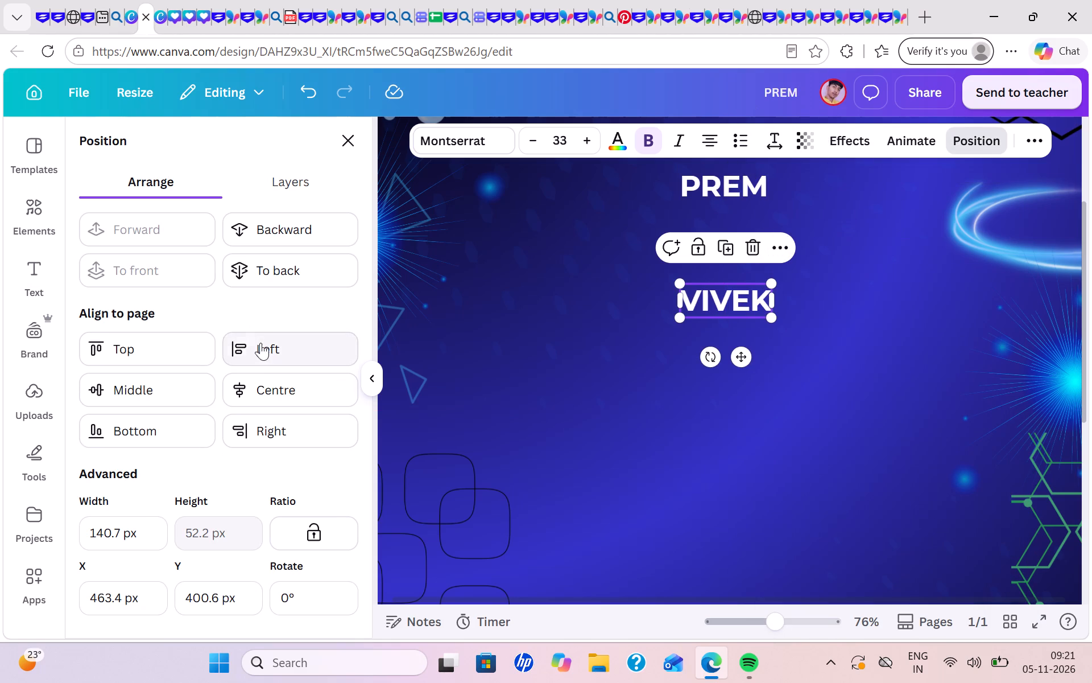
pyautogui.click(268, 383)
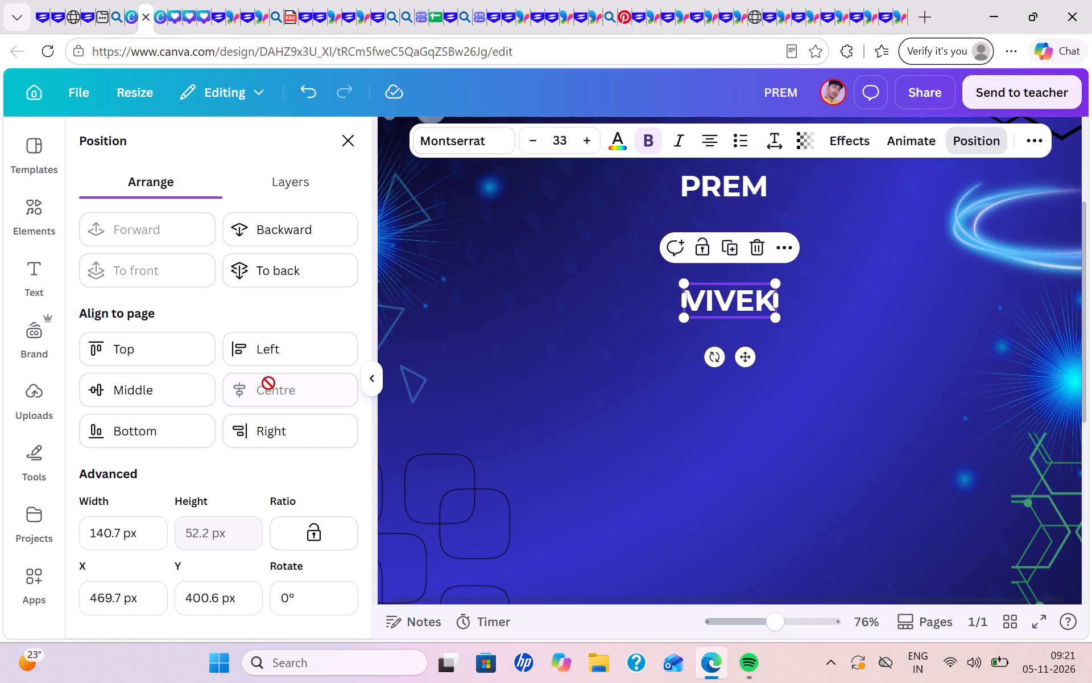
pyautogui.click(722, 201)
pyautogui.click(318, 392)
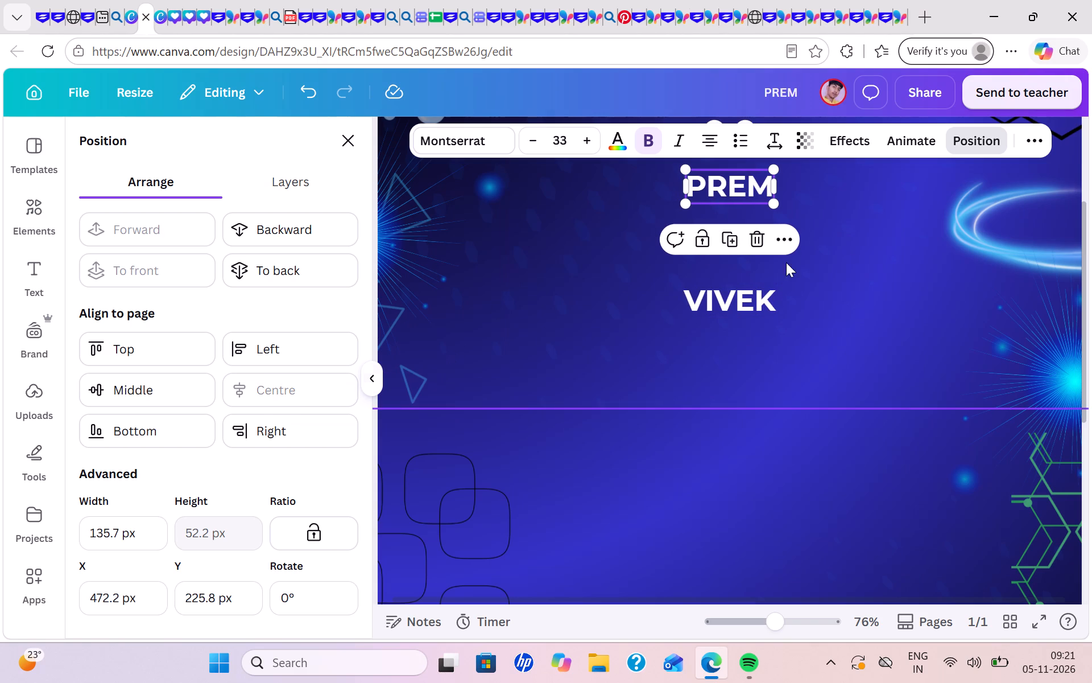
pyautogui.click(741, 258)
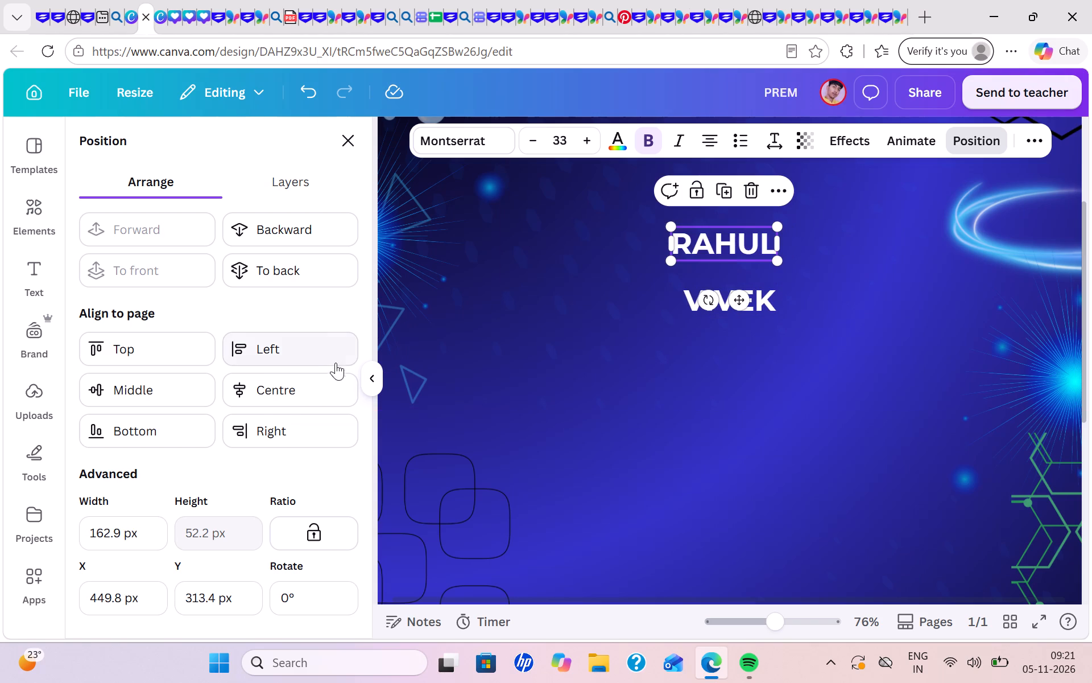
pyautogui.click(316, 386)
pyautogui.click(584, 366)
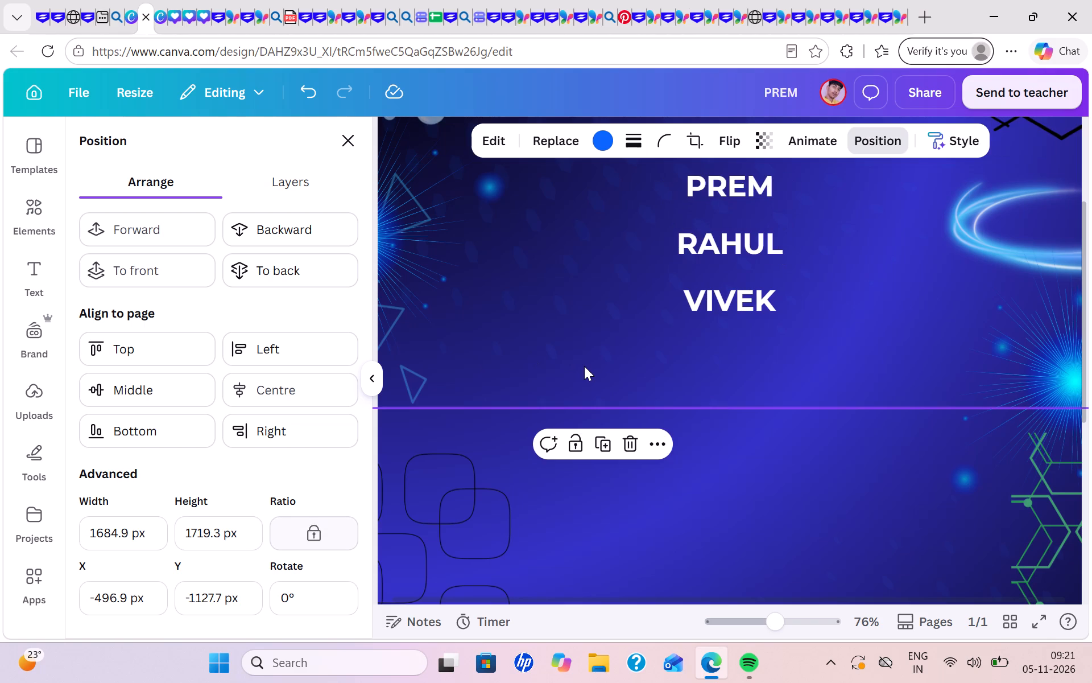
pyautogui.click(584, 366)
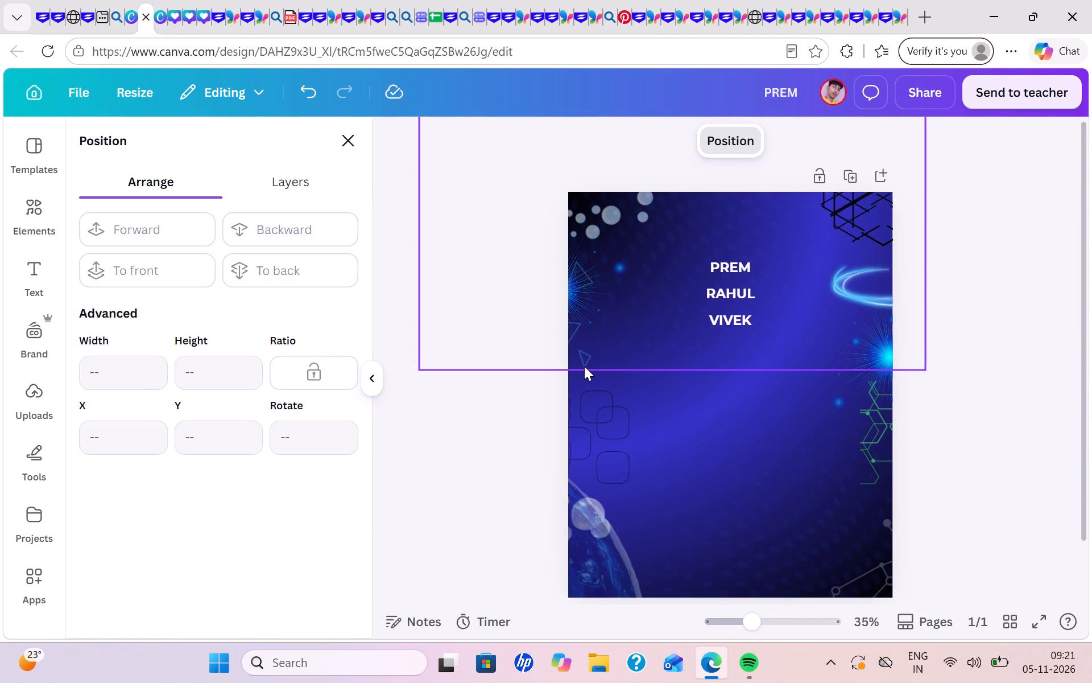
pyautogui.click(983, 446)
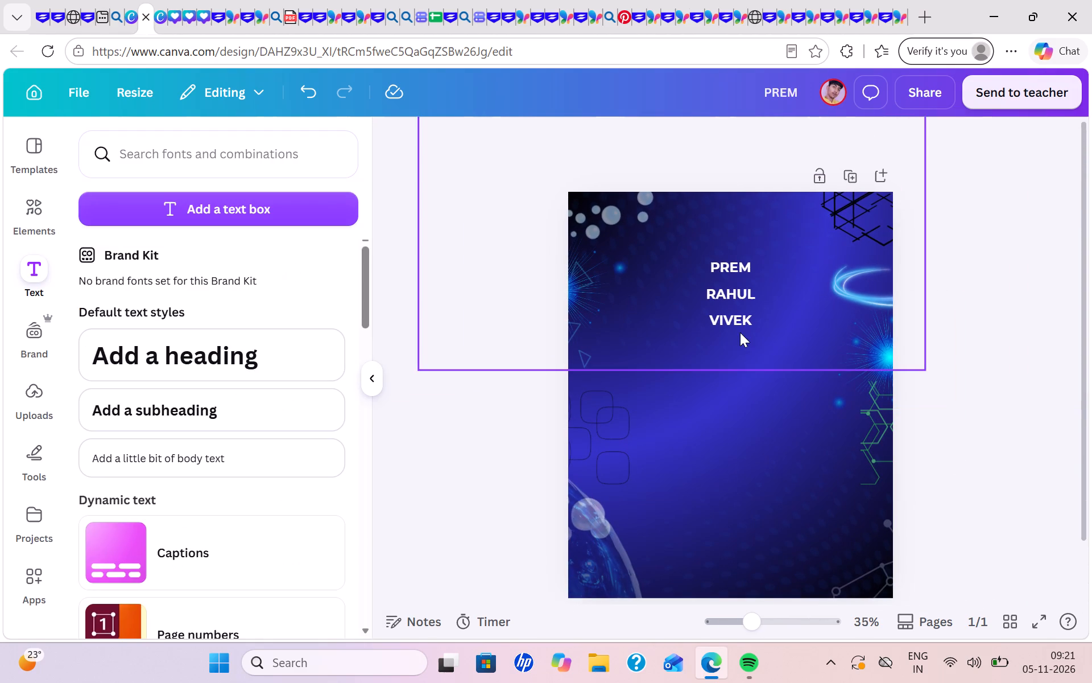
# Duplicate the VIVEK text below it and enter UJJWAL within the copy's wording.
pyautogui.click(734, 324)
pyautogui.click(727, 281)
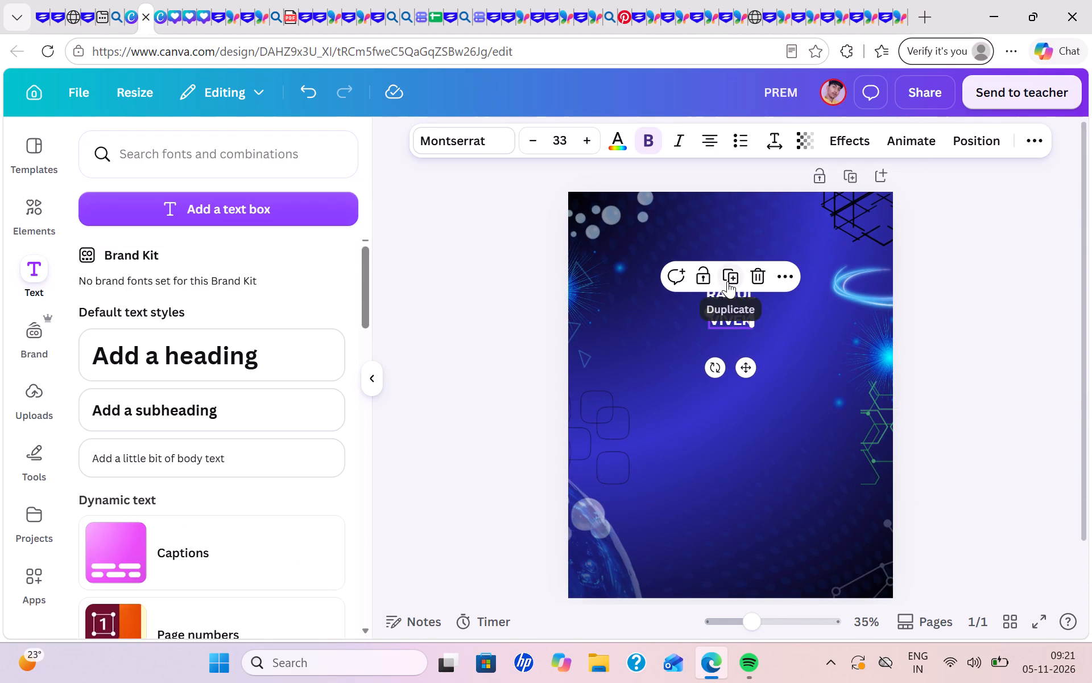
pyautogui.click(728, 350)
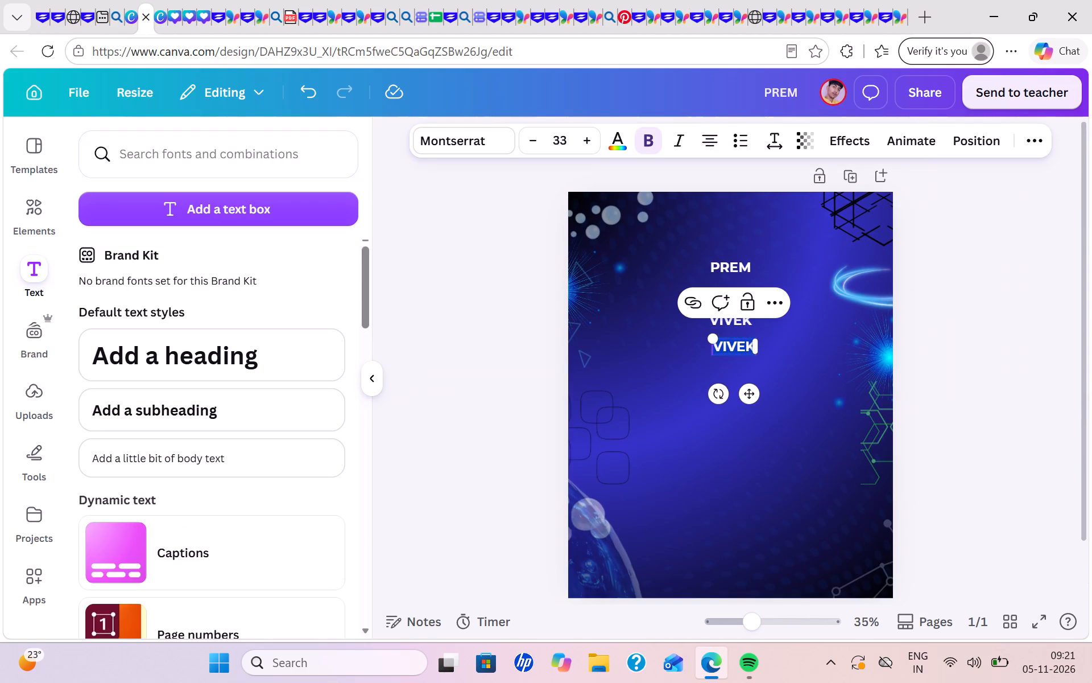
pyautogui.click(728, 350)
pyautogui.write('UJJWAL')
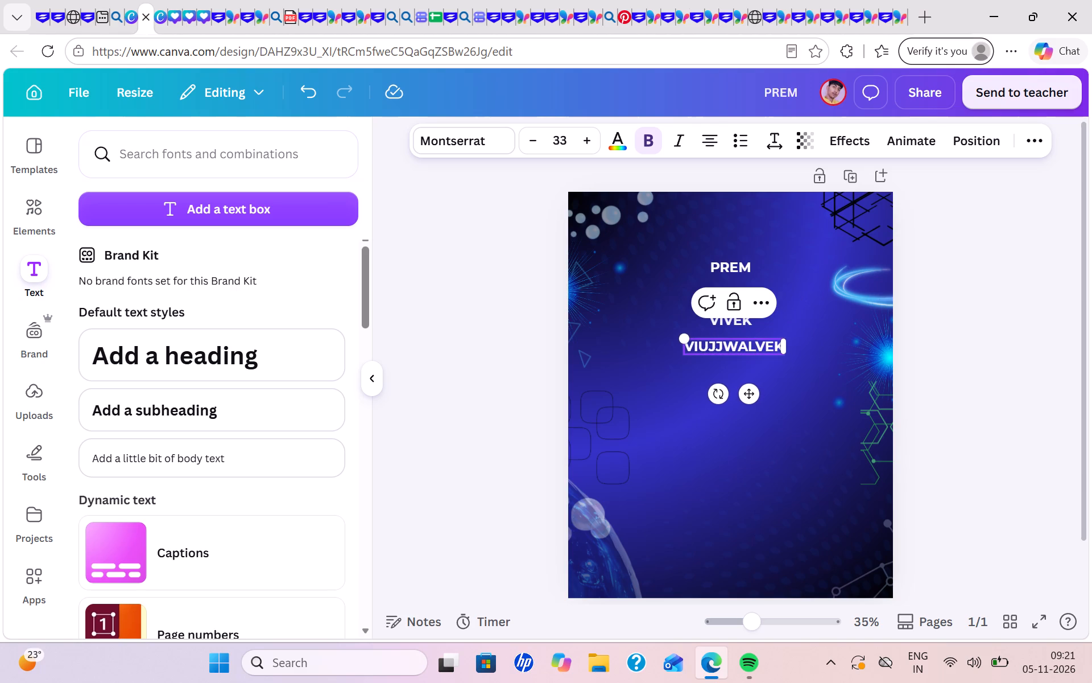
pyautogui.click(982, 365)
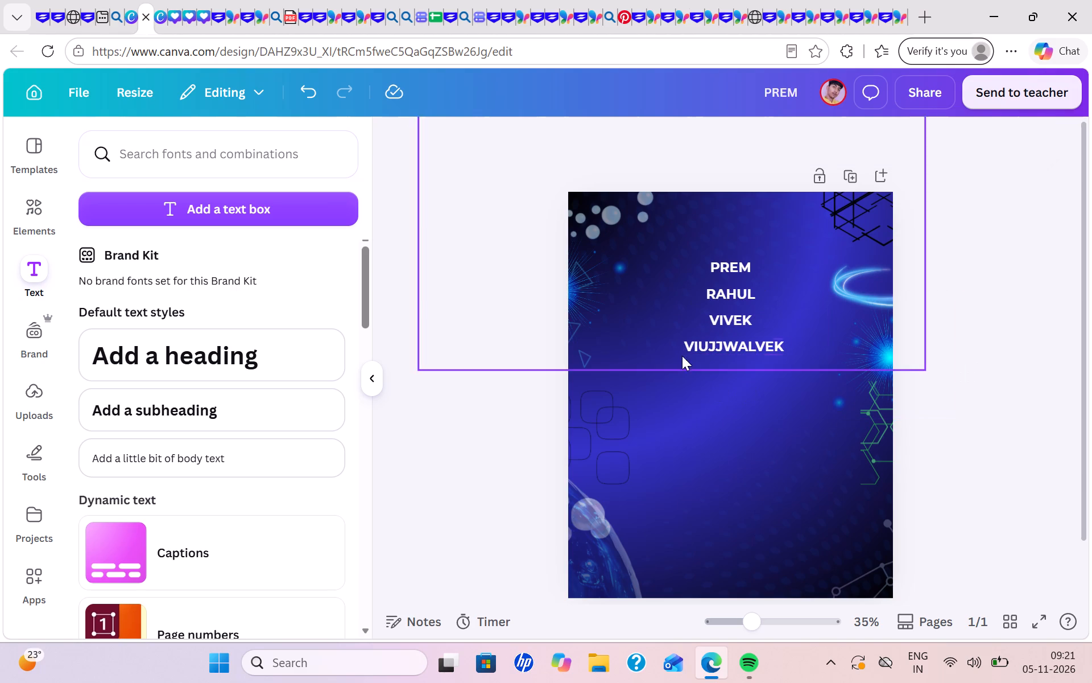
# Duplicate the VIUJJWALVEK text, place the copy beneath it in the column and change its wording to ADITYA.
pyautogui.click(741, 348)
pyautogui.click(735, 298)
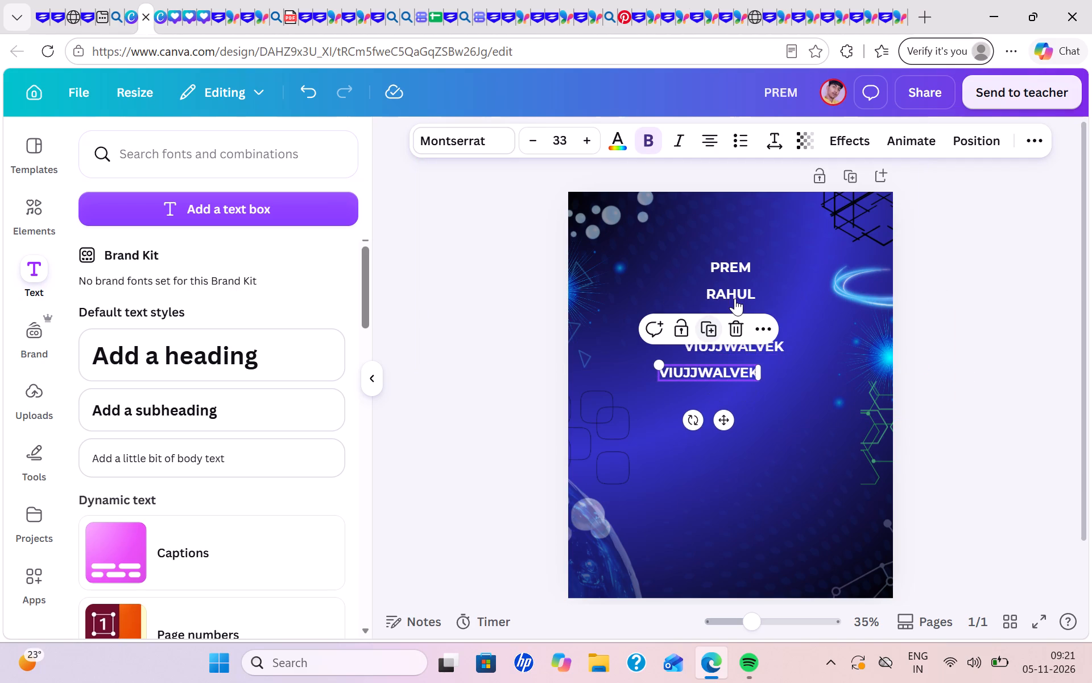
pyautogui.moveTo(723, 420); pyautogui.dragTo(758, 419)
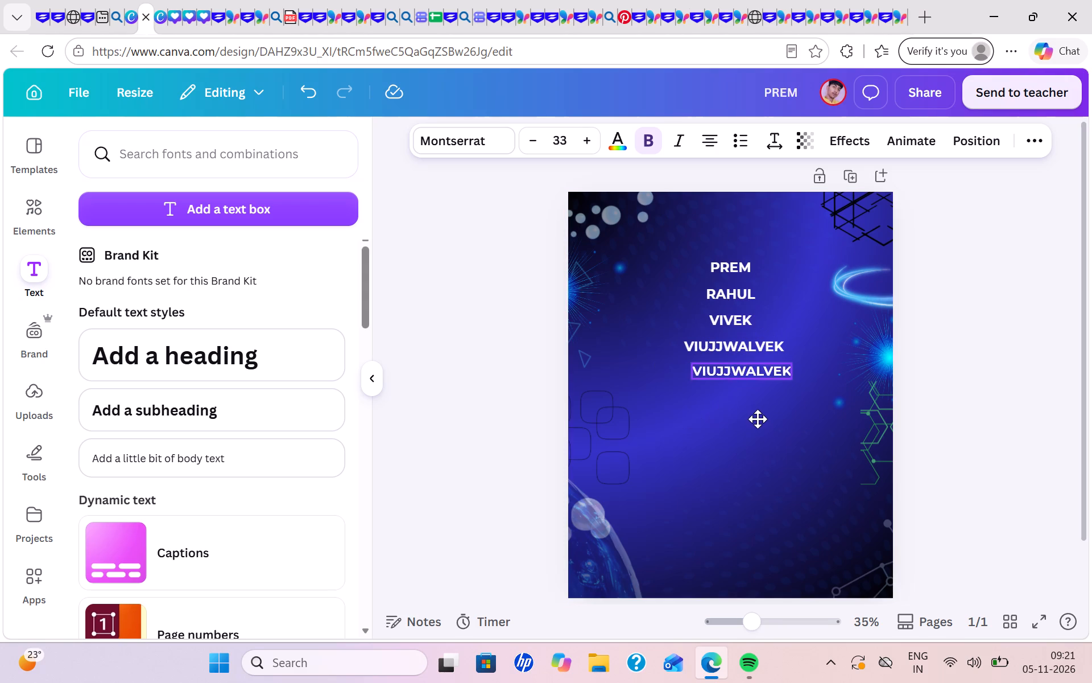
pyautogui.moveTo(758, 419); pyautogui.dragTo(754, 425)
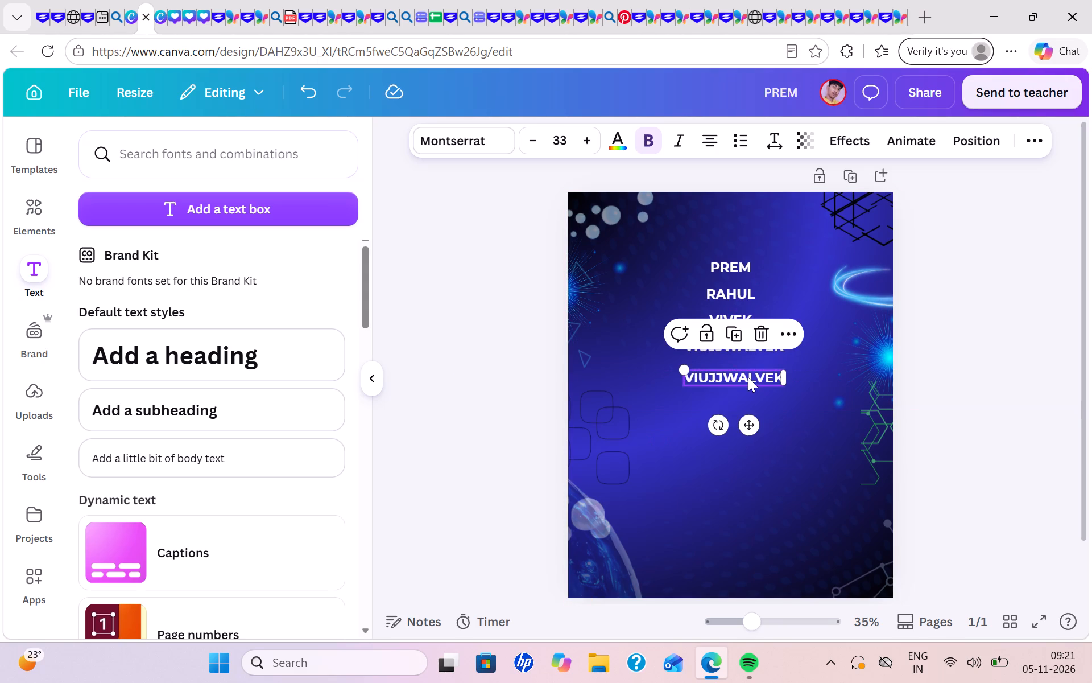
pyautogui.click(748, 377)
pyautogui.write('ADITYA')
pyautogui.press('Return')
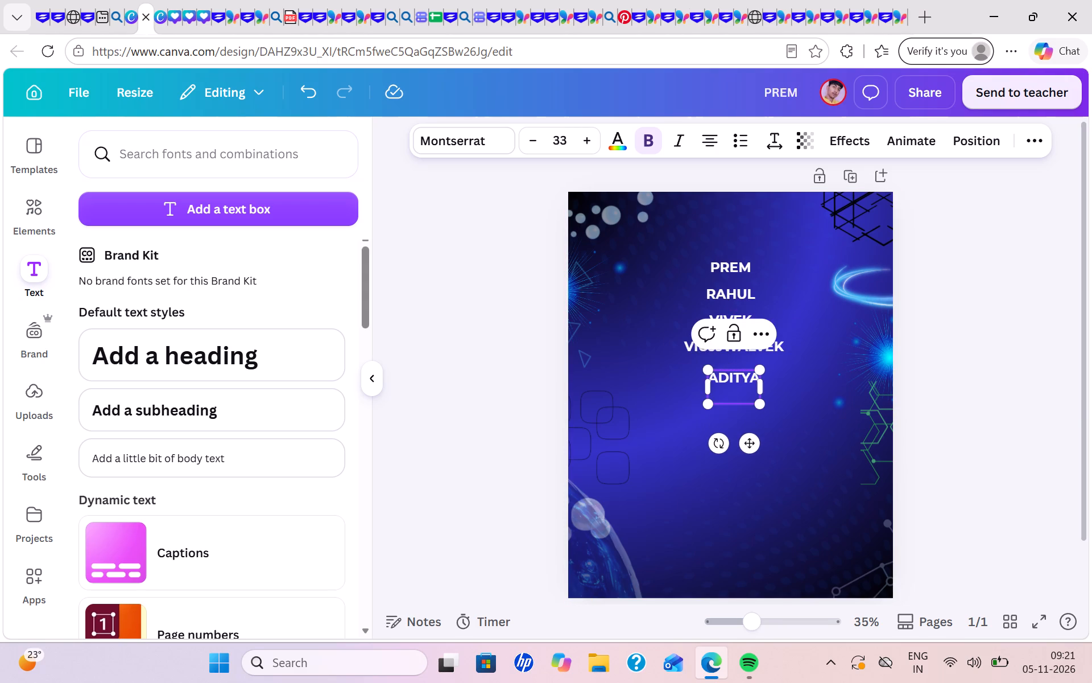
pyautogui.press('BackSpace')
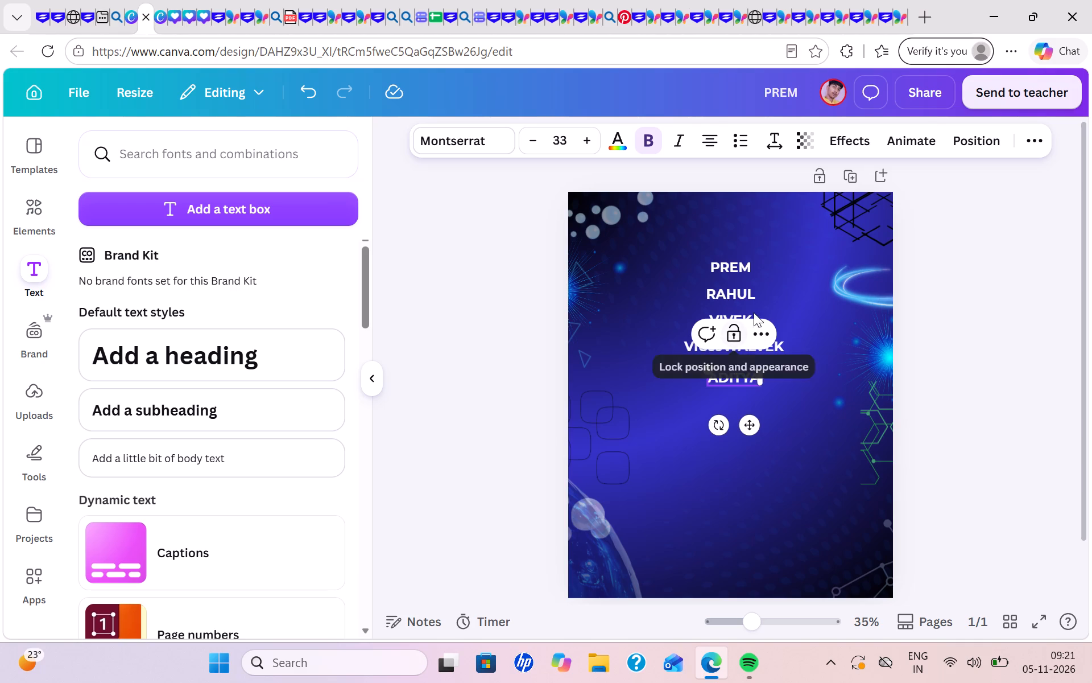
pyautogui.click(777, 428)
# Duplicate the ADITYA text, place the copy beneath it in the column and enter AYUSH within its wording.
pyautogui.click(747, 373)
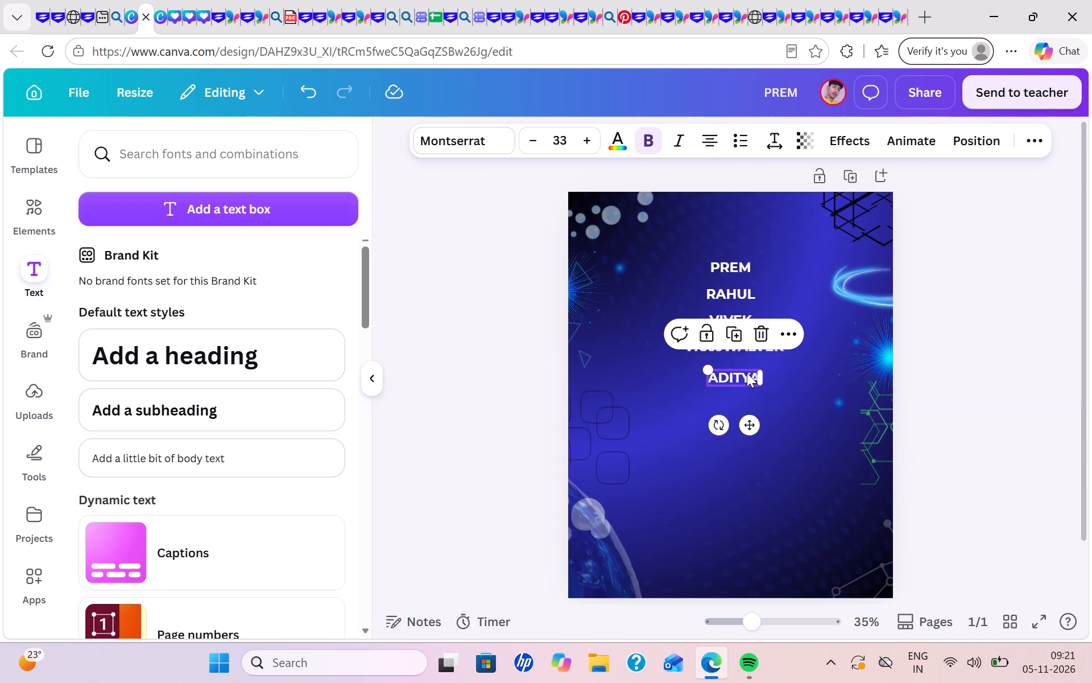
pyautogui.click(734, 331)
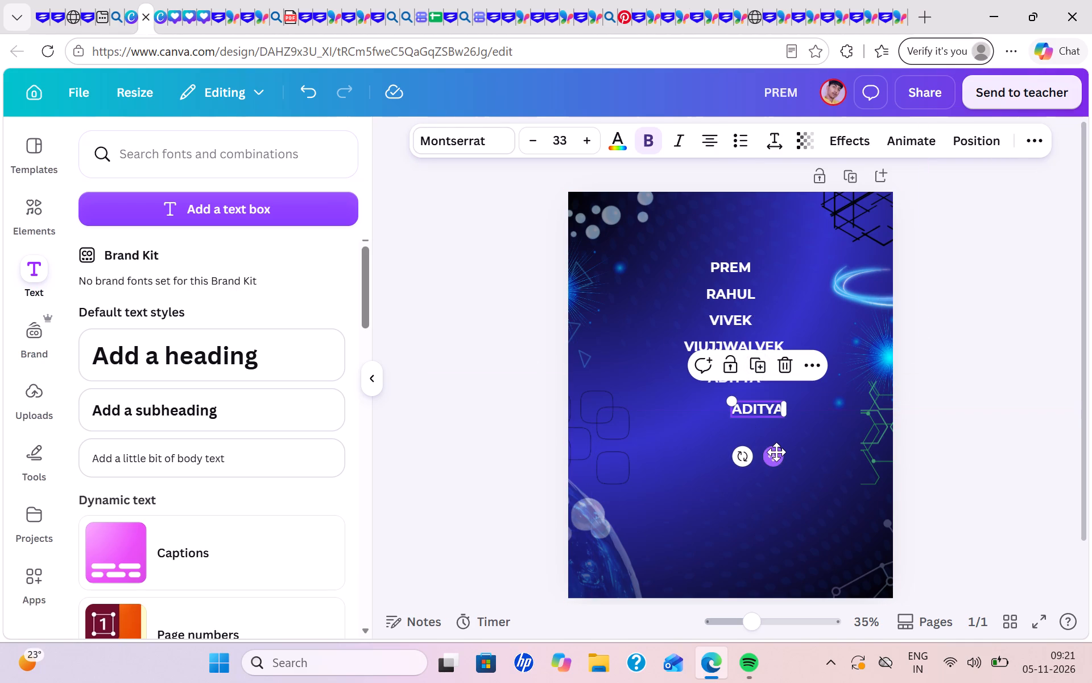
pyautogui.moveTo(777, 452); pyautogui.dragTo(752, 463)
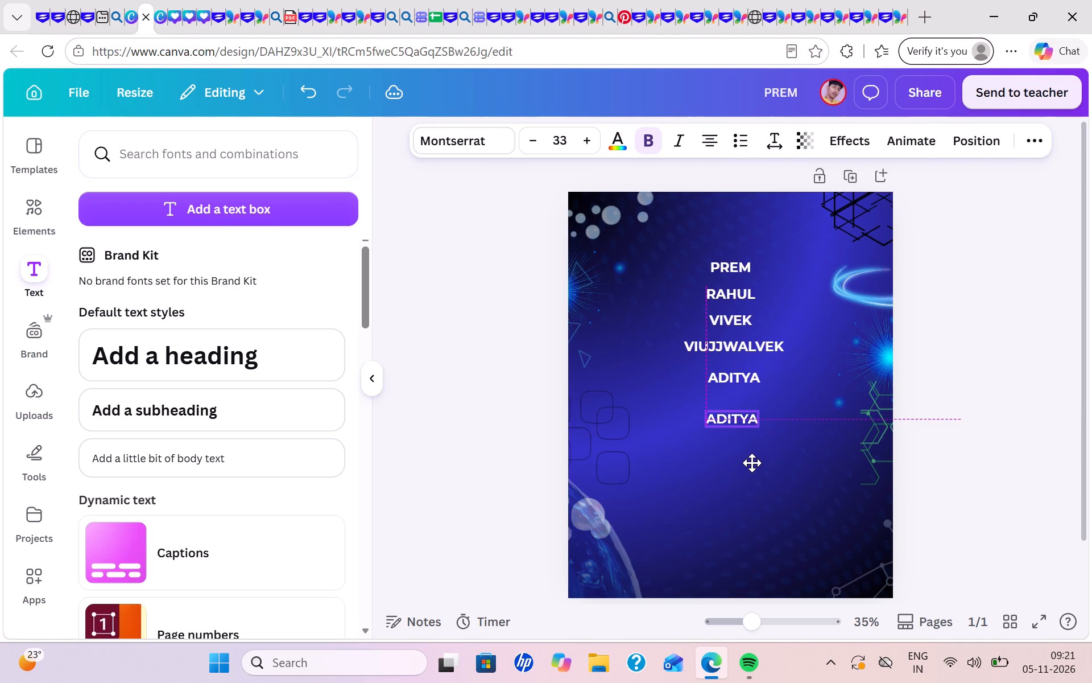
pyautogui.moveTo(752, 463); pyautogui.dragTo(752, 460)
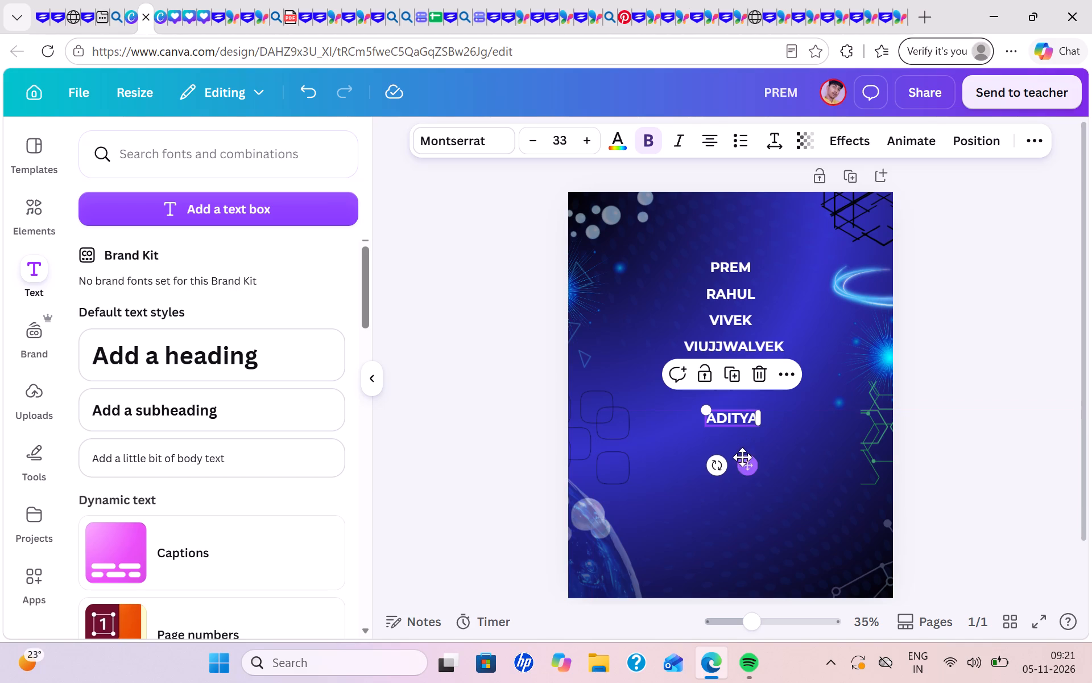
pyautogui.moveTo(749, 470); pyautogui.dragTo(750, 462)
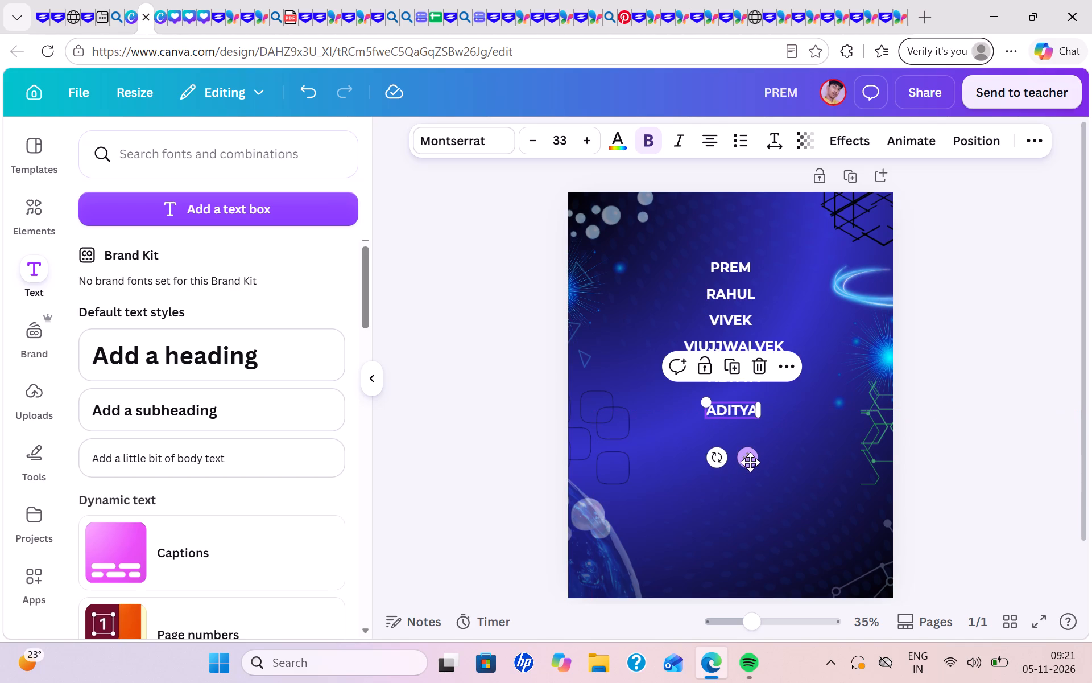
pyautogui.click(743, 407)
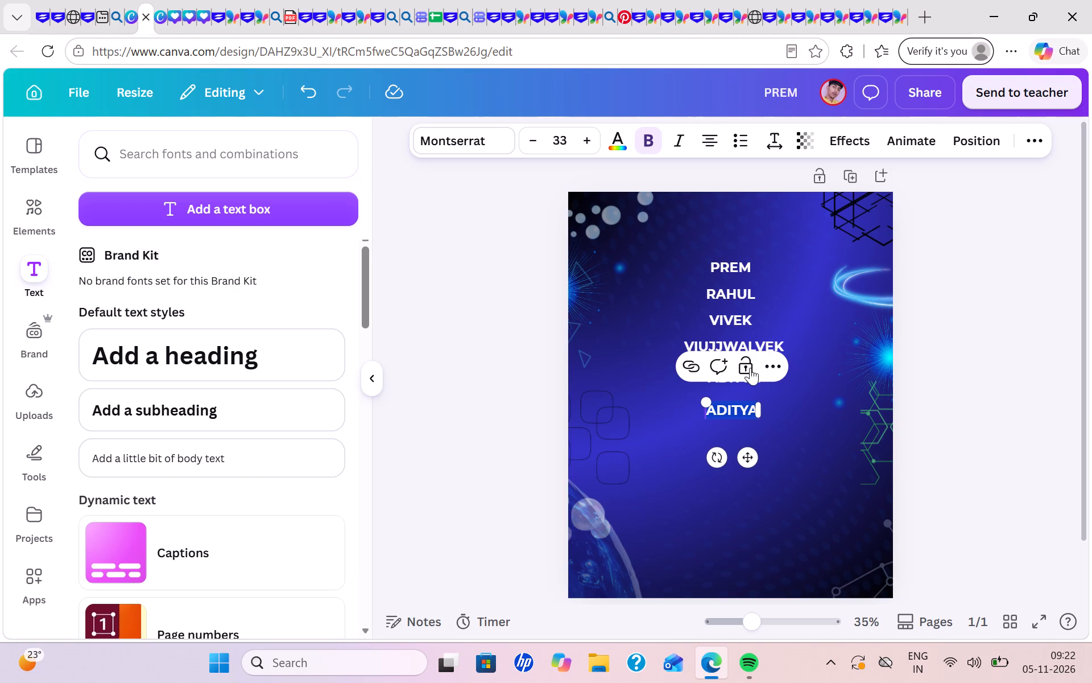
pyautogui.click(839, 397)
pyautogui.click(740, 413)
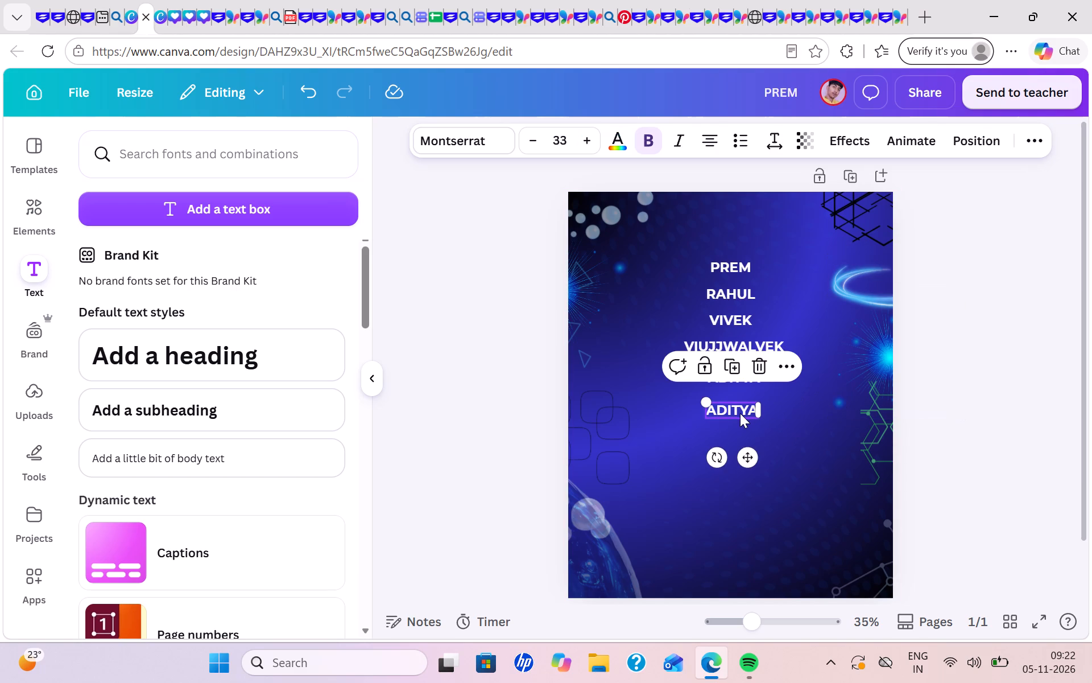
pyautogui.click(740, 413)
pyautogui.click(740, 413)
pyautogui.write('AYUSH')
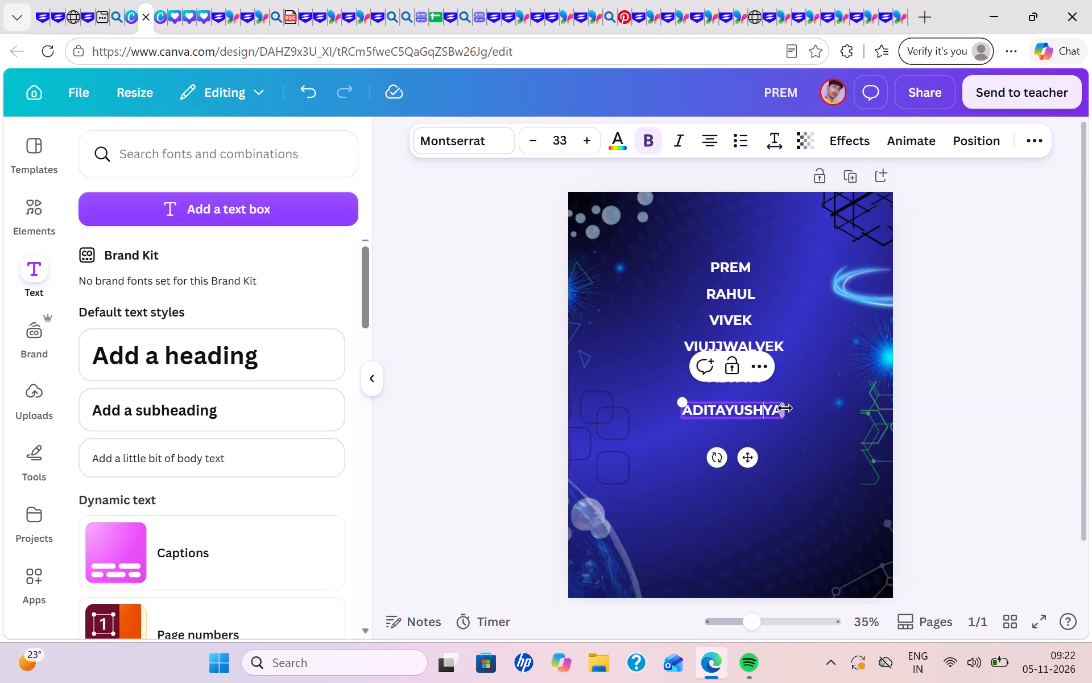
pyautogui.click(766, 443)
# Duplicate the ADITAYUSHYA text, place the copy beneath it in the column and change its wording to CHAMBAL.
pyautogui.click(747, 422)
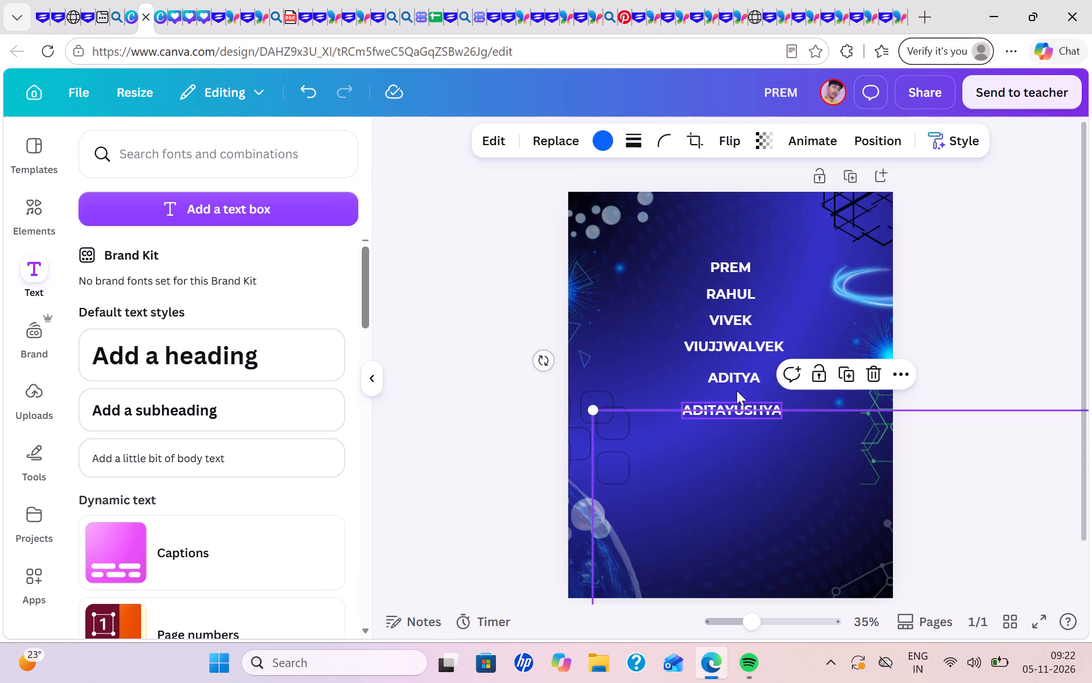
pyautogui.click(769, 414)
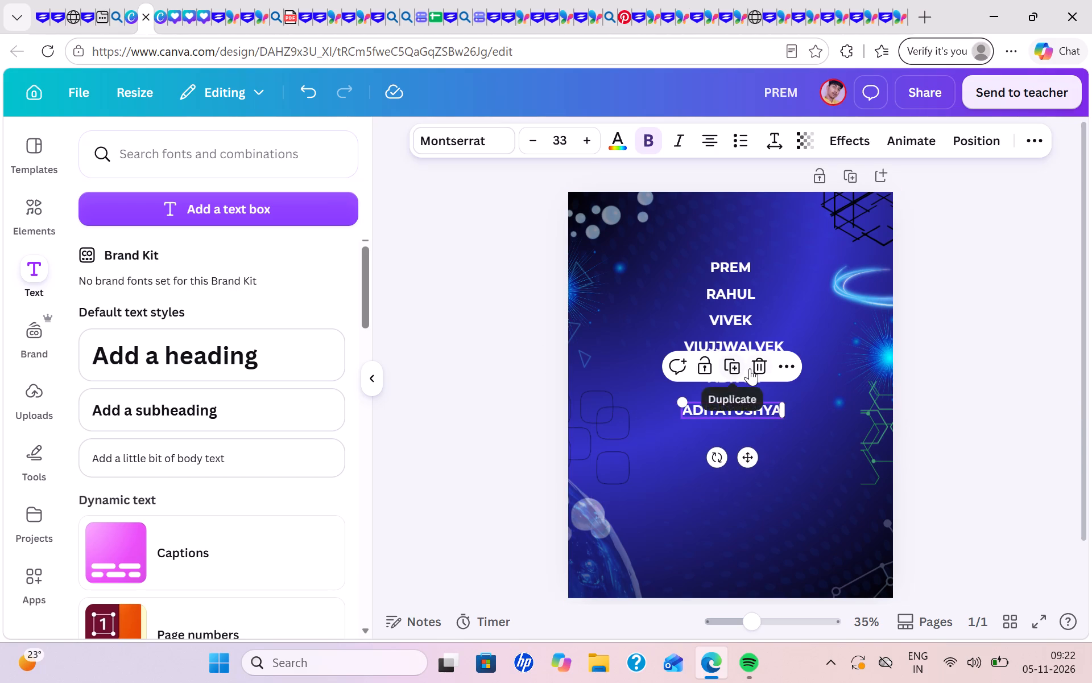
pyautogui.click(733, 365)
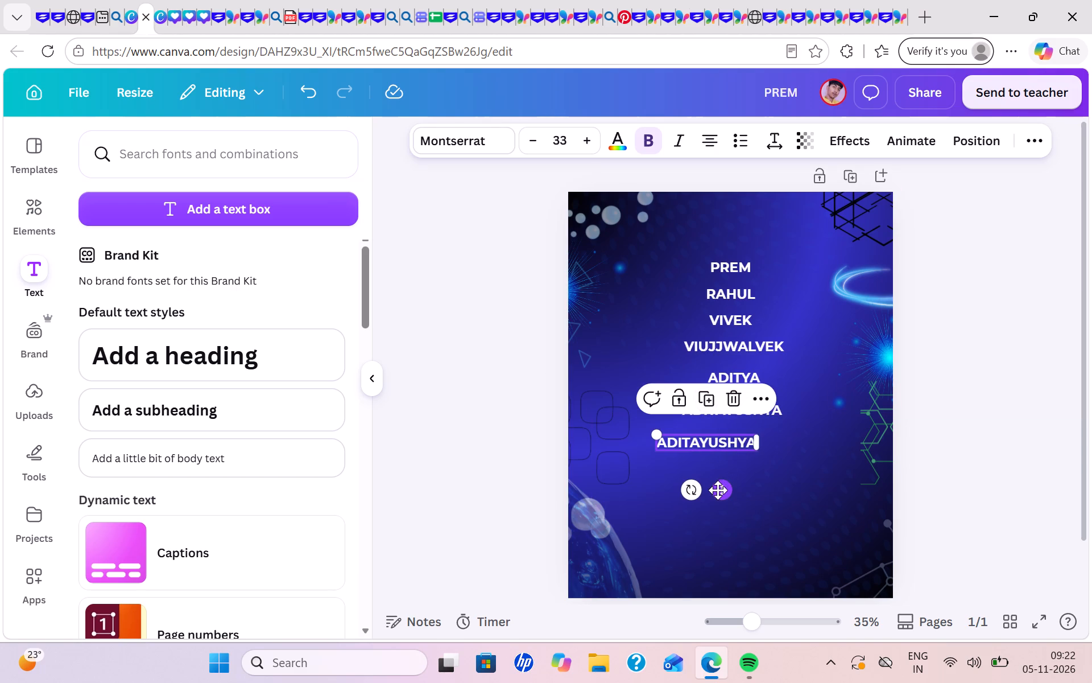
pyautogui.moveTo(718, 489); pyautogui.dragTo(748, 490)
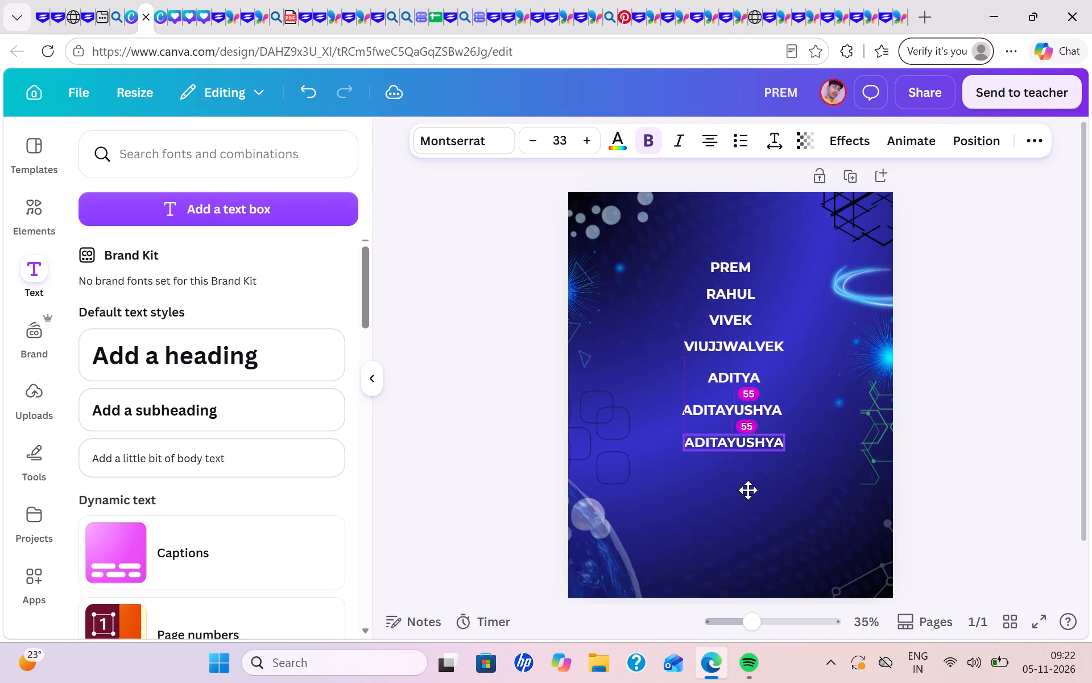
pyautogui.moveTo(748, 490); pyautogui.dragTo(748, 490)
pyautogui.click(738, 444)
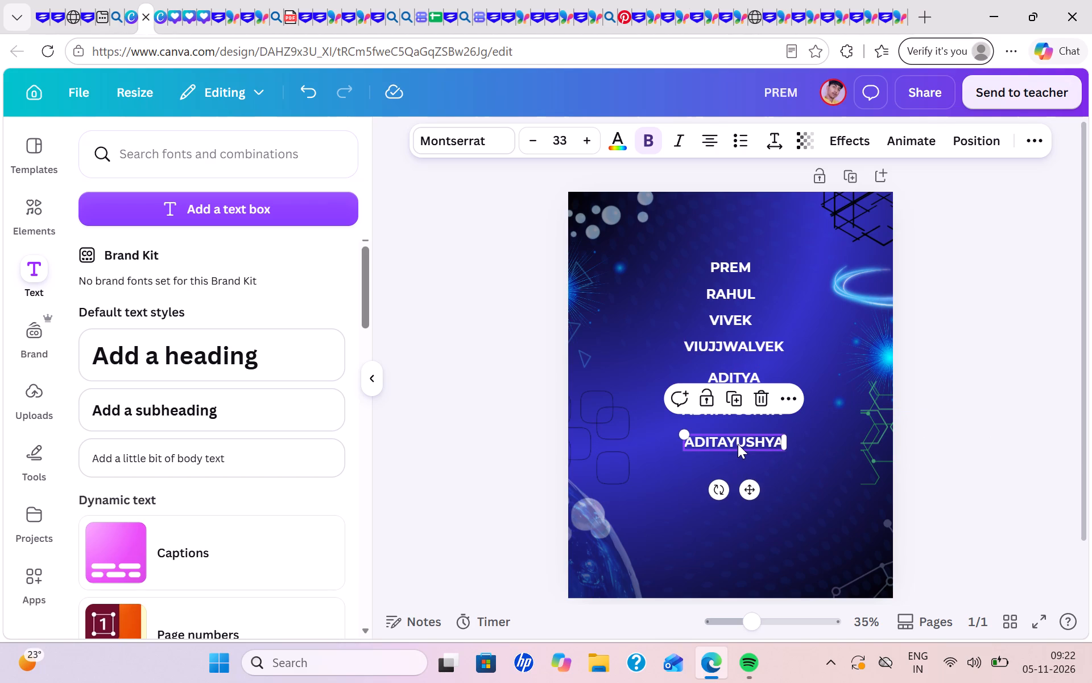
pyautogui.write('CHAMBAL')
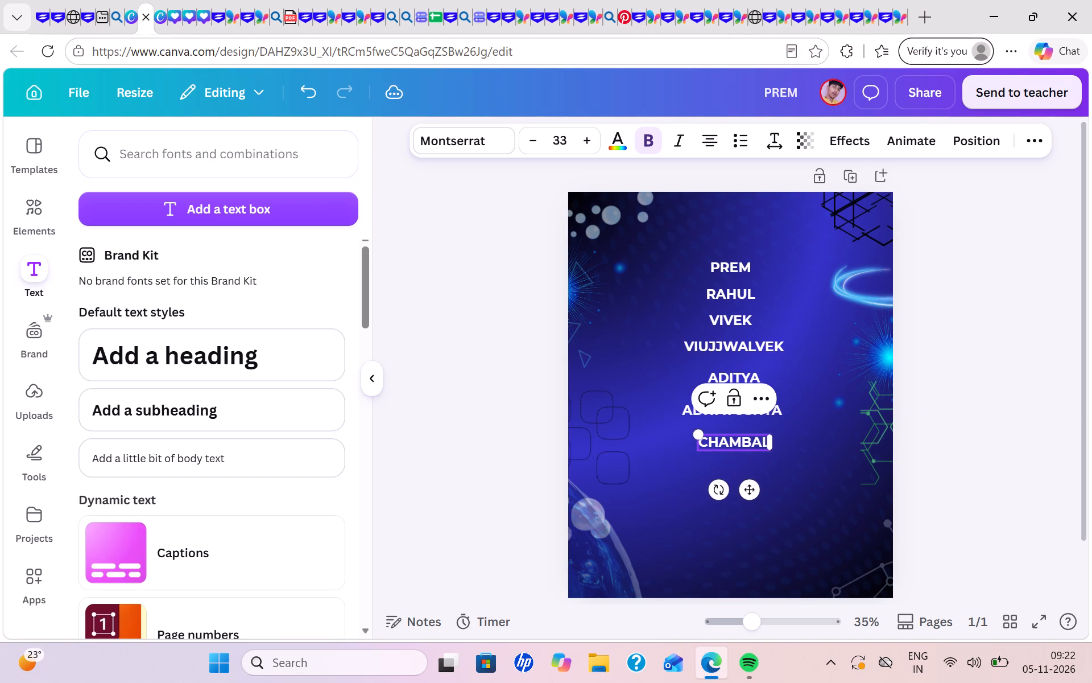
pyautogui.click(944, 465)
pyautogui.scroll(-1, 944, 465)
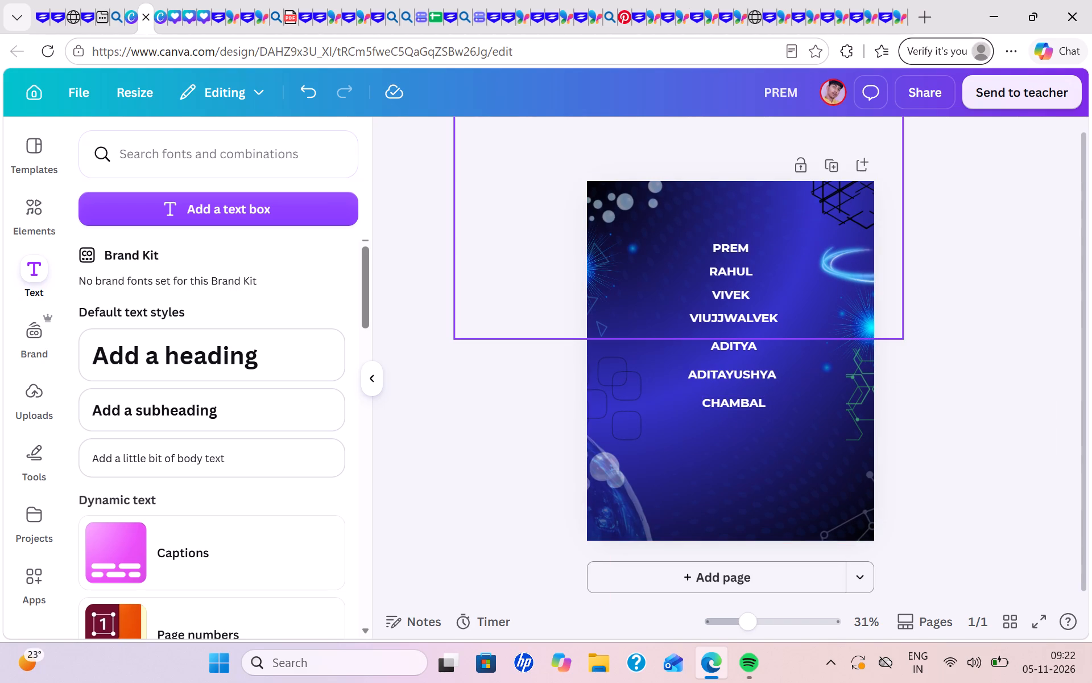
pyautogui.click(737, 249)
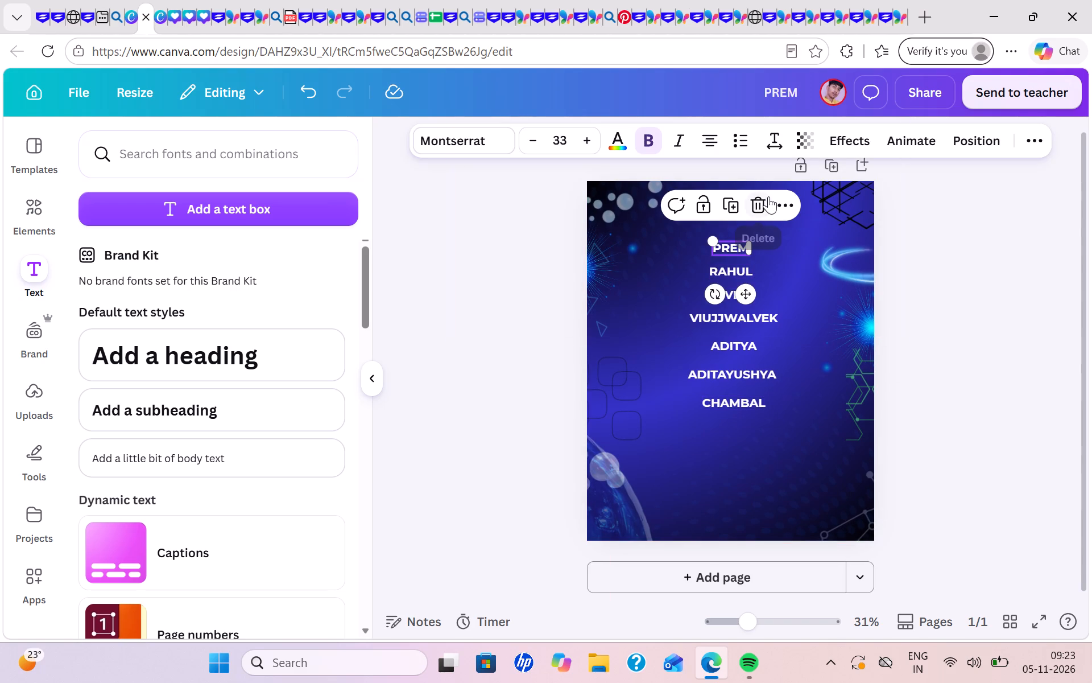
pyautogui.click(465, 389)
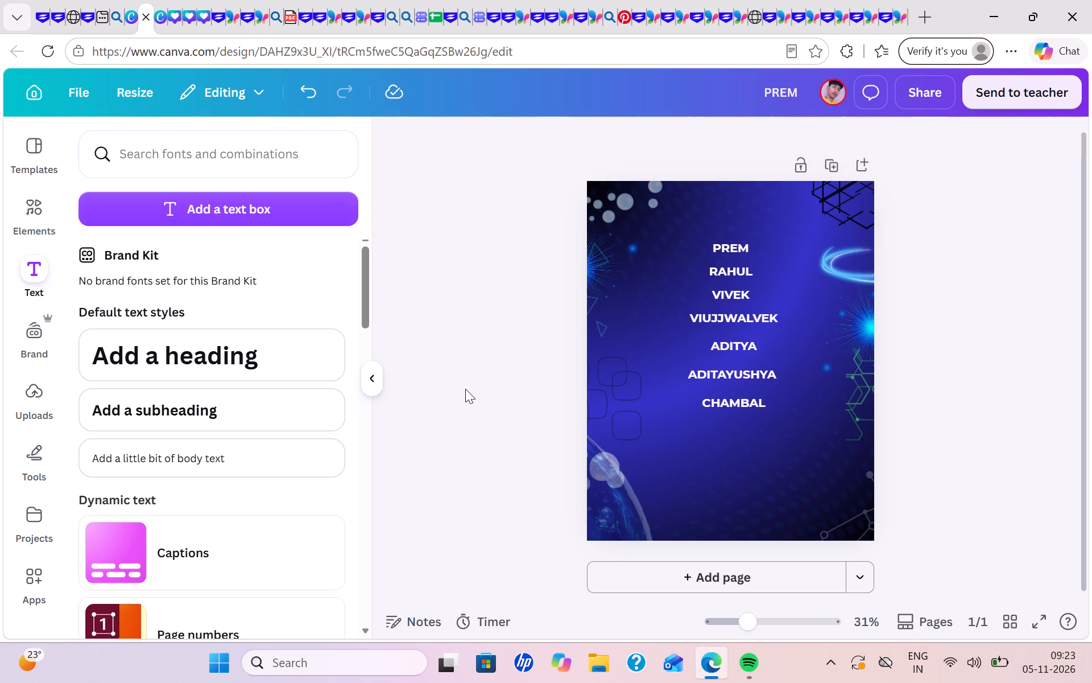
# Add the uploaded round red Birla Institute of Technology logo, shrink it to a small badge and place it at the page's top centre above PREM.
pyautogui.click(30, 414)
pyautogui.scroll(-1, 150, 528)
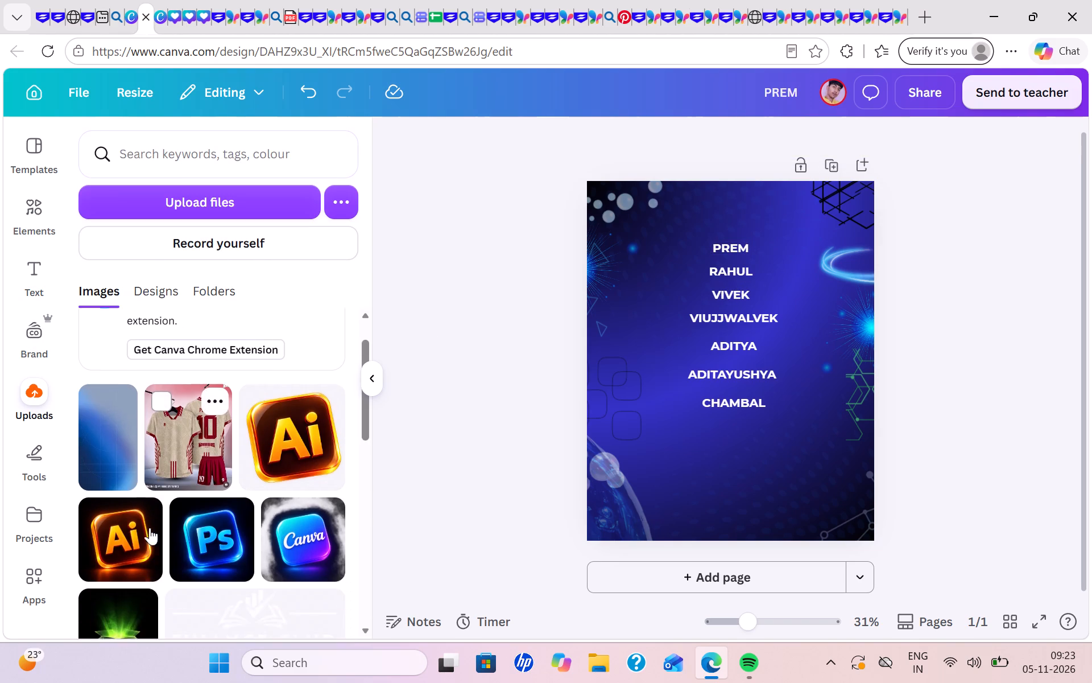
pyautogui.scroll(-3, 150, 528)
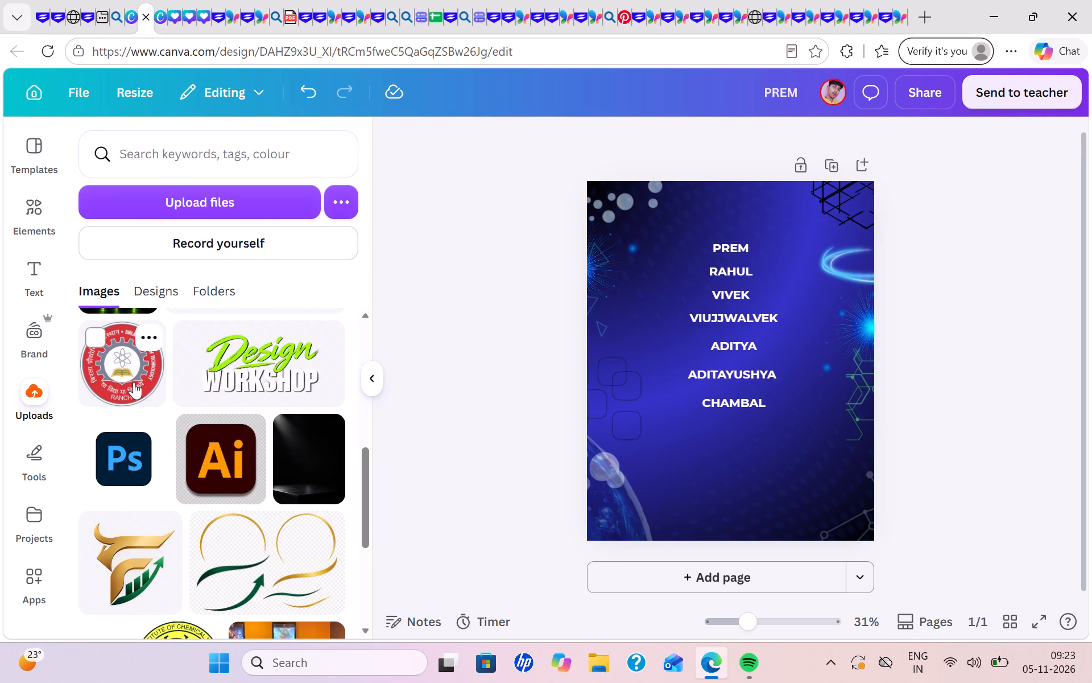
pyautogui.click(134, 382)
pyautogui.moveTo(808, 431); pyautogui.dragTo(717, 309)
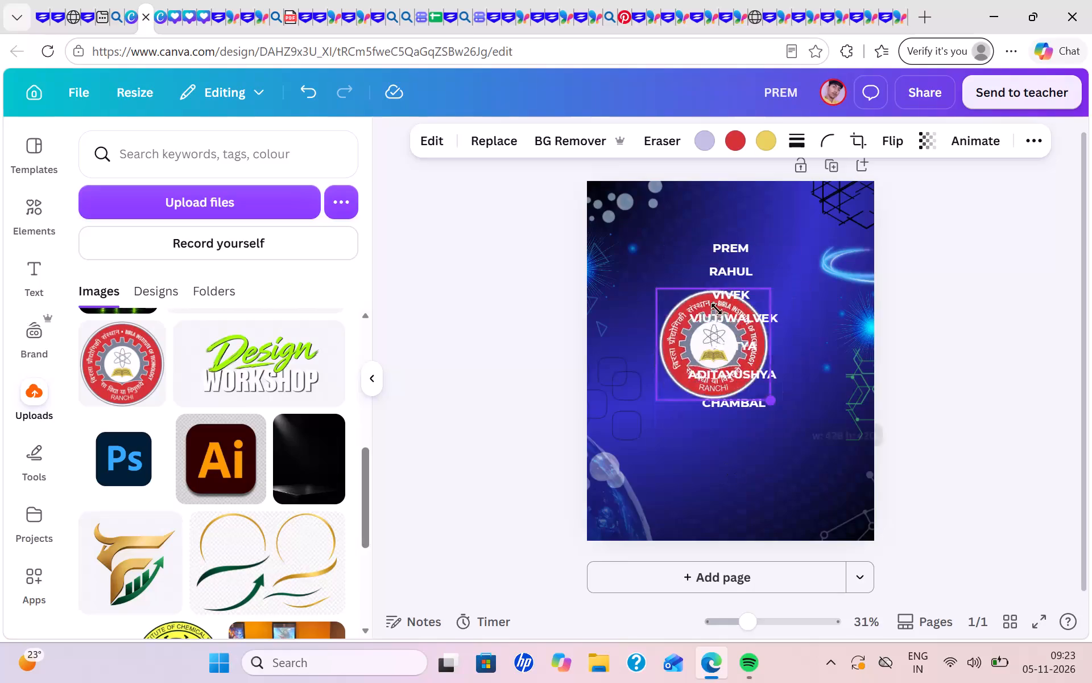
pyautogui.moveTo(717, 309); pyautogui.dragTo(703, 290)
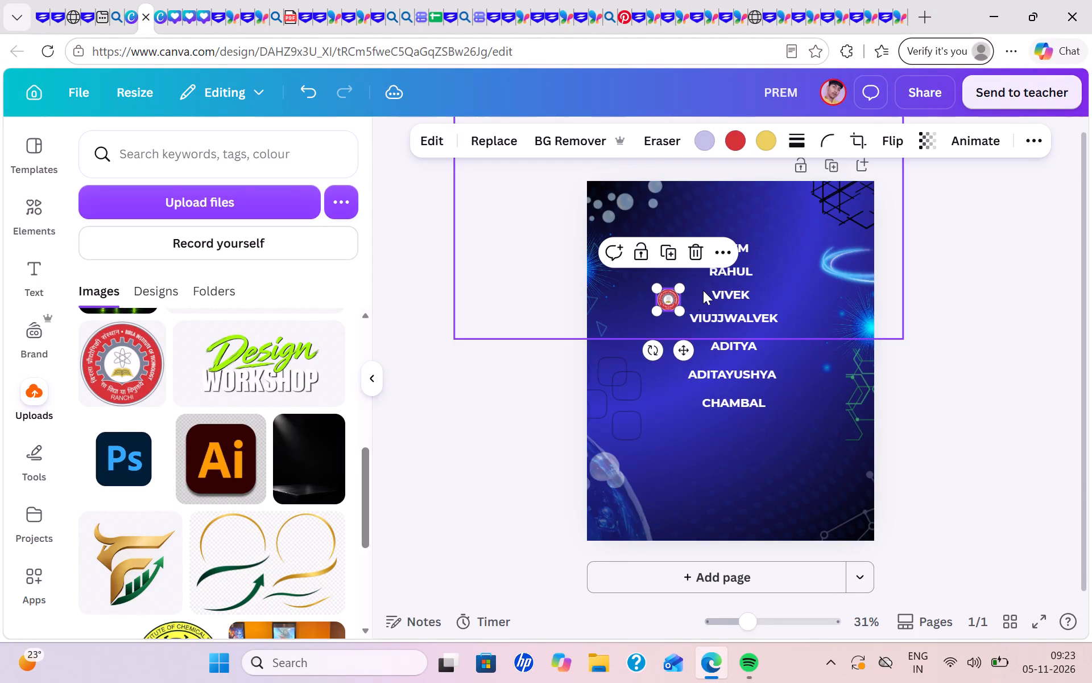
pyautogui.moveTo(686, 353); pyautogui.dragTo(741, 257)
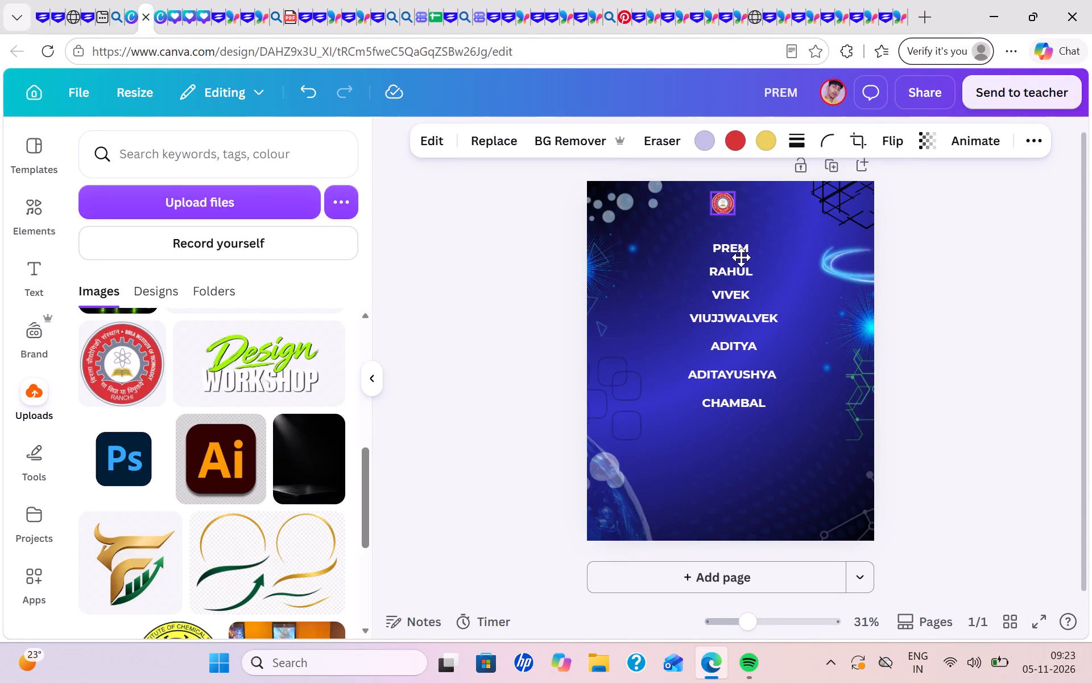
pyautogui.moveTo(741, 257); pyautogui.dragTo(740, 253)
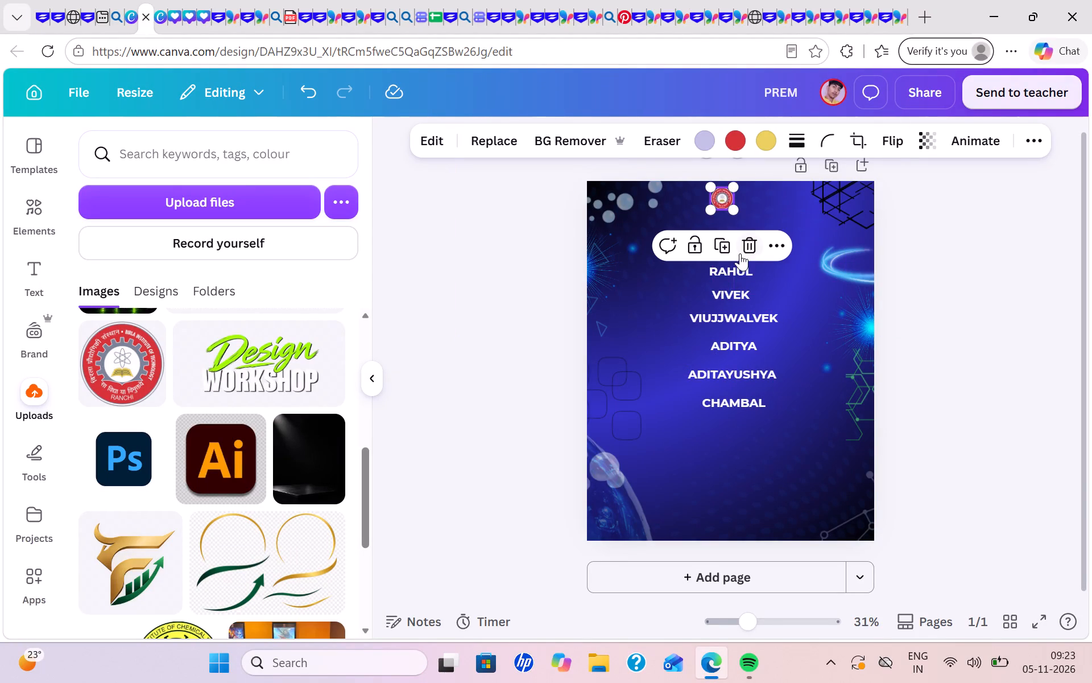
# Add the uploaded yellow Indian Institute of Chemical Engineers logo to the page and remove its background.
pyautogui.scroll(-1, 266, 434)
pyautogui.click(183, 543)
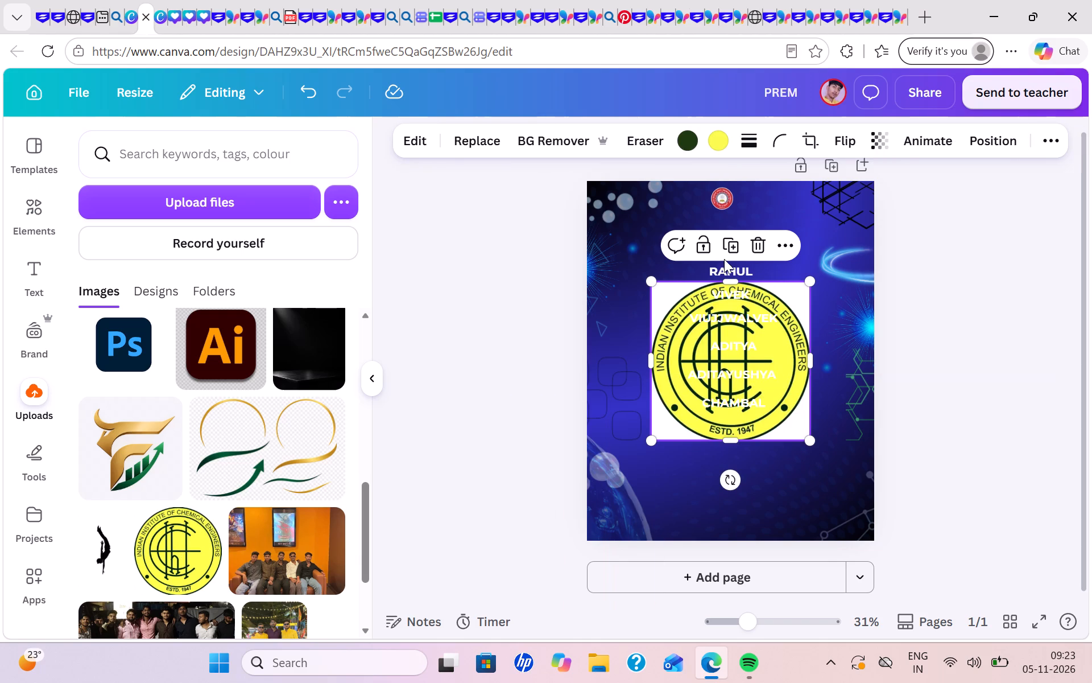
pyautogui.click(559, 146)
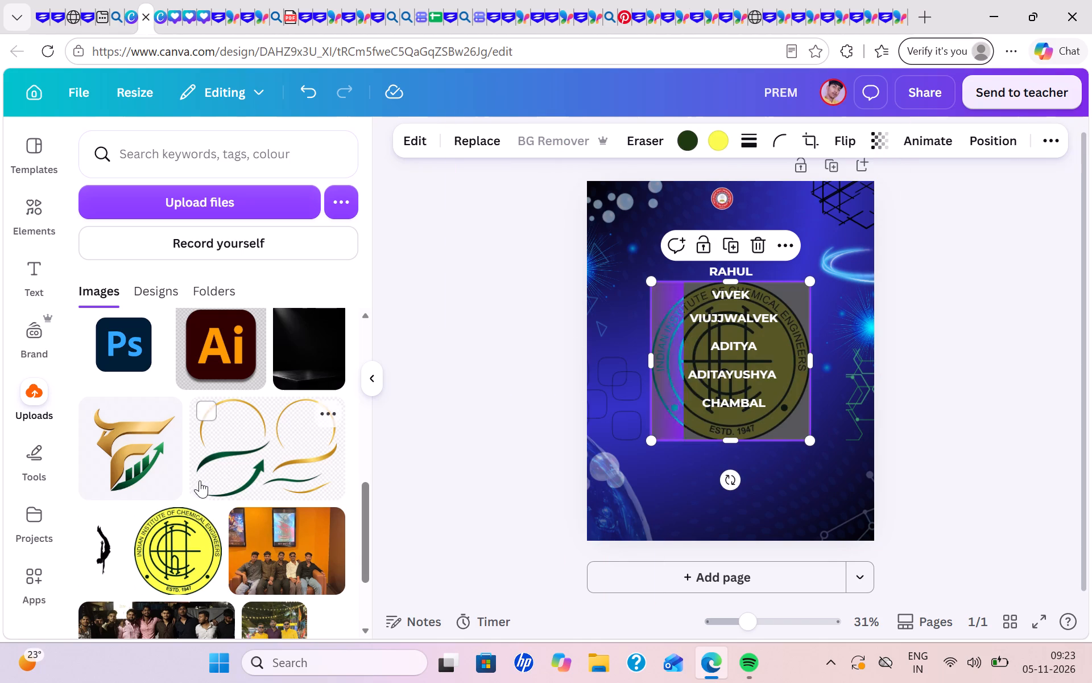
pyautogui.scroll(-4, 198, 482)
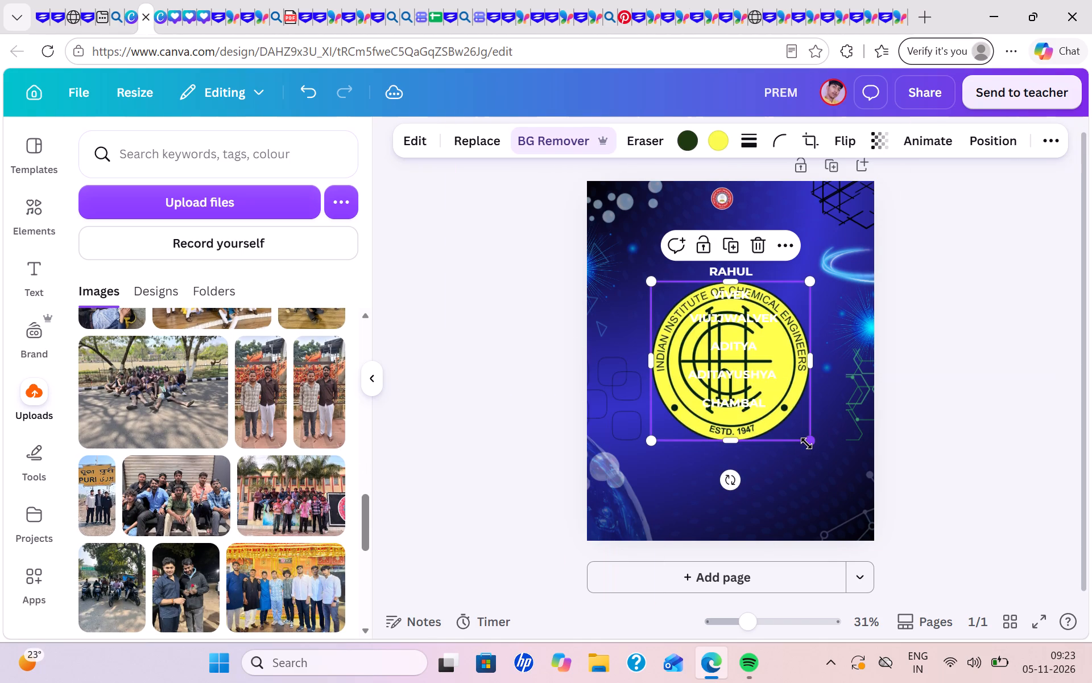
# Shrink the yellow logo to about 85 by 85 and place it just right of the red logo at the top of the page.
pyautogui.moveTo(805, 441); pyautogui.dragTo(673, 332)
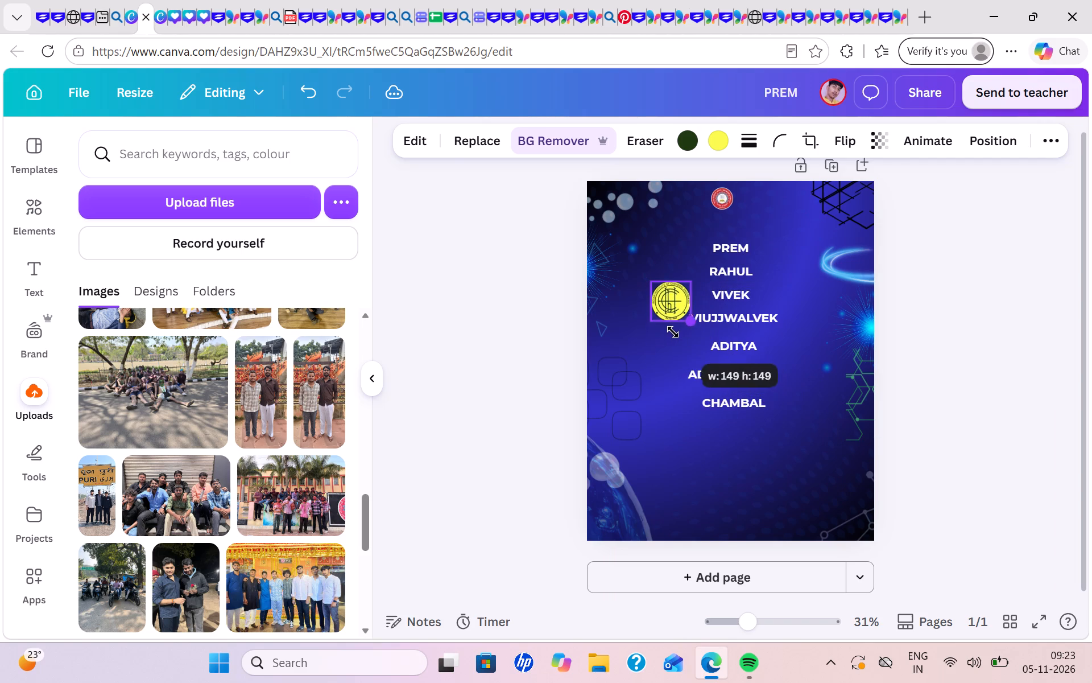
pyautogui.moveTo(673, 332); pyautogui.dragTo(668, 327)
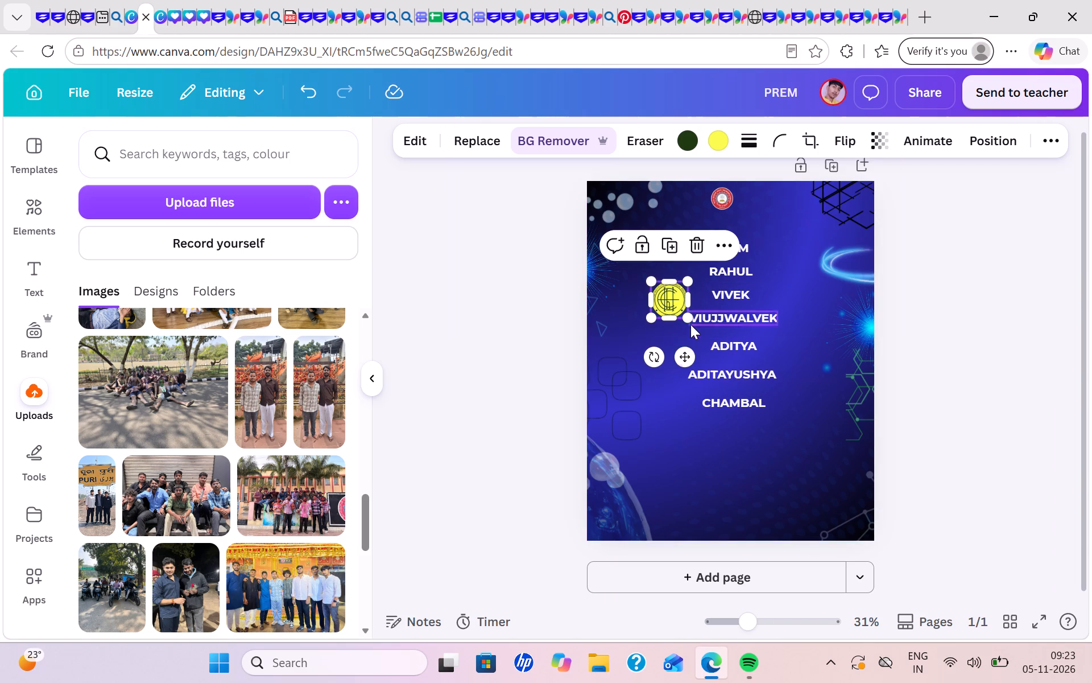
pyautogui.moveTo(687, 318); pyautogui.dragTo(680, 305)
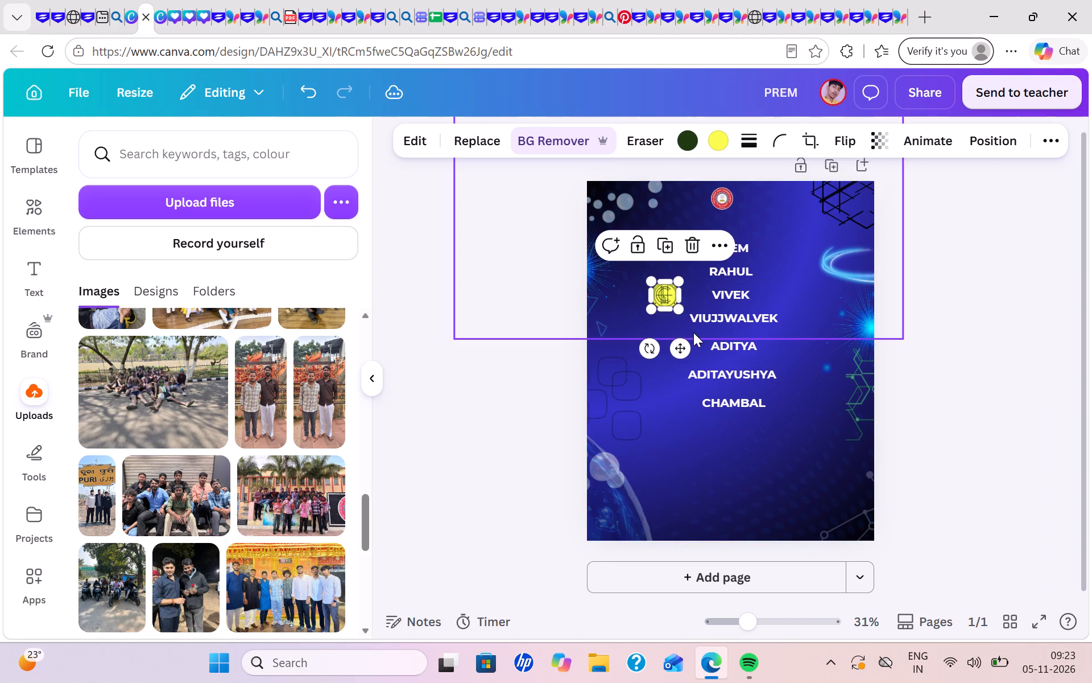
pyautogui.moveTo(677, 348); pyautogui.dragTo(769, 253)
pyautogui.moveTo(774, 213); pyautogui.dragTo(770, 208)
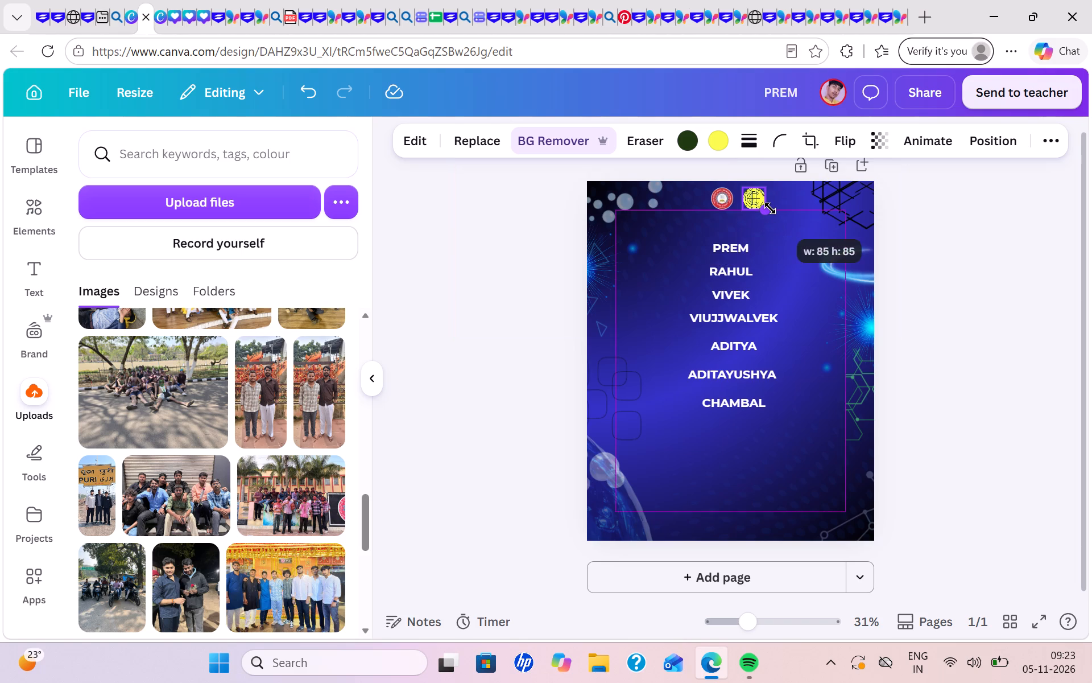
pyautogui.moveTo(770, 208); pyautogui.dragTo(769, 207)
pyautogui.click(933, 259)
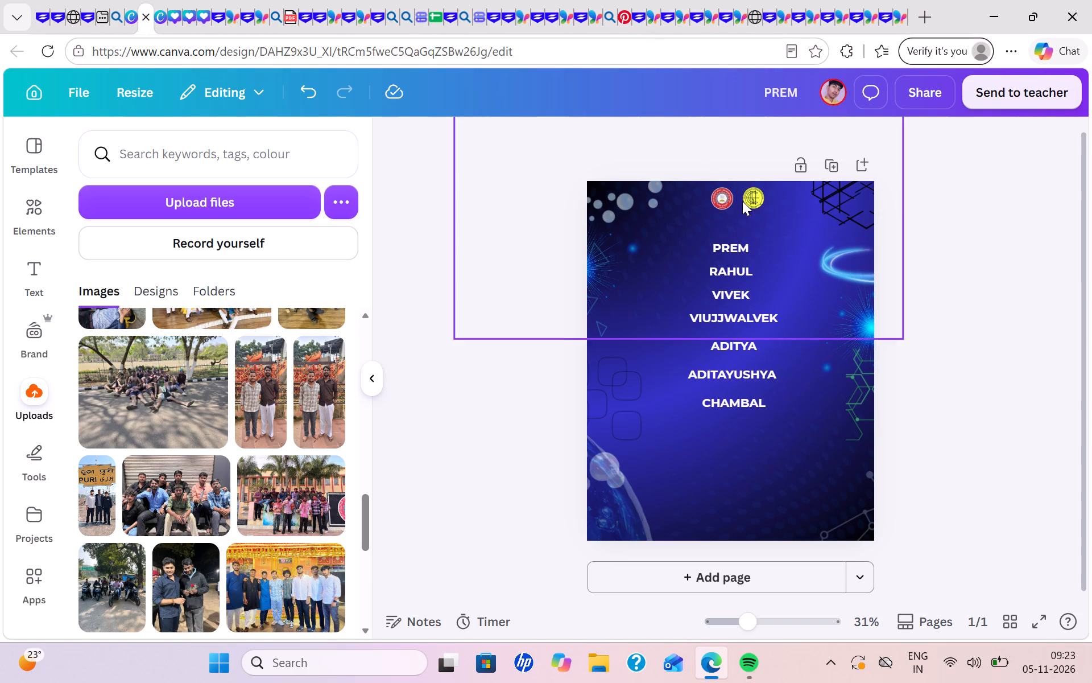
# Duplicate the RAHUL text, place the copy below CHAMBAL and change its wording to K25 SELECTED.
pyautogui.click(724, 269)
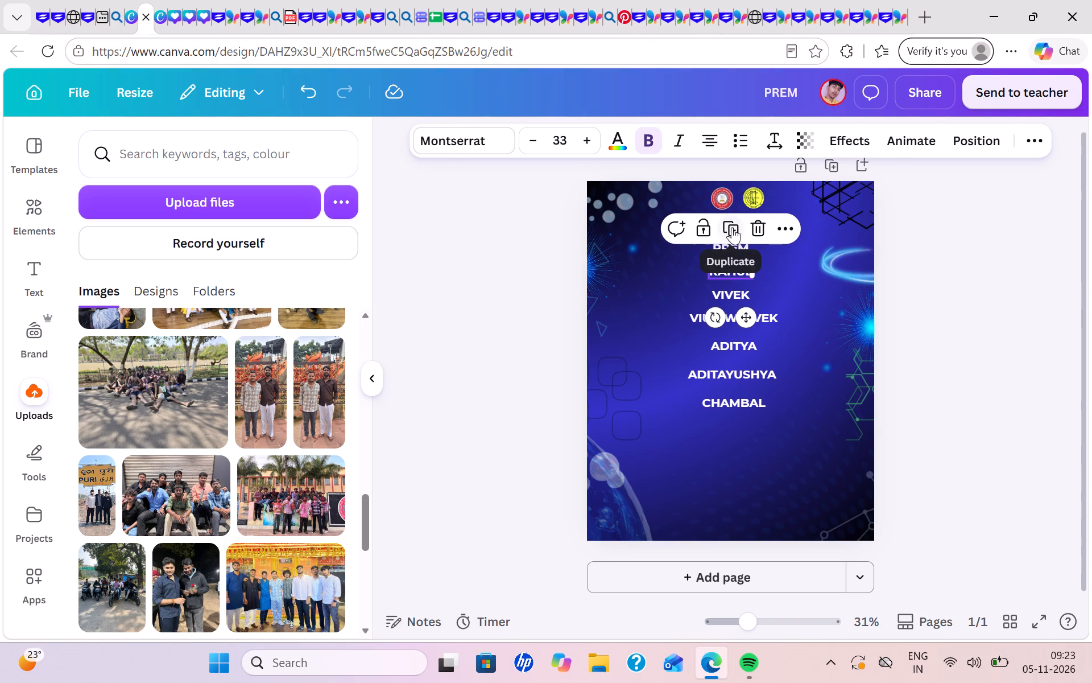
pyautogui.click(737, 225)
pyautogui.moveTo(744, 324); pyautogui.dragTo(718, 487)
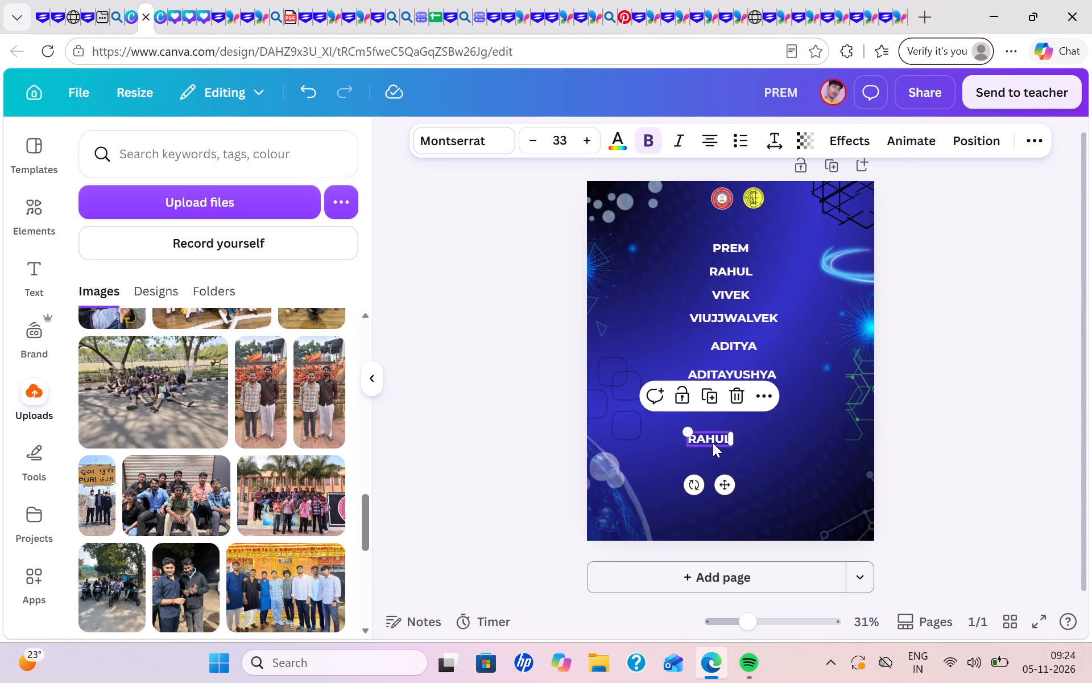
pyautogui.click(716, 437)
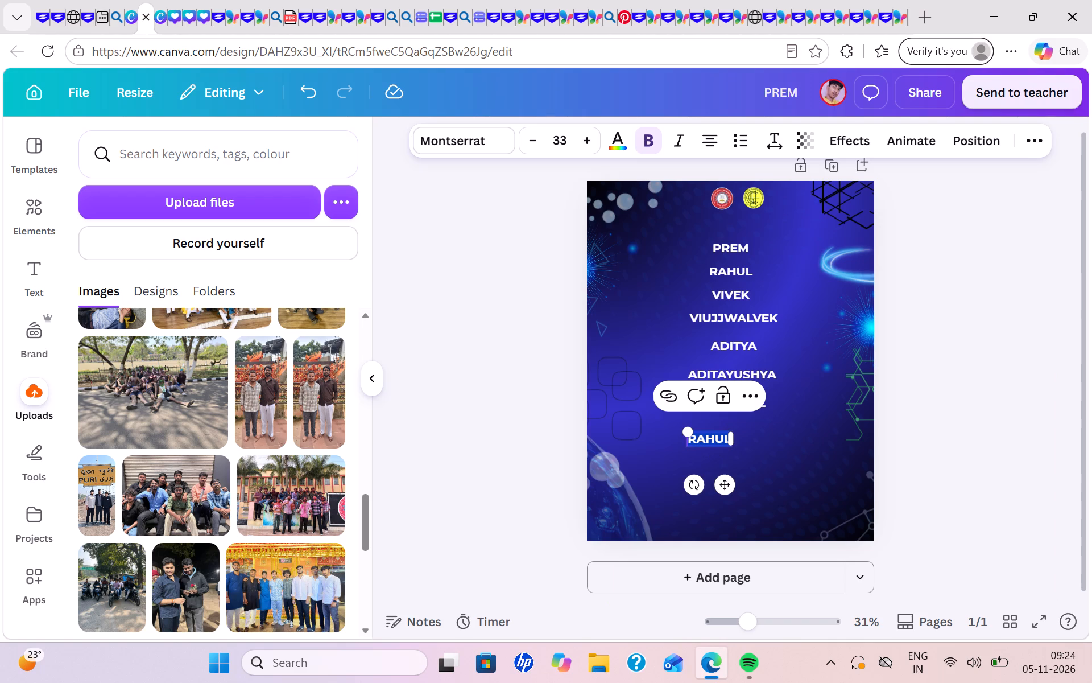
pyautogui.write('K25')
pyautogui.press('space')
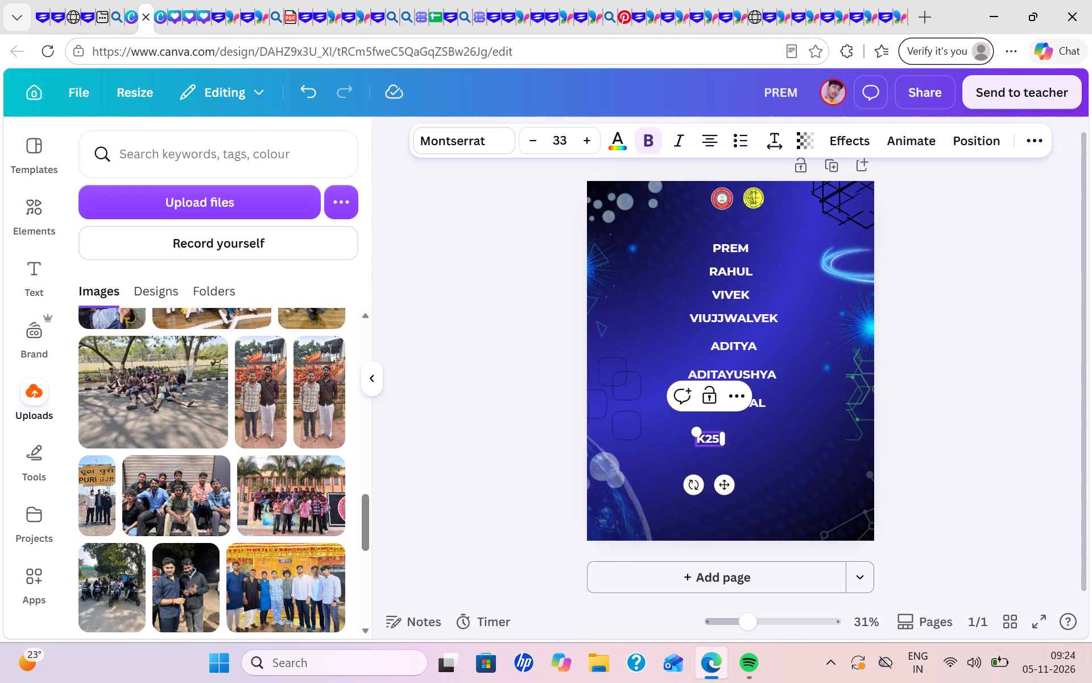
pyautogui.write('SELECTED')
pyautogui.press('space')
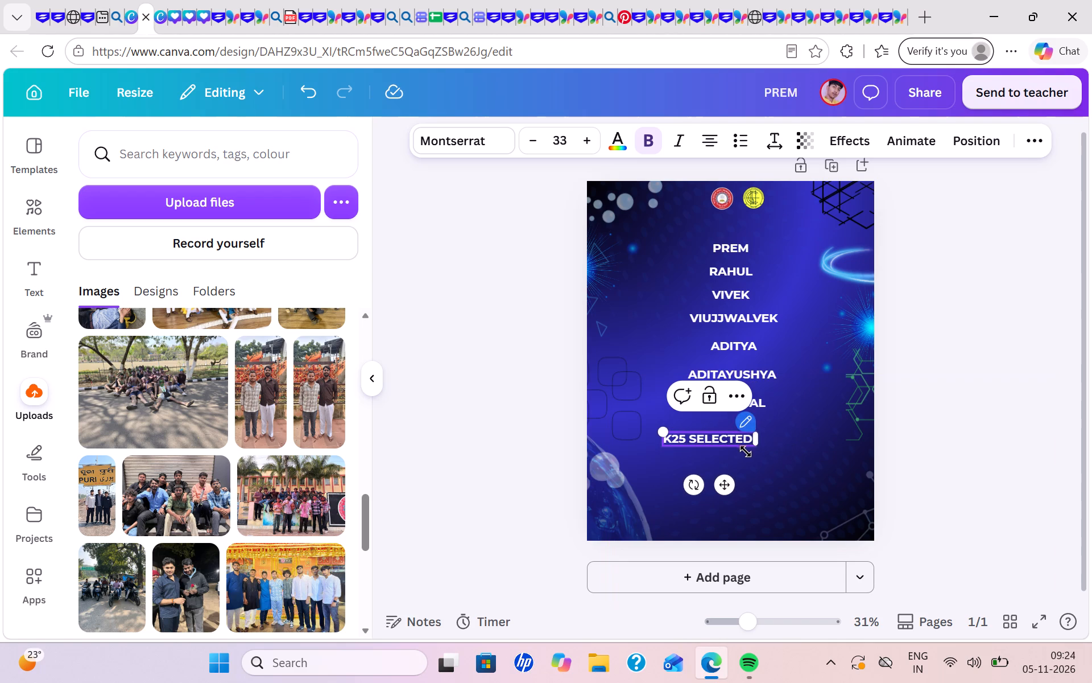
# Replace the word SELECTED with RECRUITS in the K25 text below CHAMBAL.
pyautogui.press('BackSpace')
pyautogui.press('BackSpace')
pyautogui.press('BackSpace')
pyautogui.press('BackSpace')
pyautogui.press('BackSpace')
pyautogui.press('BackSpace')
pyautogui.press('BackSpace')
pyautogui.press('BackSpace')
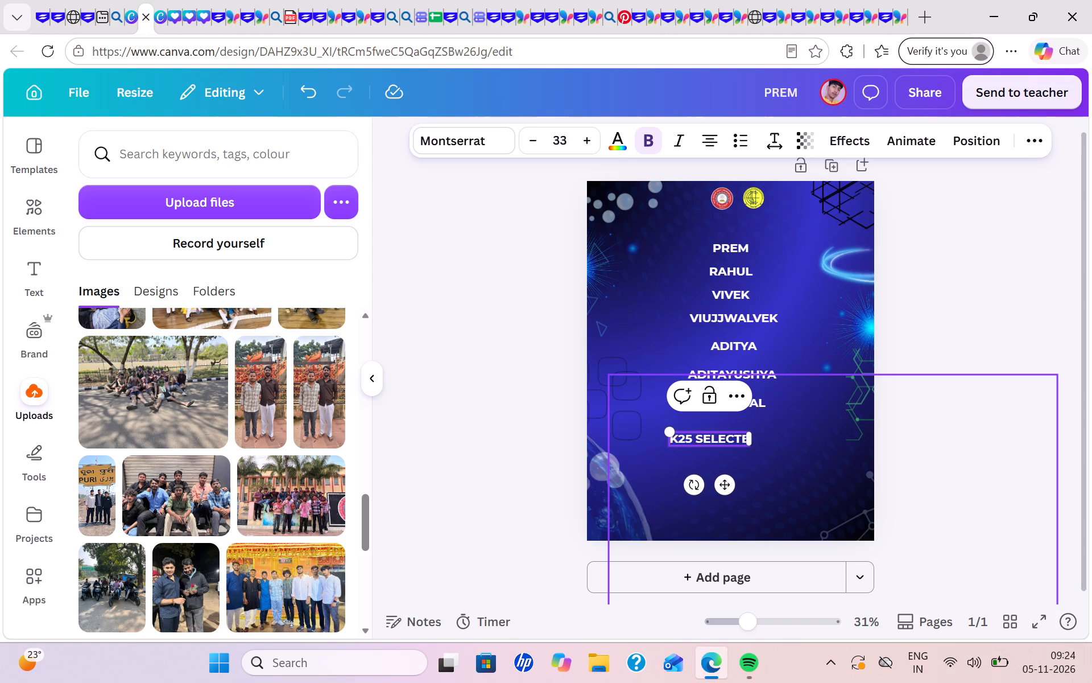
pyautogui.press('BackSpace')
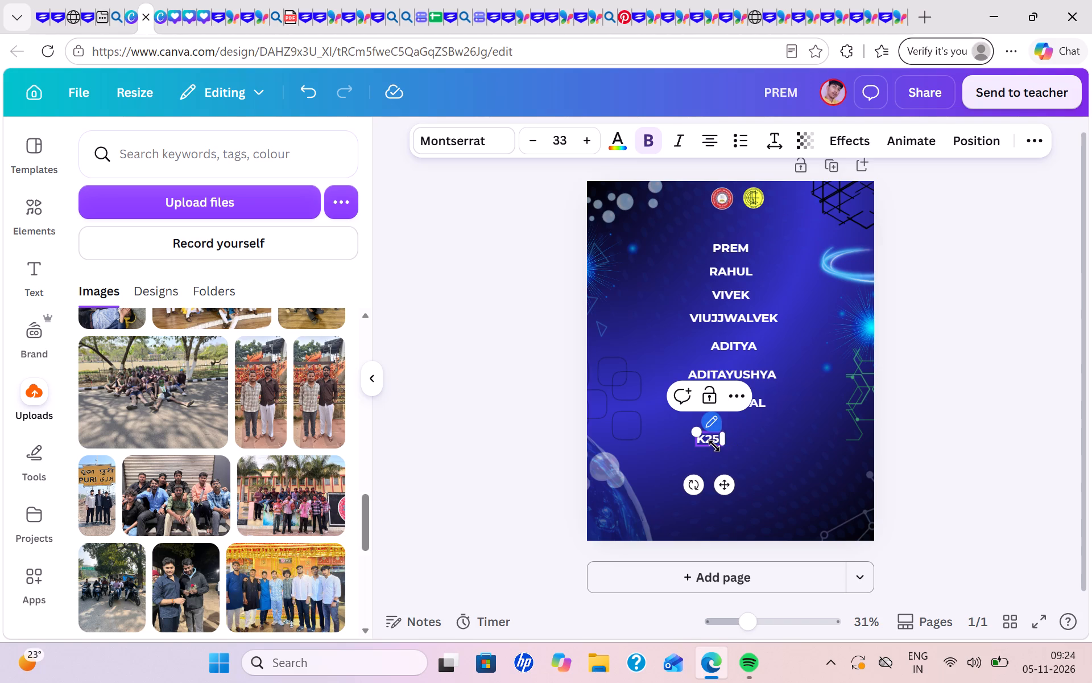
pyautogui.click(717, 442)
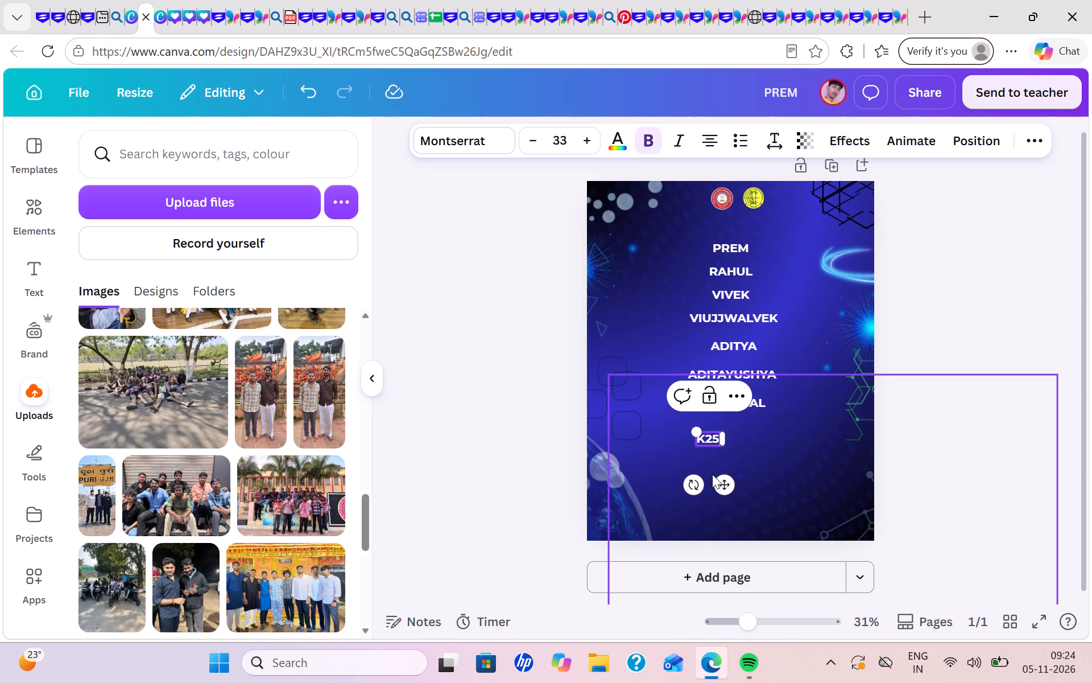
pyautogui.press('space')
pyautogui.write('RECR')
pyautogui.write('UITS')
pyautogui.click(802, 463)
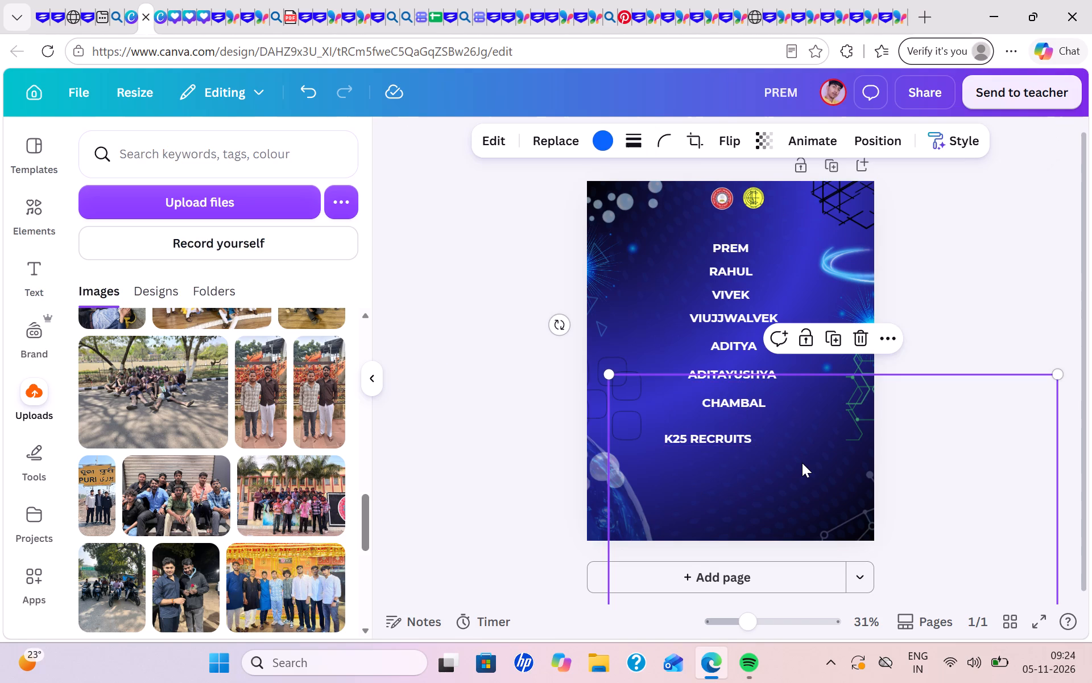
# Move the K25 RECRUITS text up to sit as a heading between the two logos and PREM.
pyautogui.click(744, 439)
pyautogui.moveTo(723, 485); pyautogui.dragTo(754, 268)
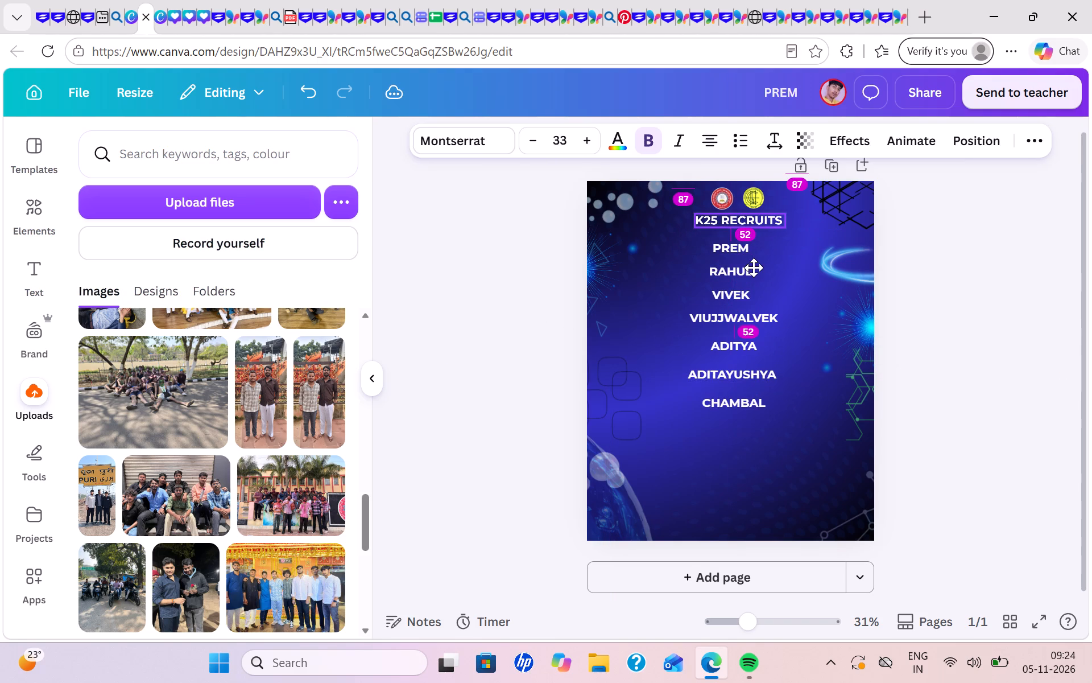
pyautogui.moveTo(754, 268); pyautogui.dragTo(752, 269)
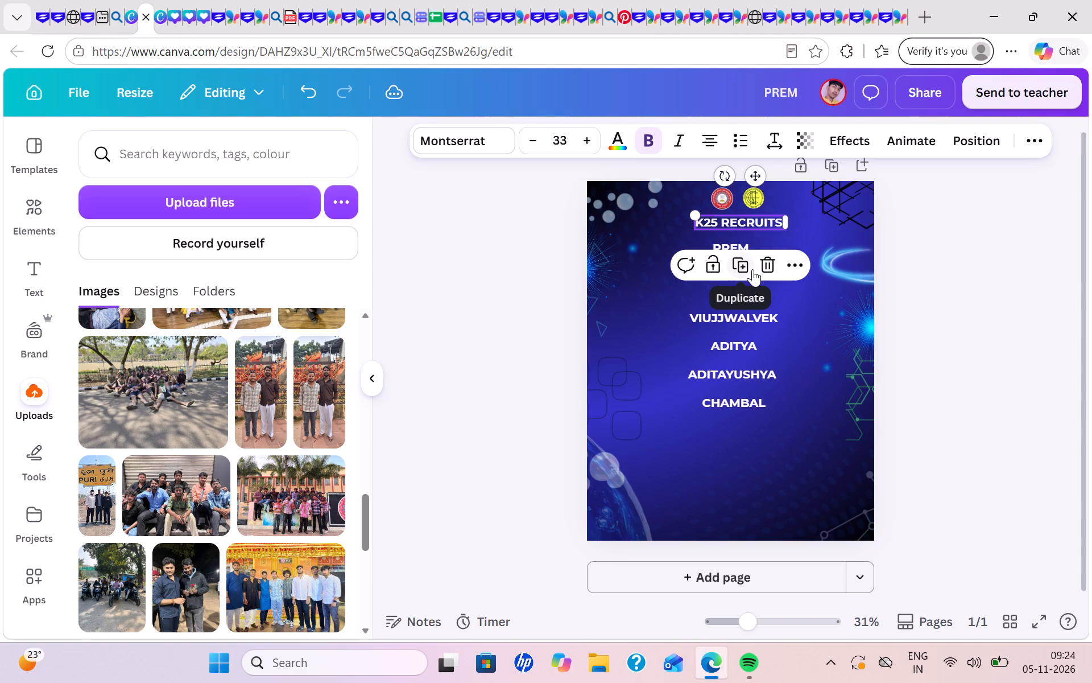
pyautogui.click(1005, 334)
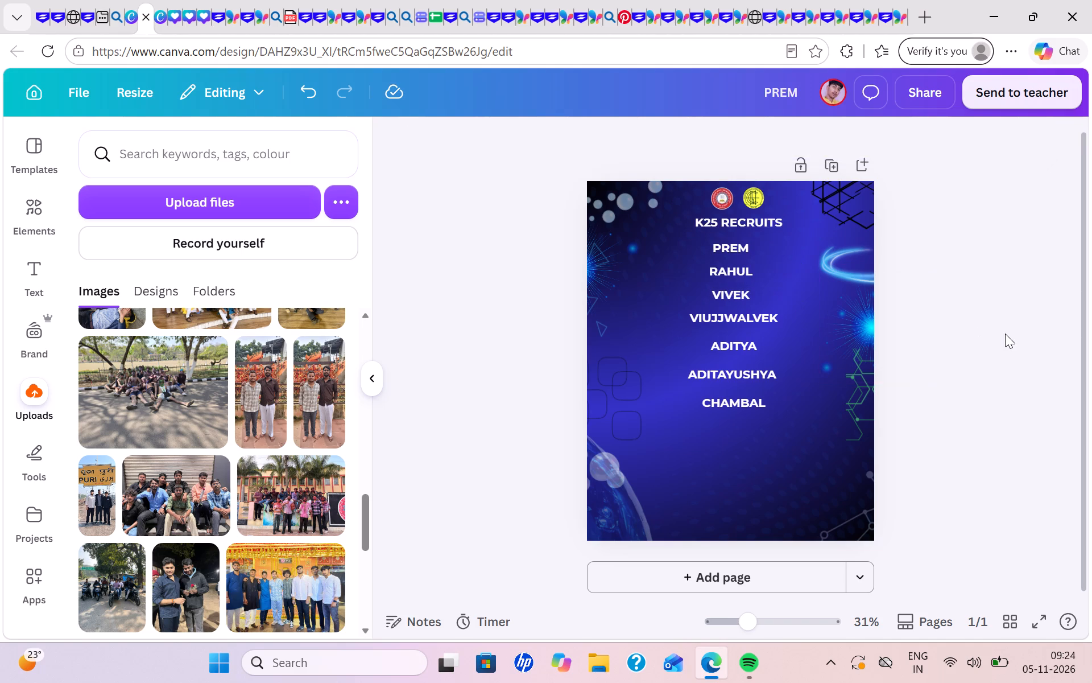
# Move the names CHAMBAL, ADITAYUSHYA and ADITYA down toward the lower part of the page, keeping them centred in order.
pyautogui.scroll(1, 1005, 334)
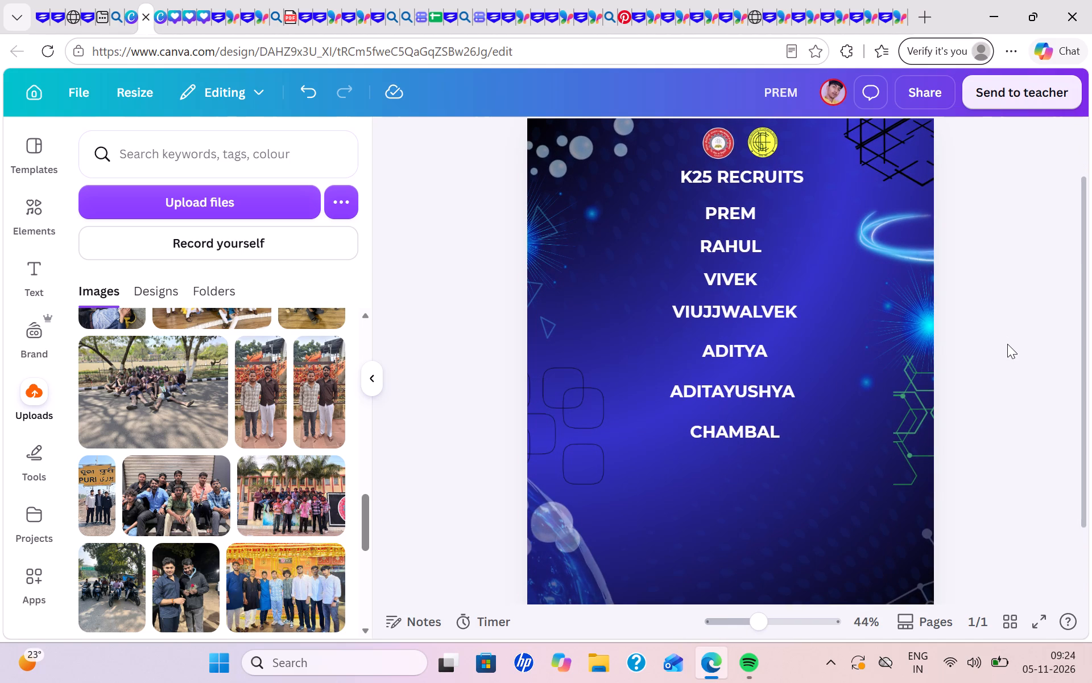
pyautogui.scroll(-1, 1007, 344)
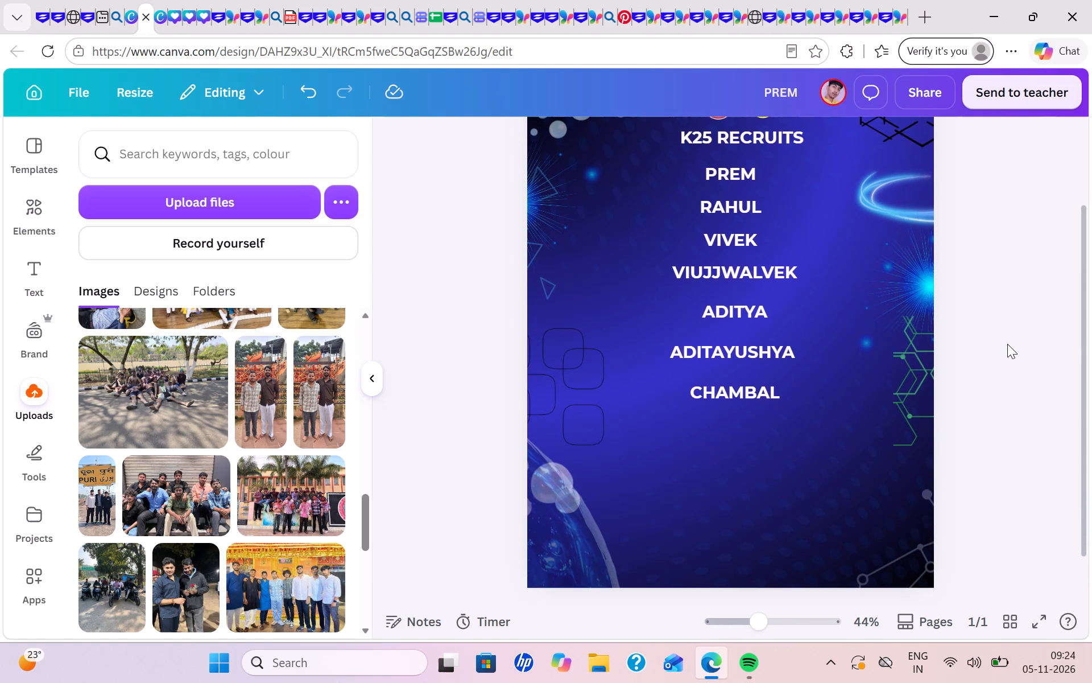
pyautogui.scroll(-1, 1007, 344)
pyautogui.moveTo(775, 398); pyautogui.dragTo(772, 473)
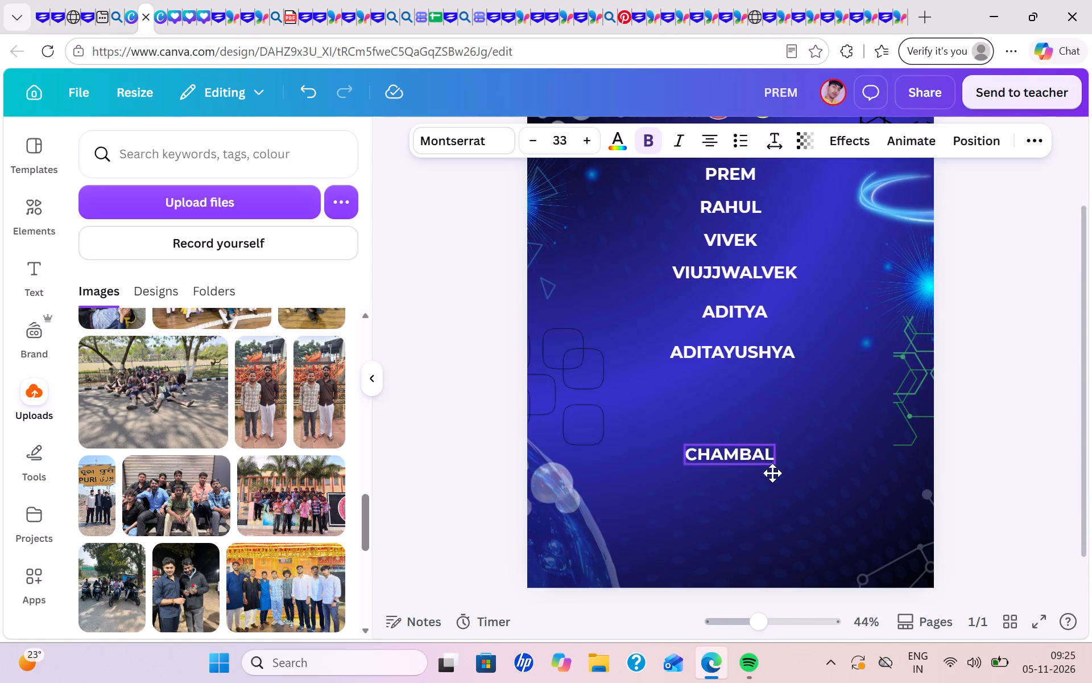
pyautogui.moveTo(772, 473); pyautogui.dragTo(776, 462)
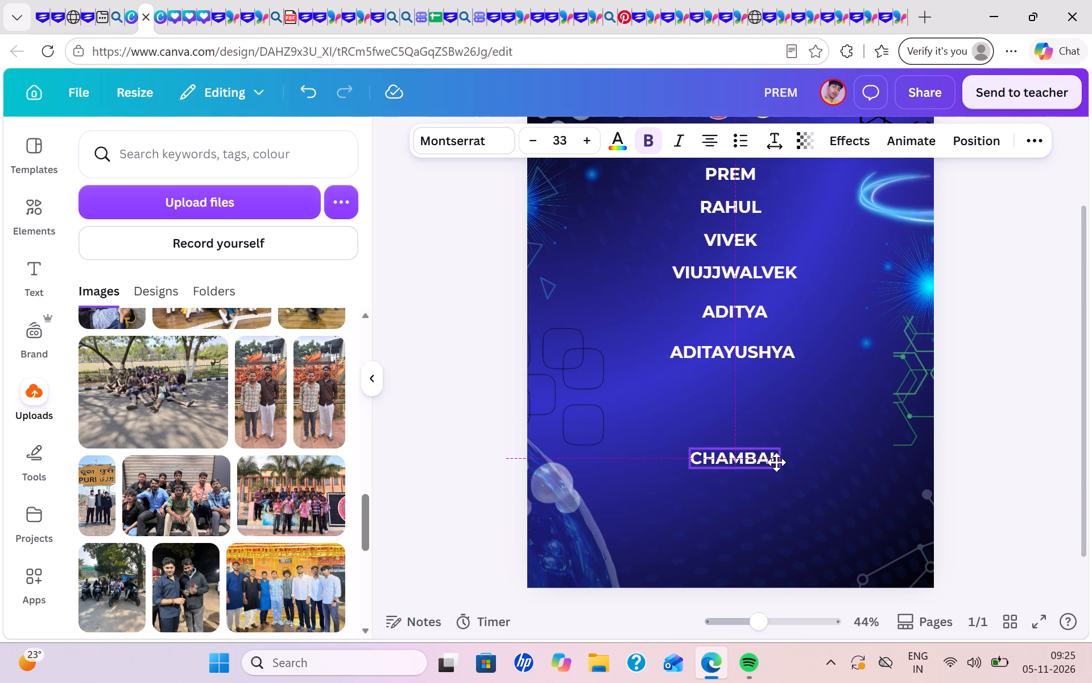
pyautogui.moveTo(776, 462); pyautogui.dragTo(777, 472)
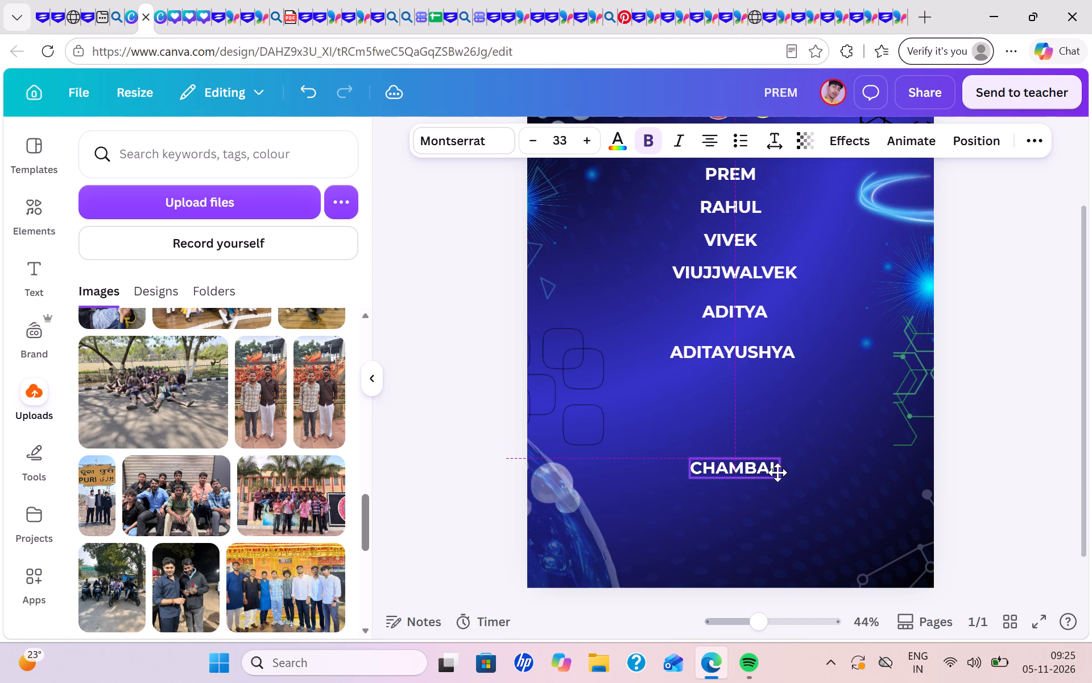
pyautogui.moveTo(777, 472); pyautogui.dragTo(778, 472)
pyautogui.moveTo(779, 355); pyautogui.dragTo(783, 433)
pyautogui.moveTo(763, 309); pyautogui.dragTo(756, 394)
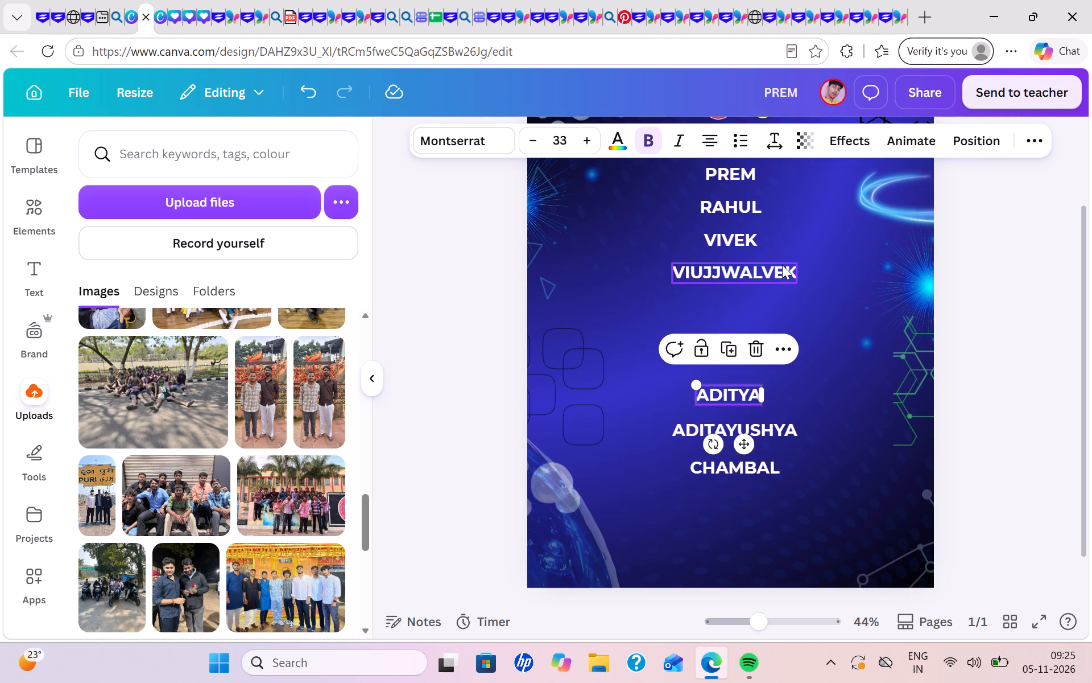
# Move VIUJJWALVEK, VIVEK, RAHUL and PREM down to stack above ADITYA, leaving a gap beneath the K25 RECRUITS heading.
pyautogui.moveTo(782, 265); pyautogui.dragTo(779, 349)
pyautogui.moveTo(779, 349); pyautogui.dragTo(758, 257)
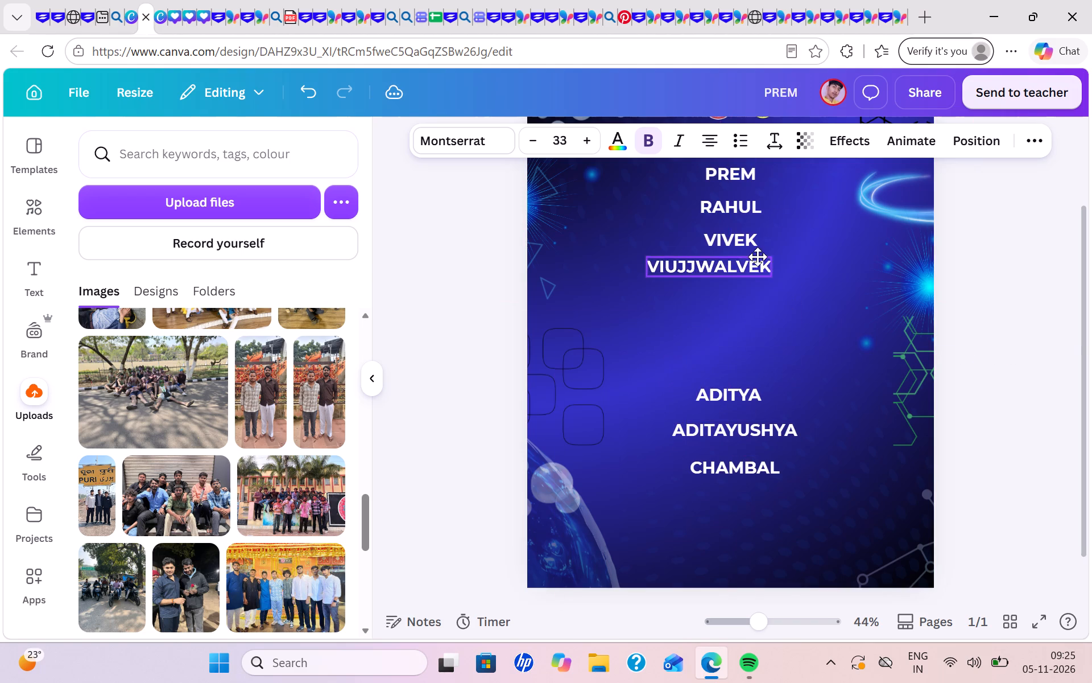
pyautogui.moveTo(758, 257); pyautogui.dragTo(776, 363)
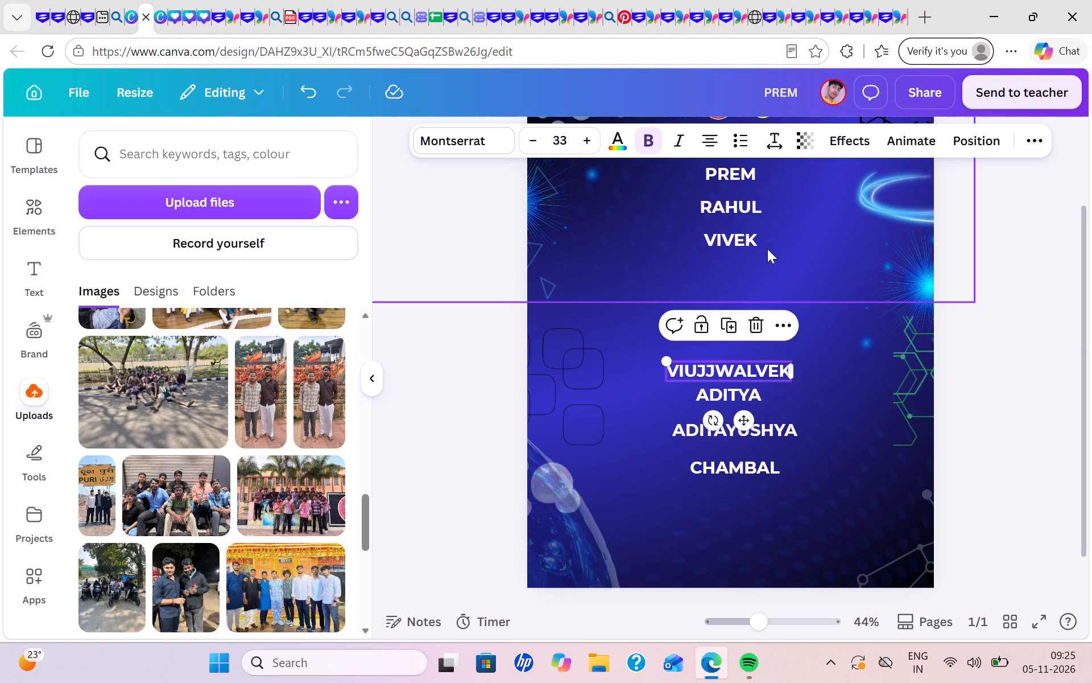
pyautogui.moveTo(750, 243); pyautogui.dragTo(748, 349)
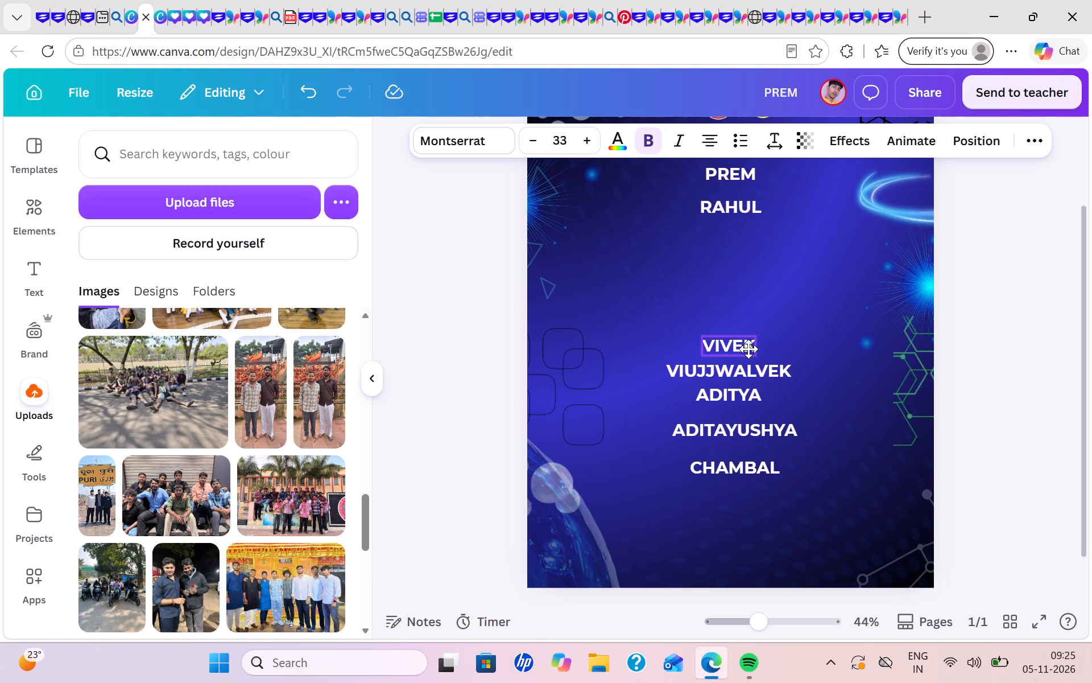
pyautogui.moveTo(748, 349); pyautogui.dragTo(744, 339)
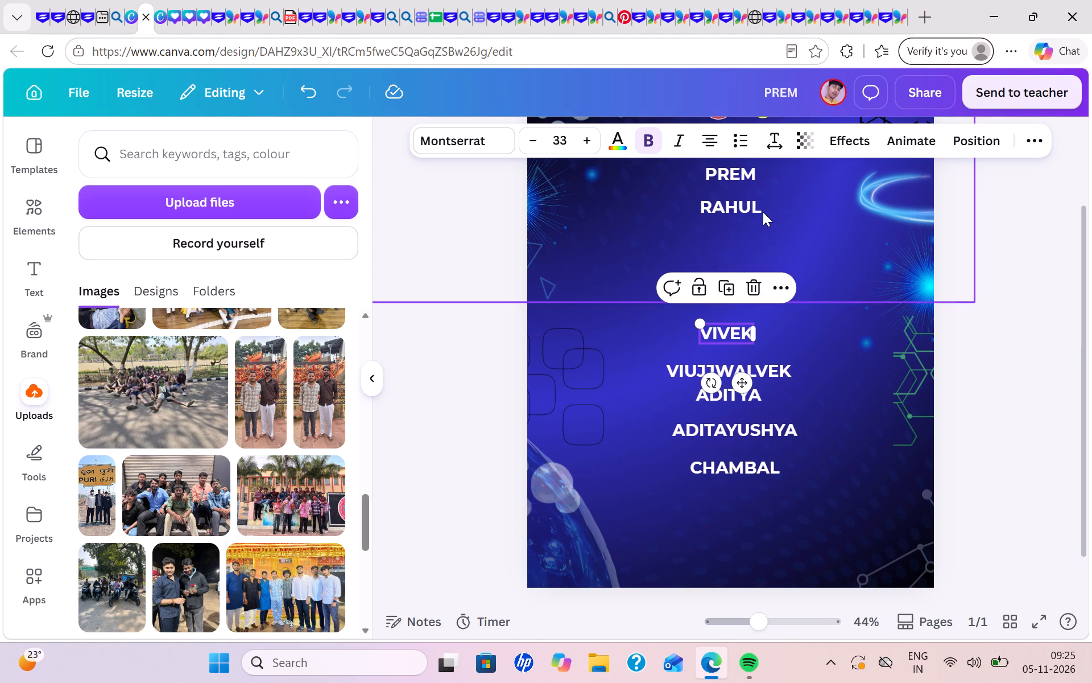
pyautogui.moveTo(758, 208); pyautogui.dragTo(753, 300)
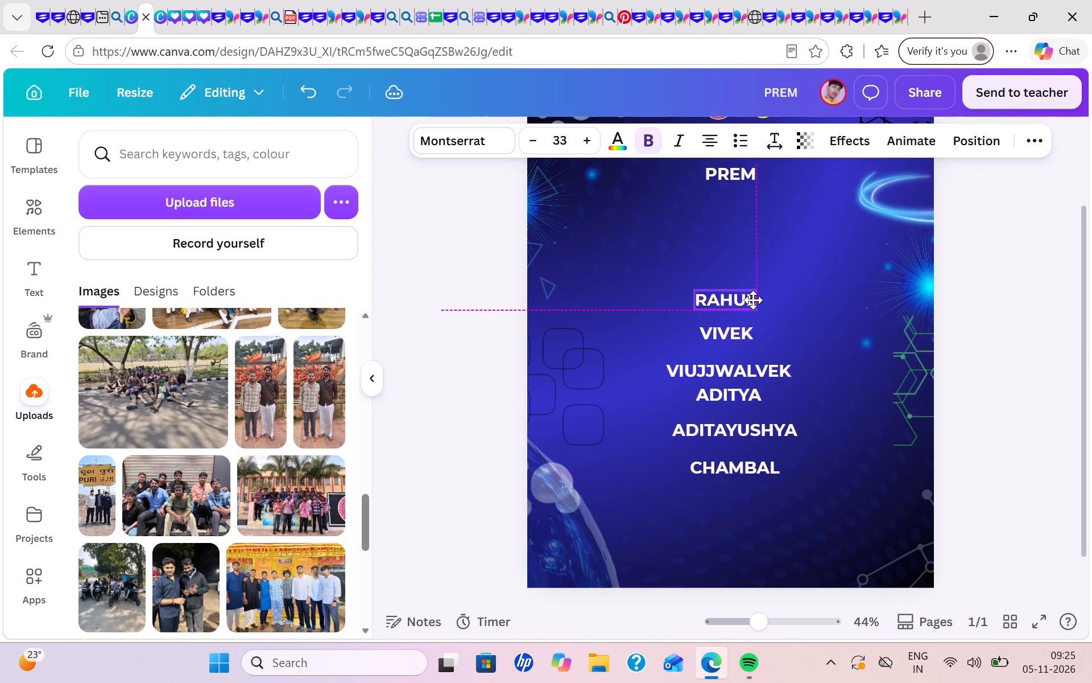
pyautogui.moveTo(753, 300); pyautogui.dragTo(753, 295)
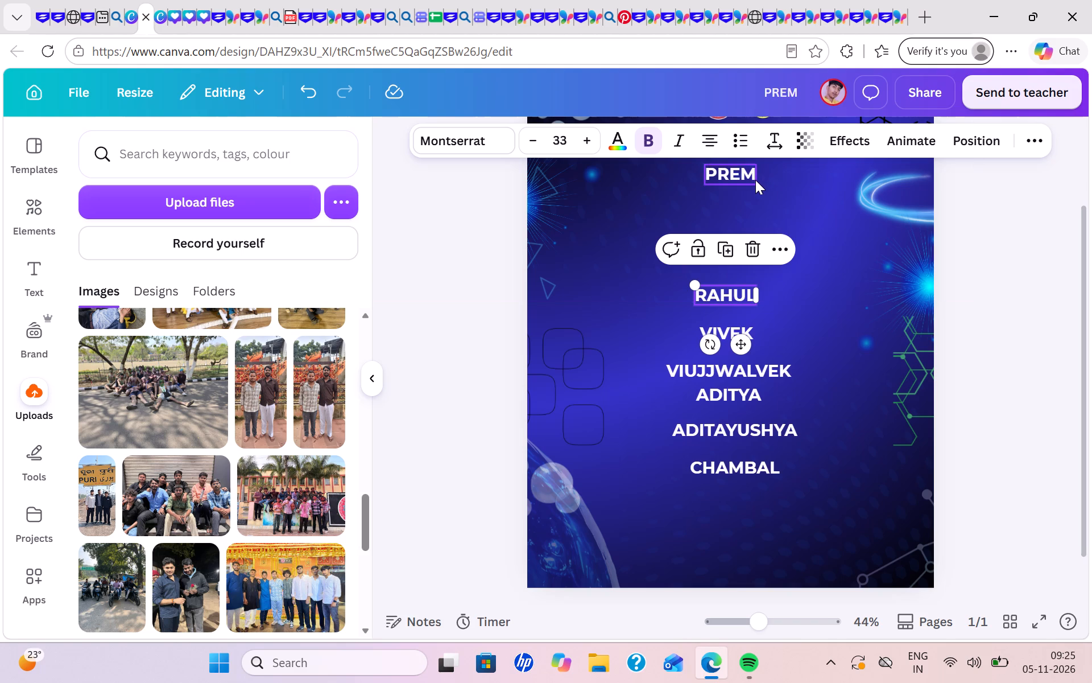
pyautogui.moveTo(755, 180); pyautogui.dragTo(748, 262)
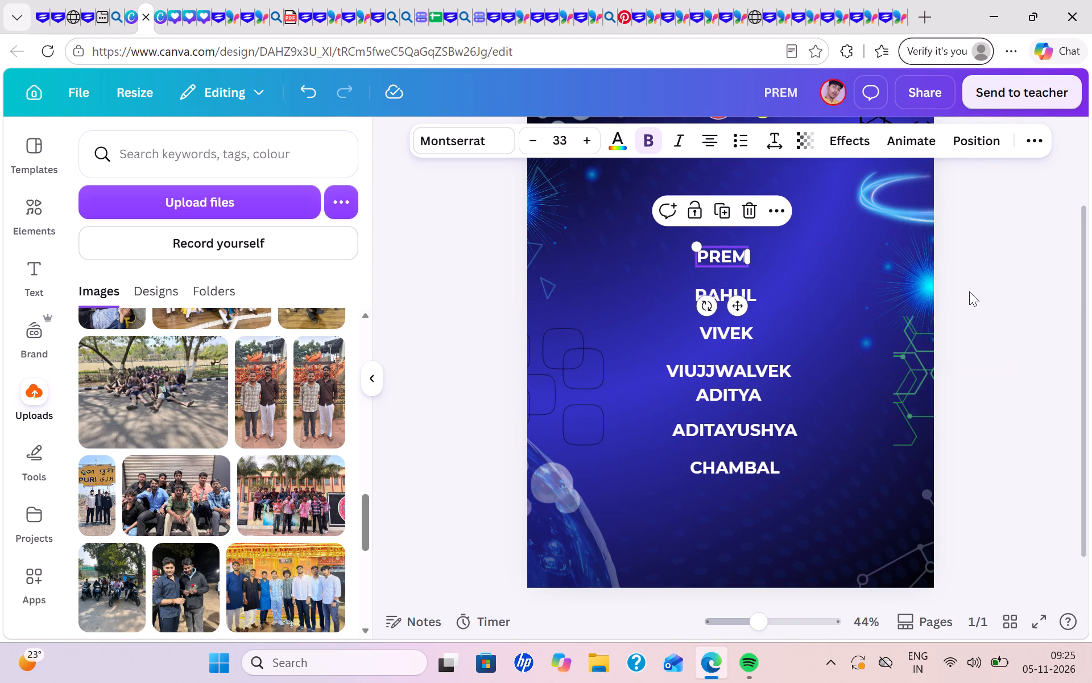
pyautogui.click(969, 291)
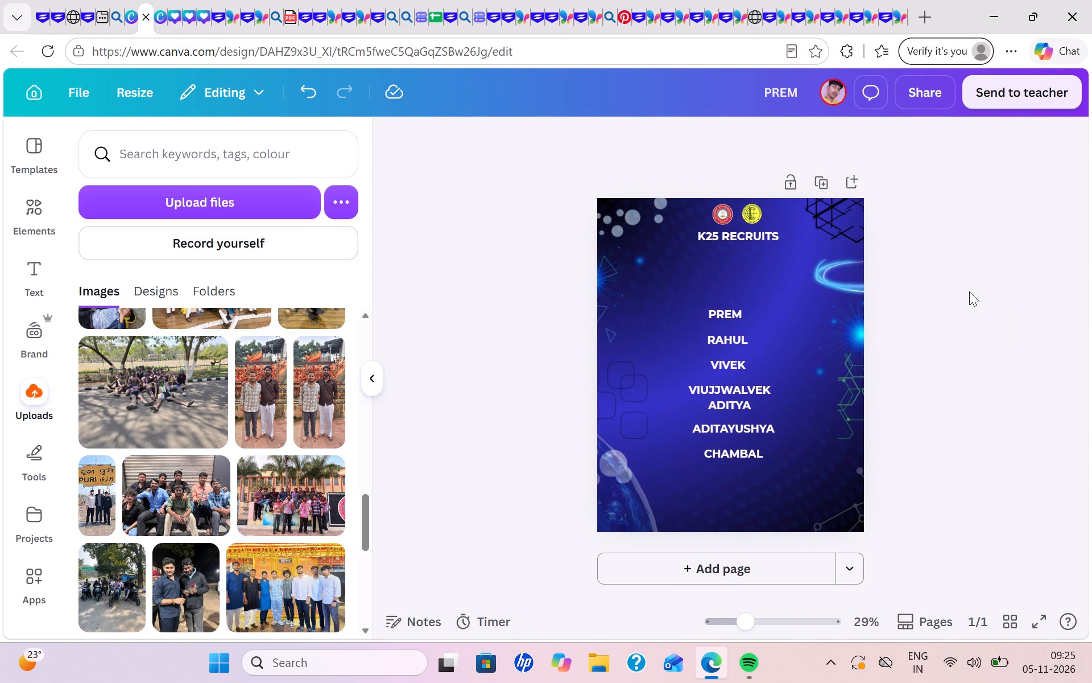
# Lower the K25 RECRUITS heading into the gap between the two logos and PREM.
pyautogui.moveTo(747, 236); pyautogui.dragTo(729, 271)
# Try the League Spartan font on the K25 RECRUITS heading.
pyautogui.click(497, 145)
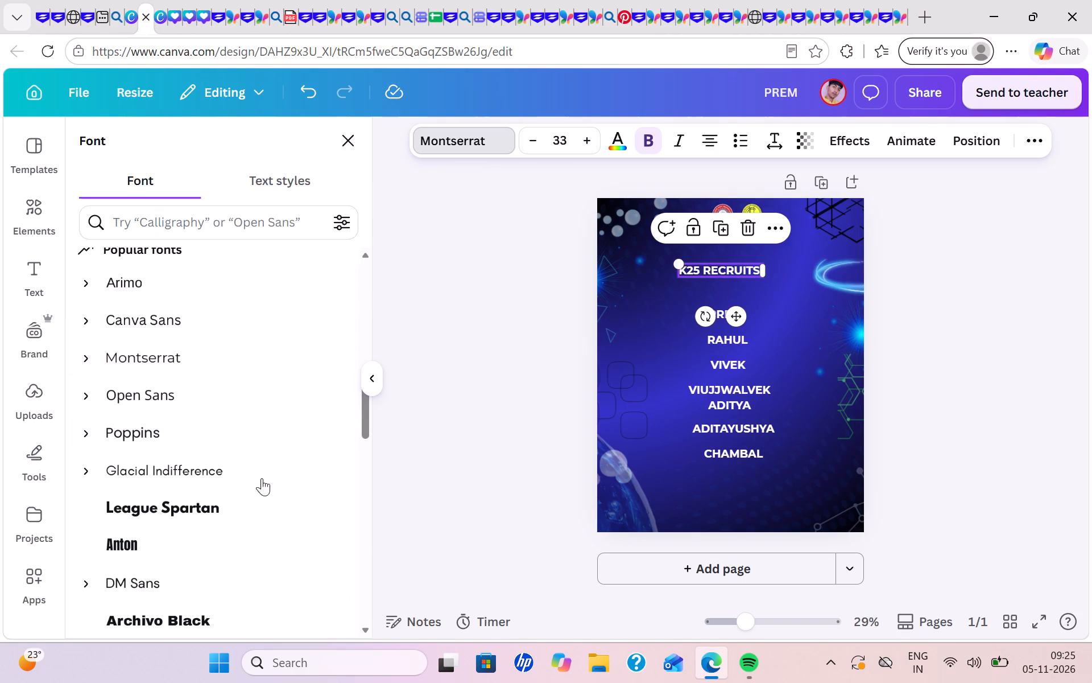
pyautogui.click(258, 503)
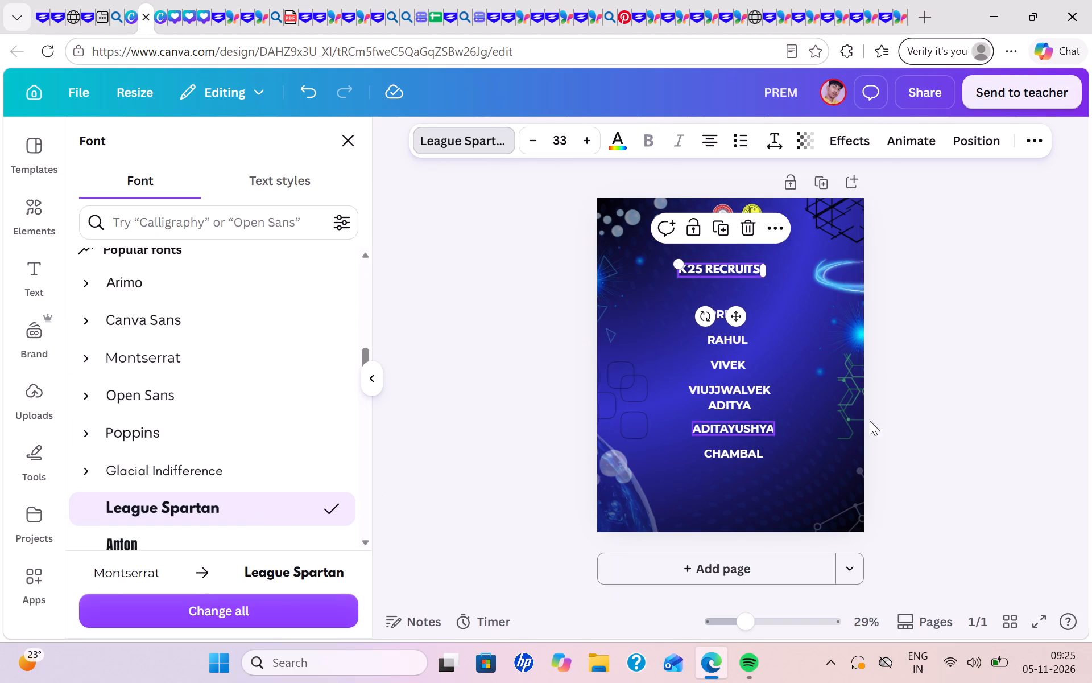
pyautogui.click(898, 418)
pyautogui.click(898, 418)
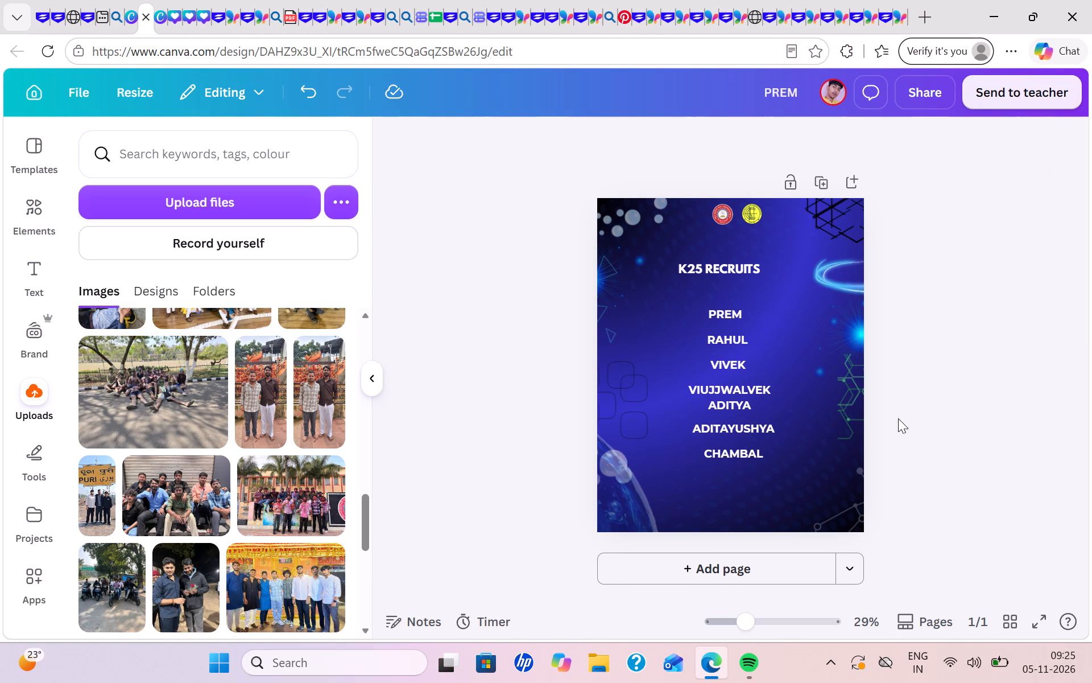
# Enlarge the K25 RECRUITS heading to font size 51.1 and recentre it above the names.
pyautogui.click(728, 273)
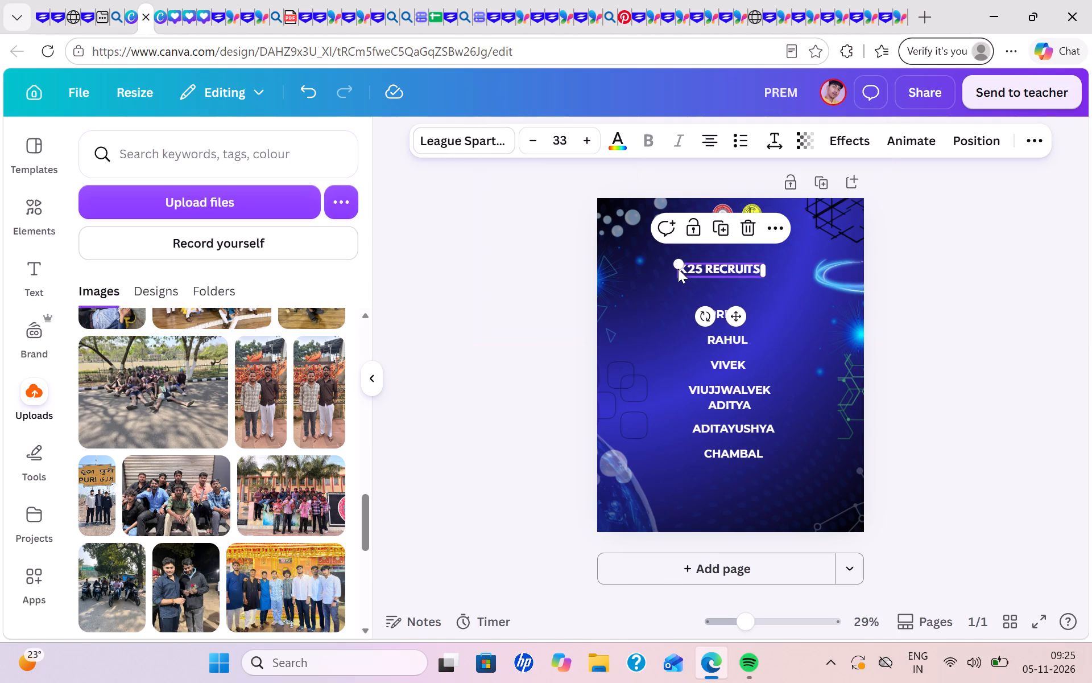
pyautogui.moveTo(680, 264); pyautogui.dragTo(635, 233)
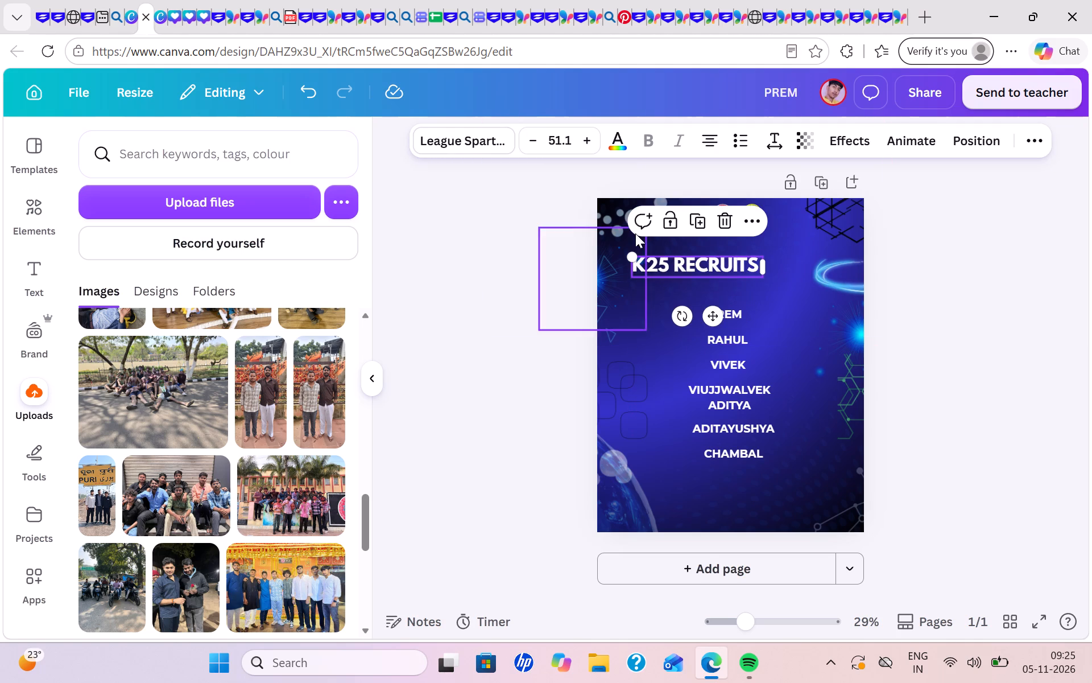
pyautogui.moveTo(715, 319); pyautogui.dragTo(748, 324)
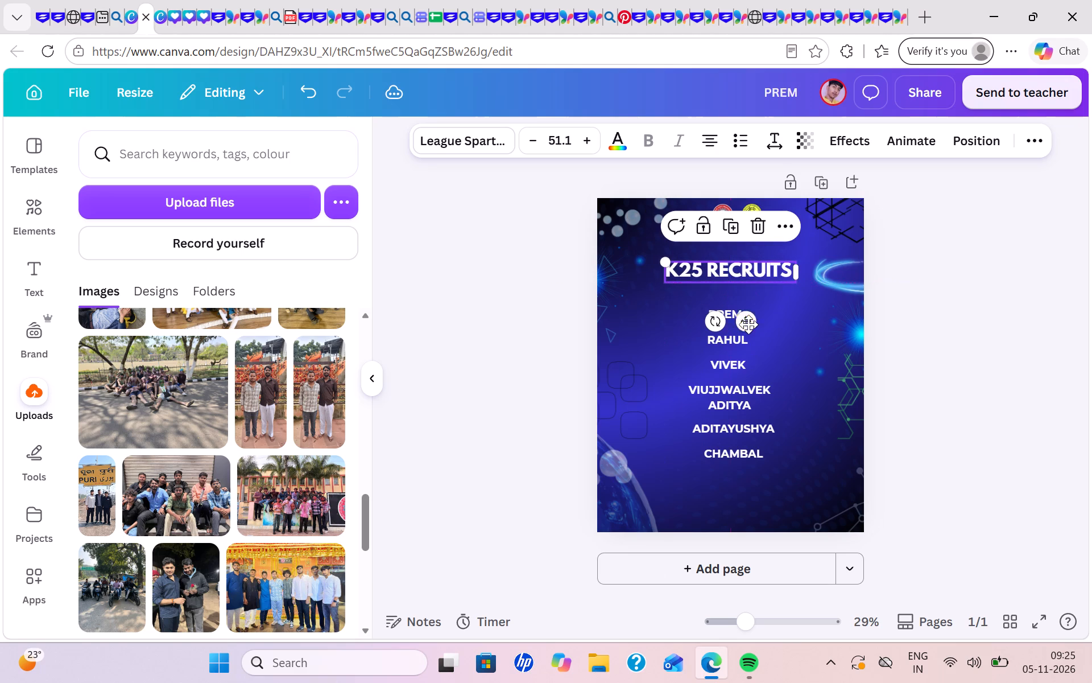
# Try Anton on the K25 RECRUITS heading and settle on bold Montserrat.
pyautogui.click(494, 135)
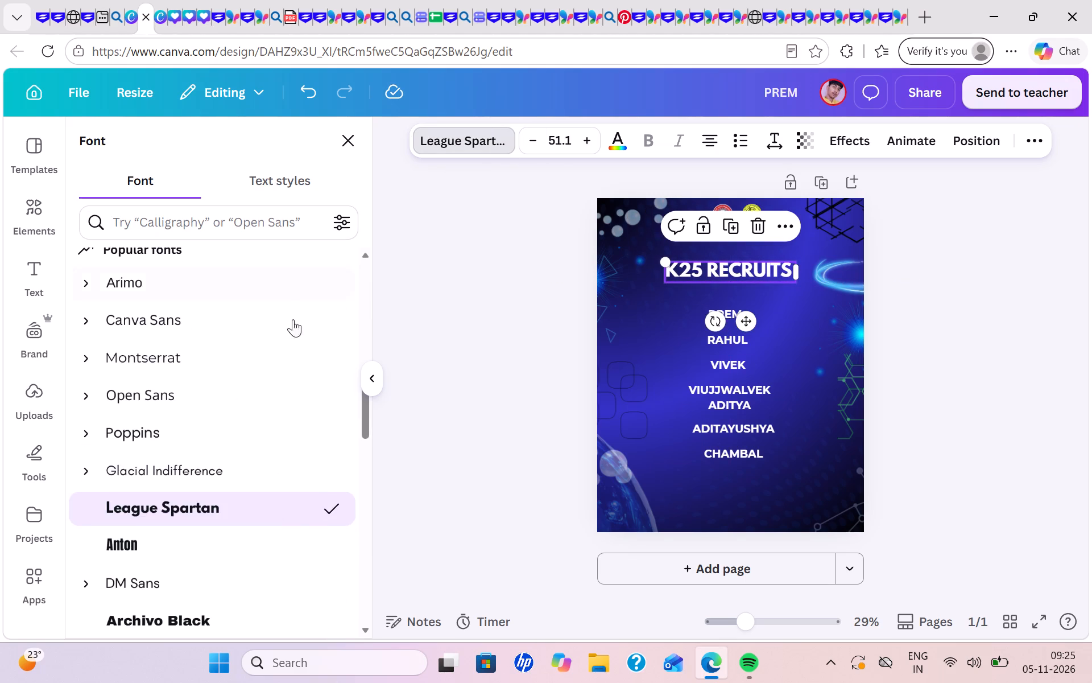
pyautogui.click(155, 584)
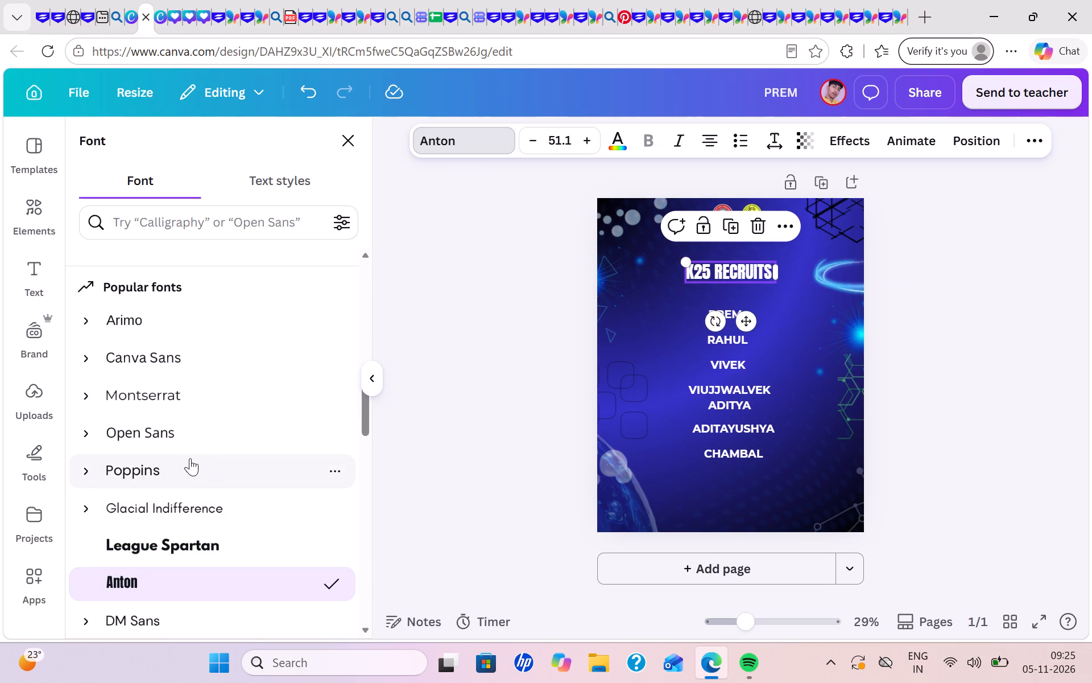
pyautogui.click(173, 394)
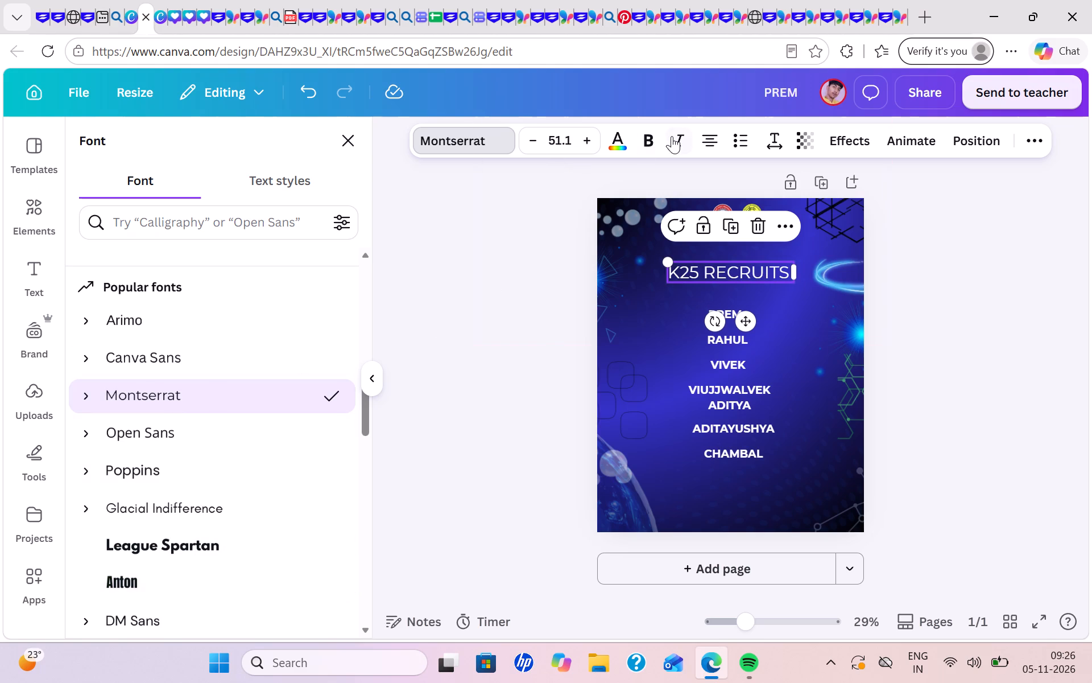
pyautogui.click(640, 139)
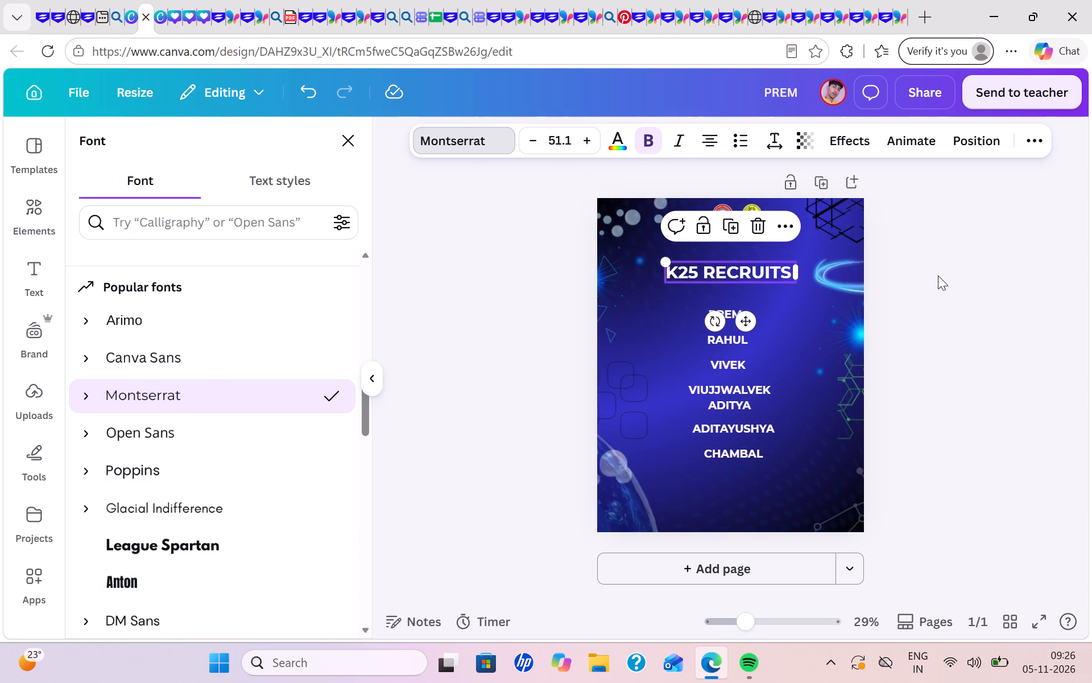
pyautogui.doubleClick(938, 275)
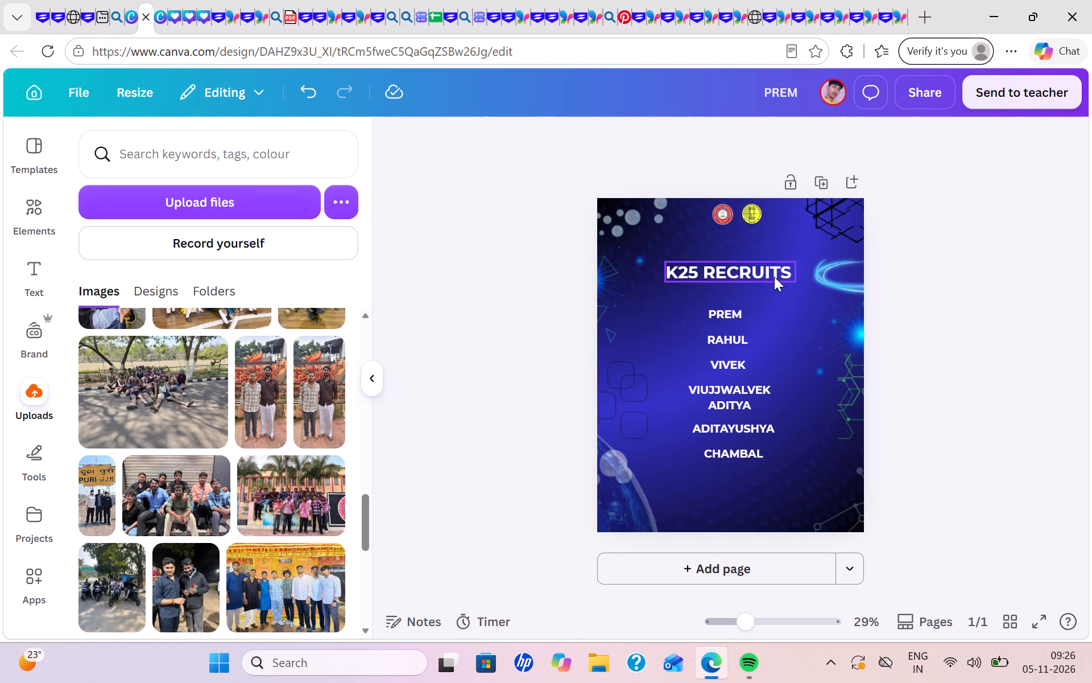
# Nudge the K25 RECRUITS heading slightly up and to the right.
pyautogui.click(774, 277)
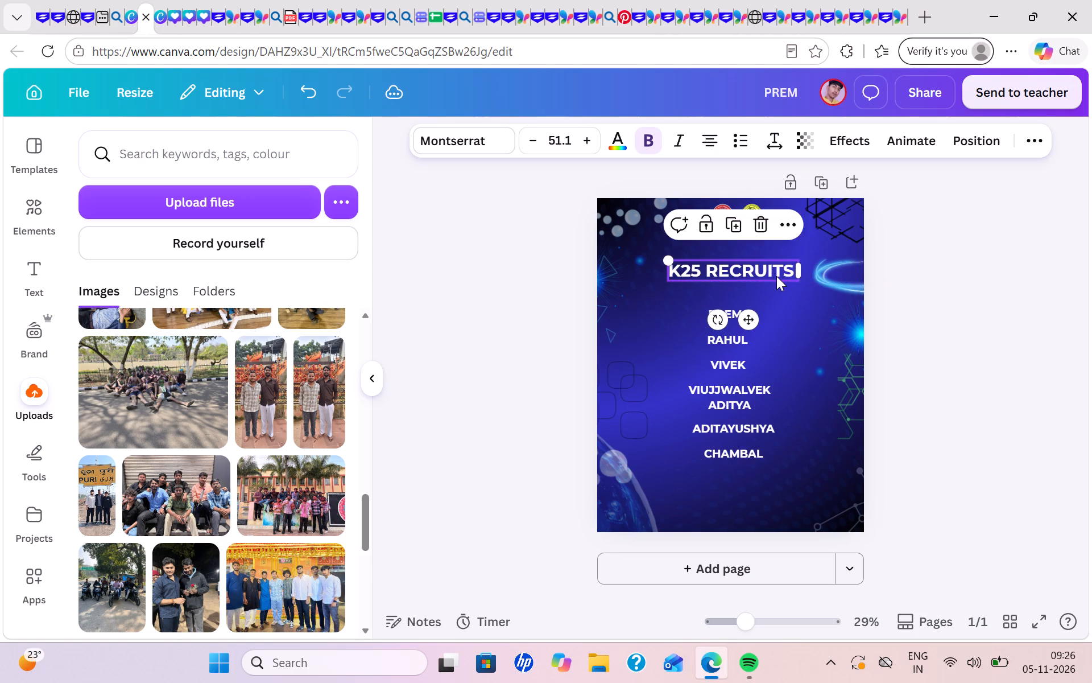
pyautogui.click(934, 250)
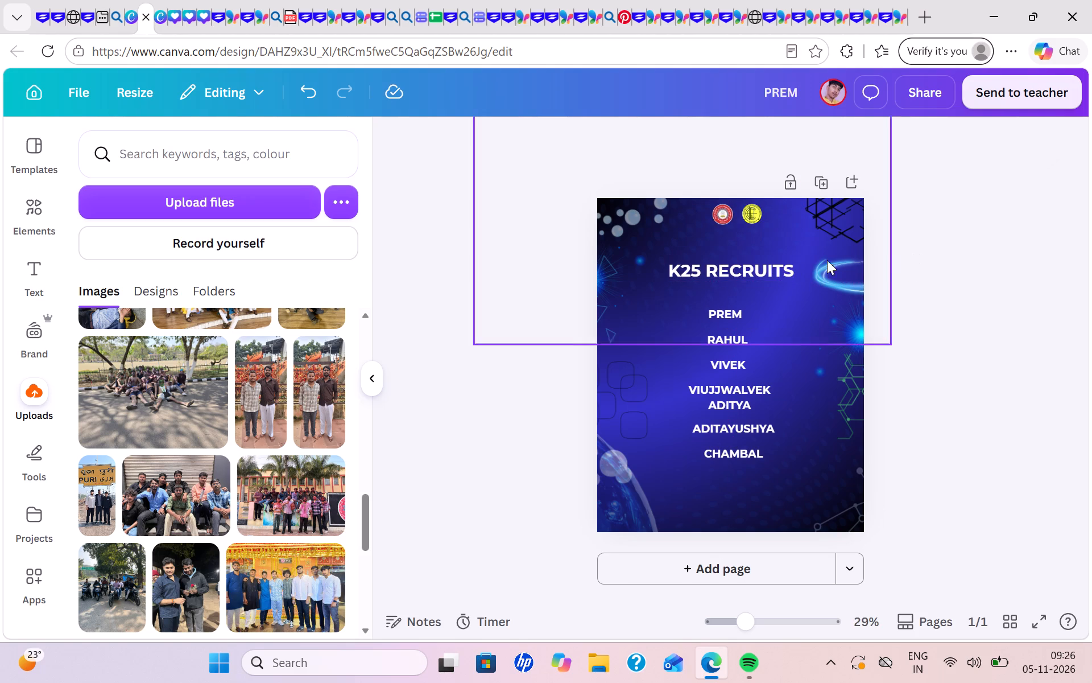
# Duplicate the K25 RECRUITS heading and place the copy just below the original, slightly further left.
pyautogui.click(770, 266)
pyautogui.click(733, 230)
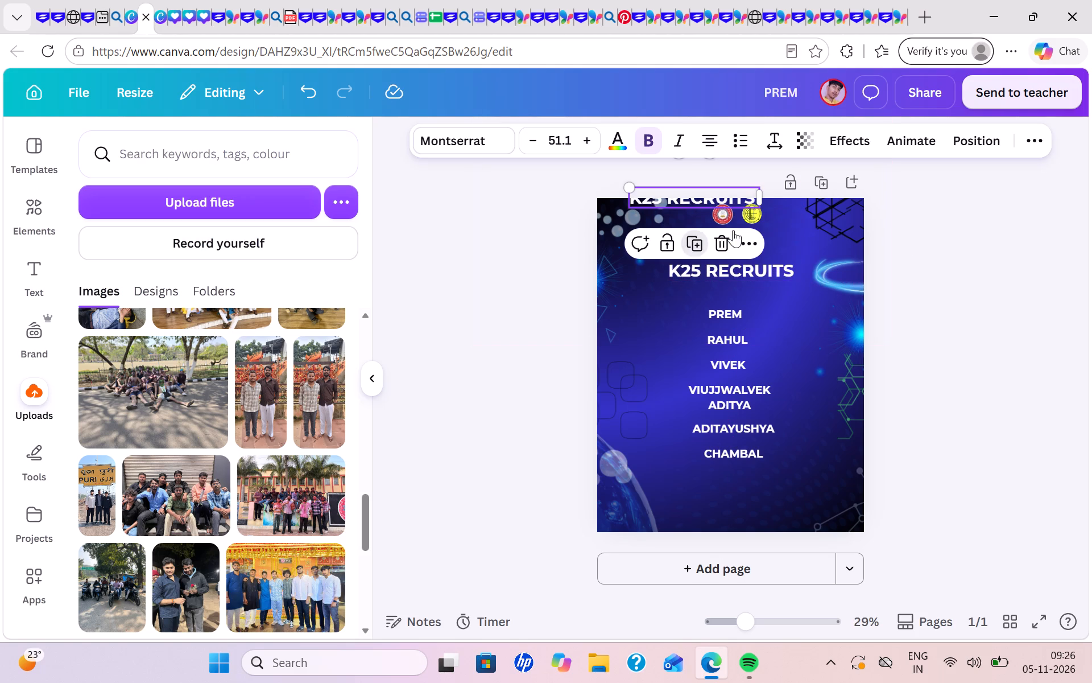
pyautogui.moveTo(712, 194); pyautogui.dragTo(702, 299)
# Replace the wording of the copied heading with Congratulations.
pyautogui.click(702, 299)
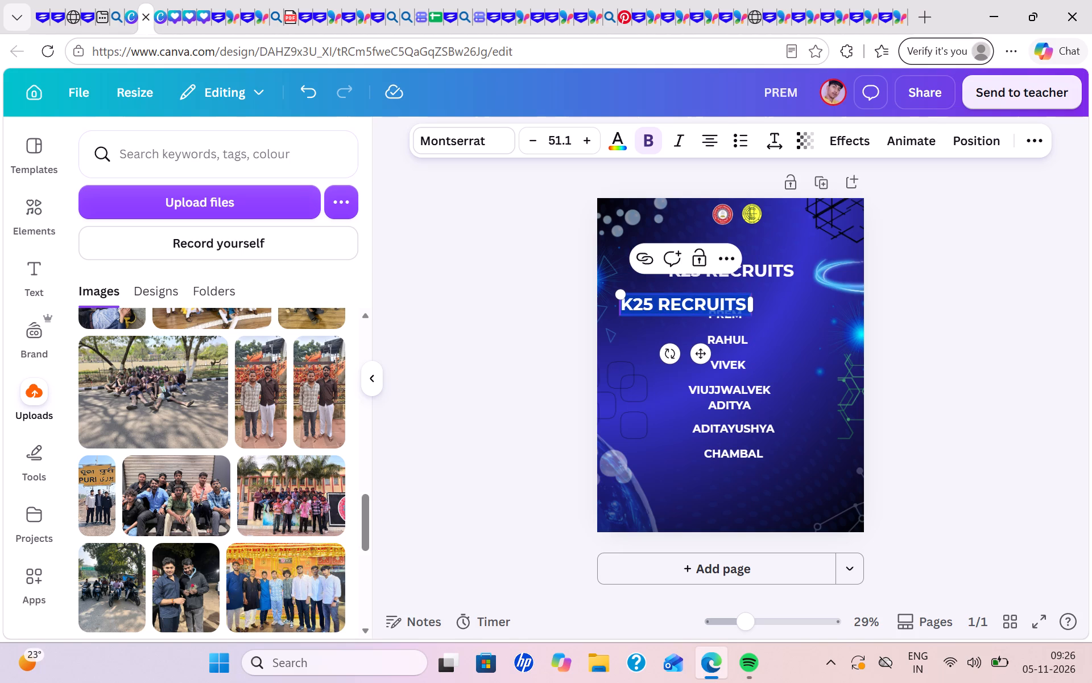
pyautogui.press('c')
pyautogui.write('ONGRATU')
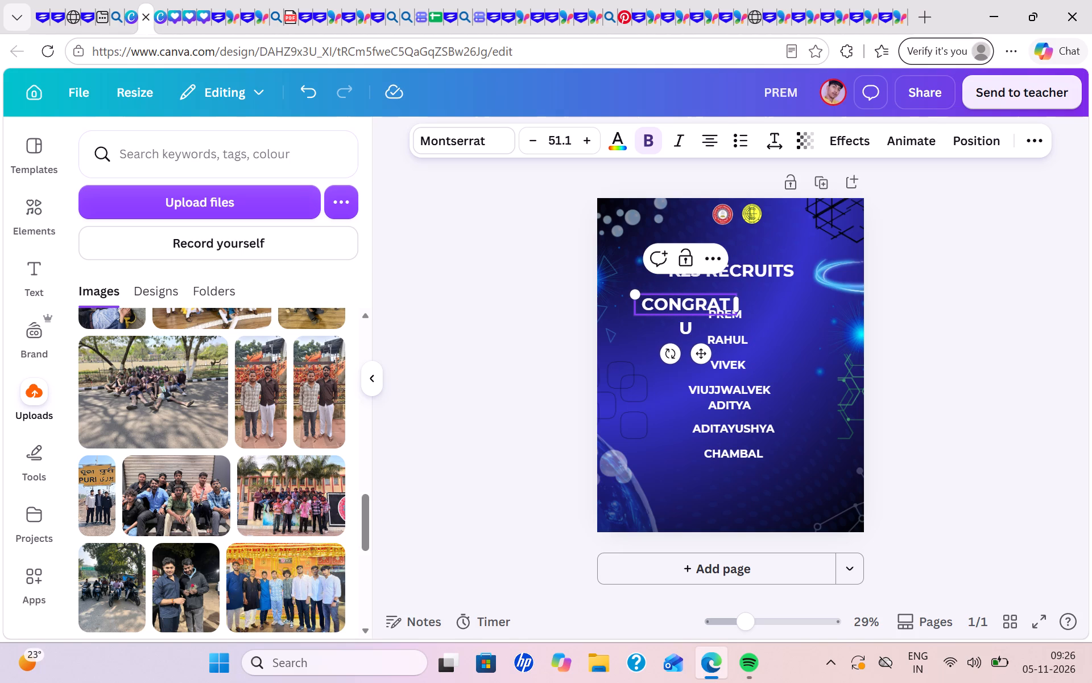
pyautogui.press('BackSpace')
pyautogui.press('BackSpace')
pyautogui.press('BackSpace')
pyautogui.press('BackSpace')
pyautogui.press('BackSpace')
pyautogui.press('BackSpace')
pyautogui.press('BackSpace')
pyautogui.press('BackSpace')
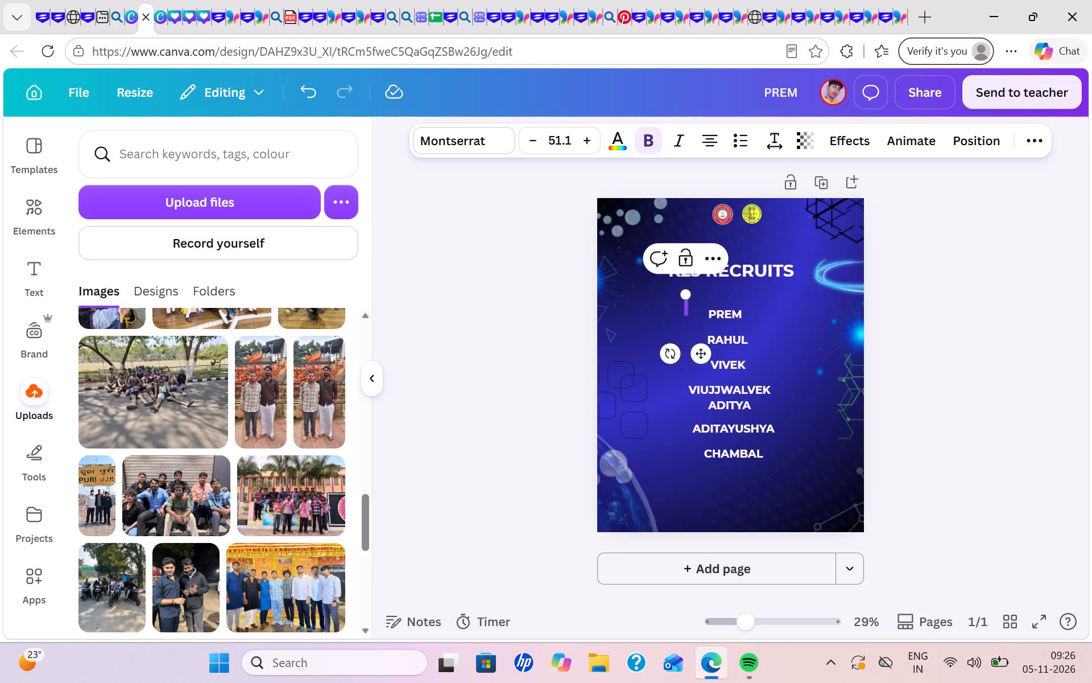
pyautogui.press('c')
pyautogui.write('ongratulations')
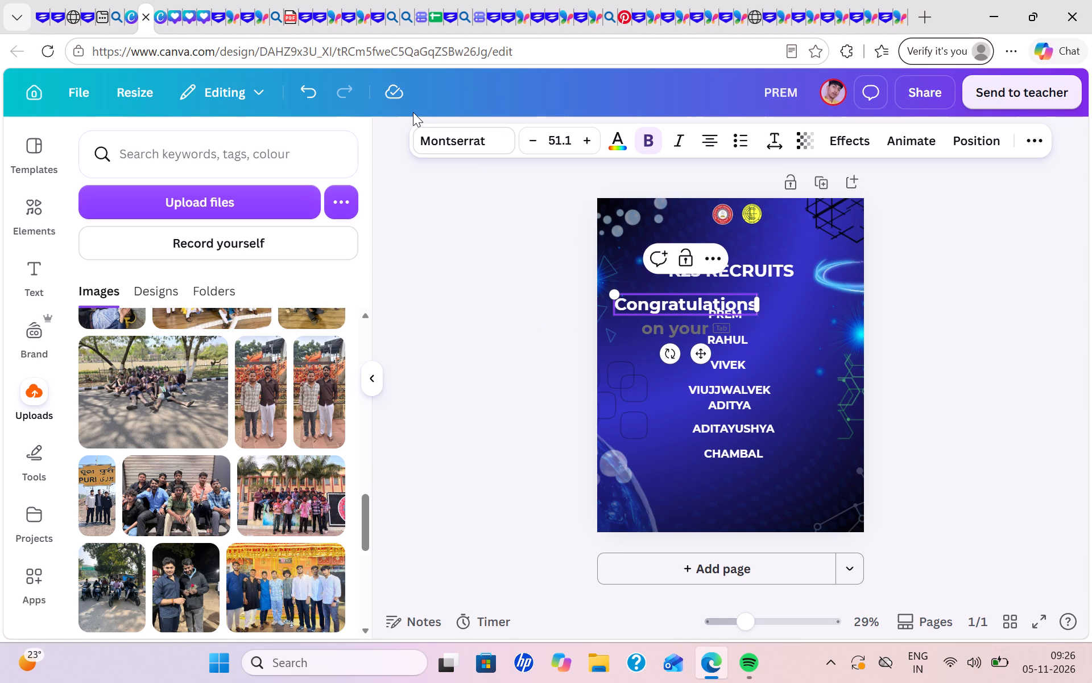
# Browse the handwriting fonts and set the Congratulations text in Amsterdam One.
pyautogui.click(449, 149)
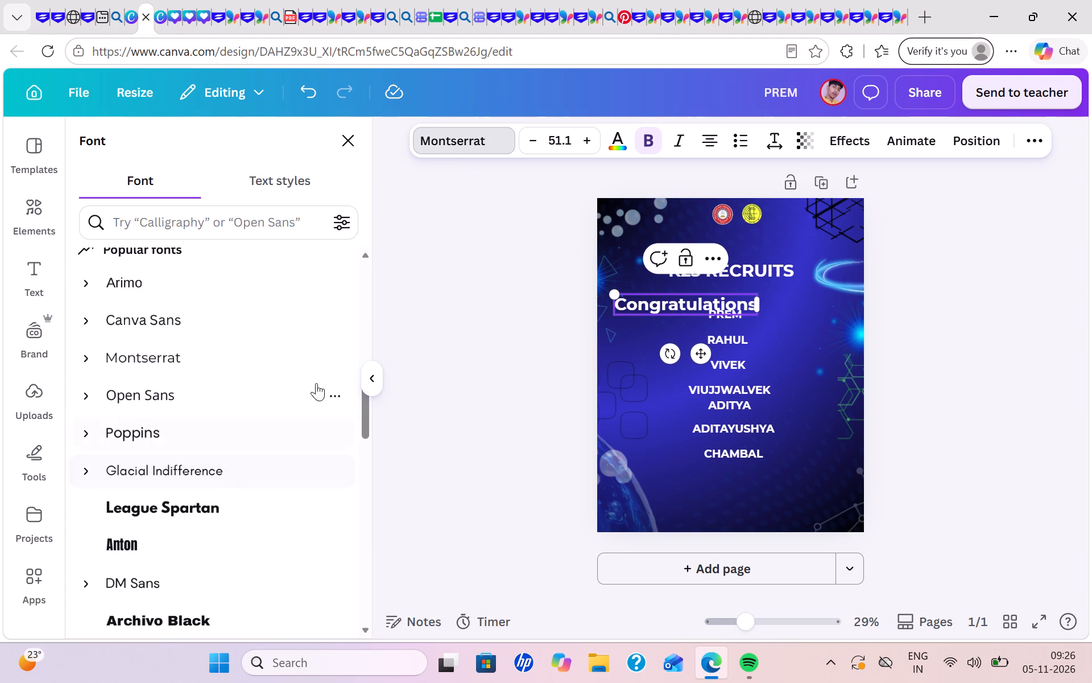
pyautogui.scroll(-4, 202, 449)
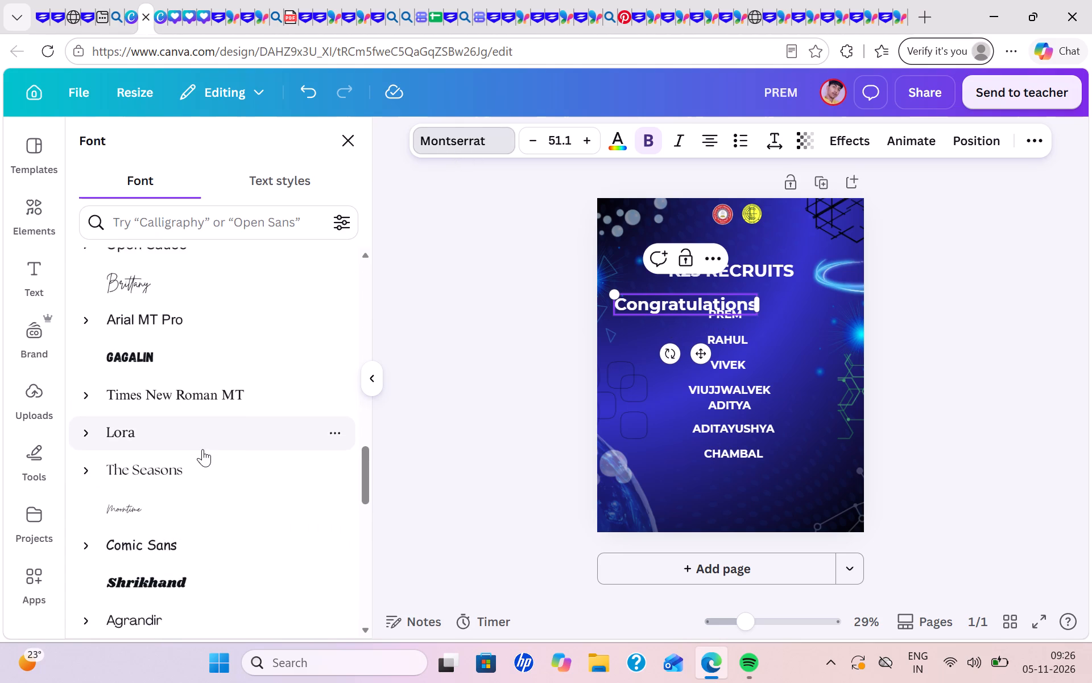
pyautogui.scroll(16, 202, 449)
pyautogui.scroll(-1, 202, 449)
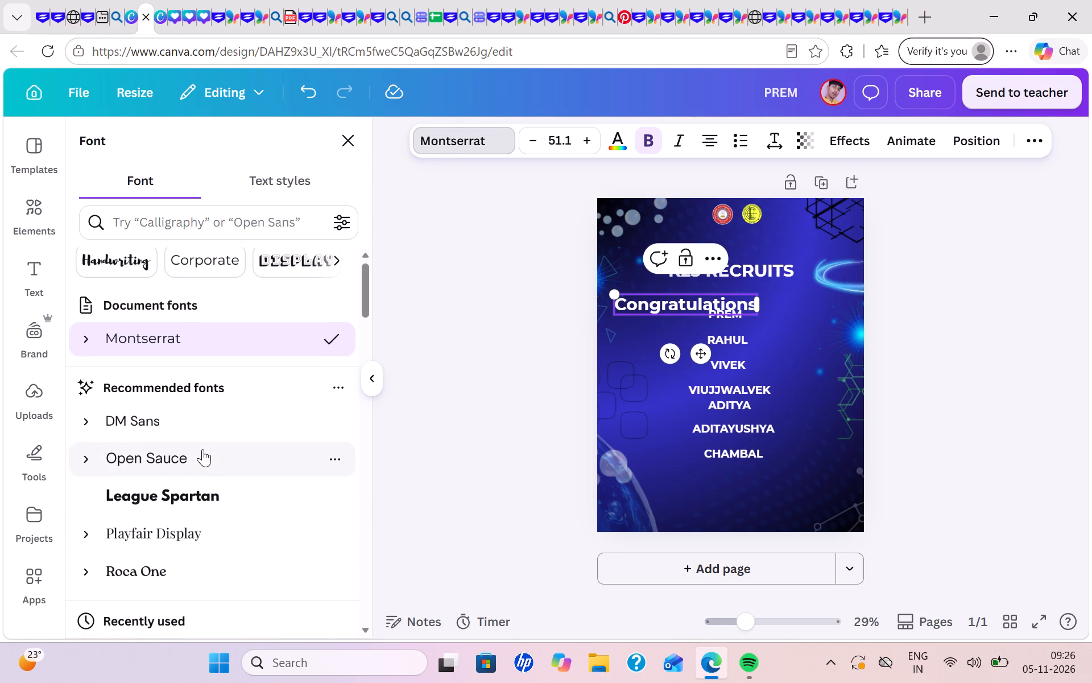
pyautogui.scroll(-1, 202, 449)
pyautogui.click(142, 245)
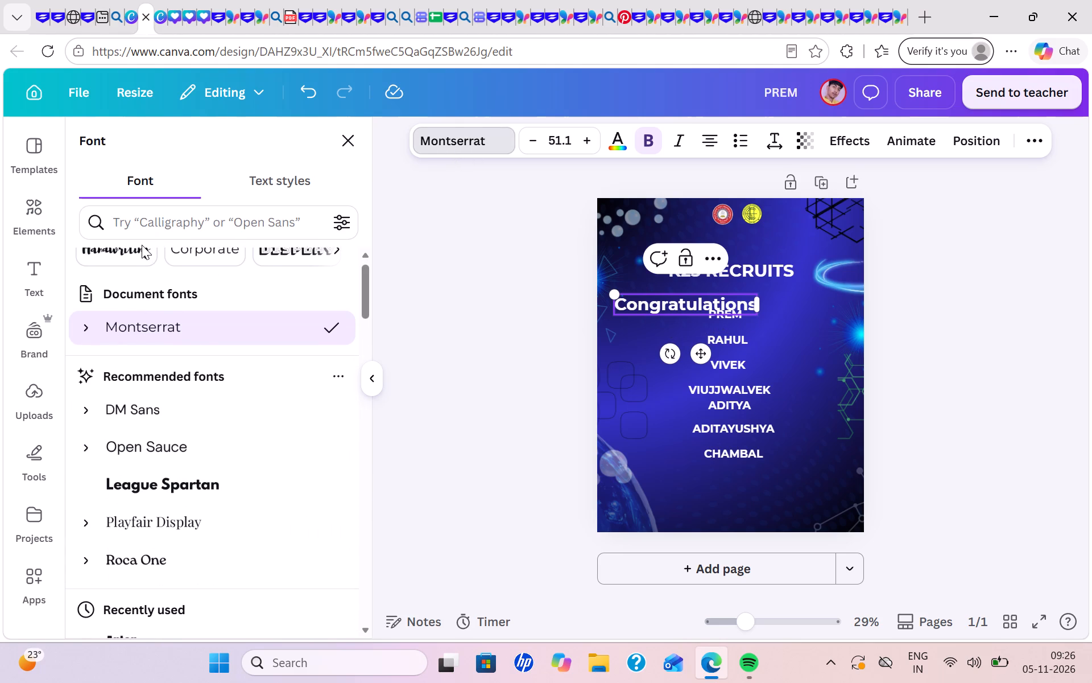
pyautogui.click(138, 254)
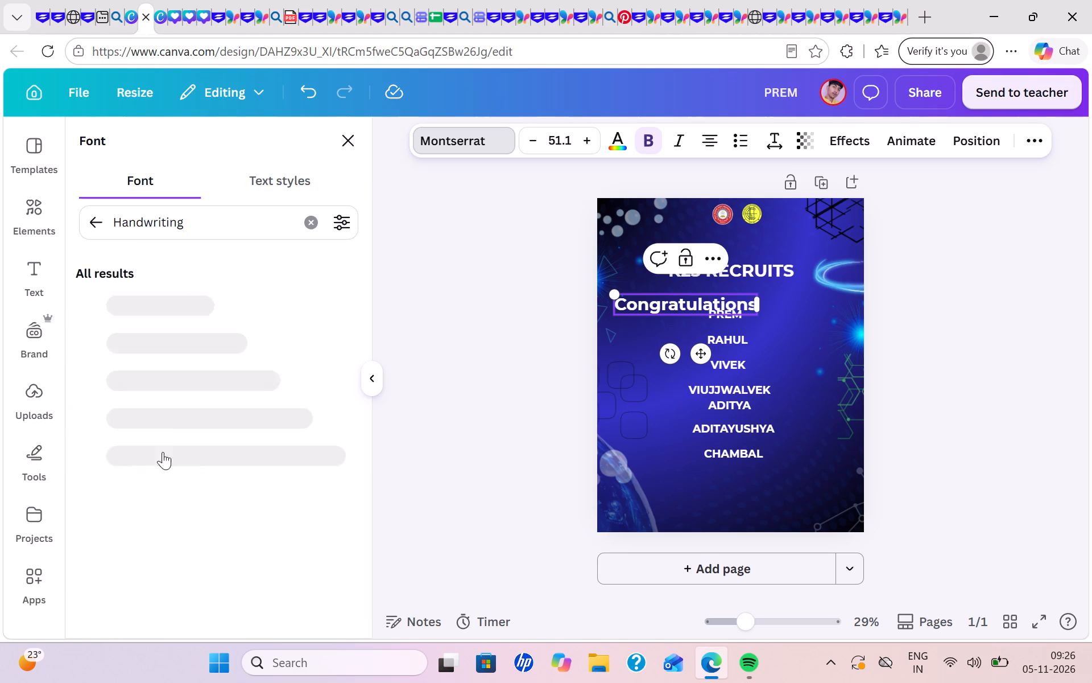
pyautogui.click(193, 418)
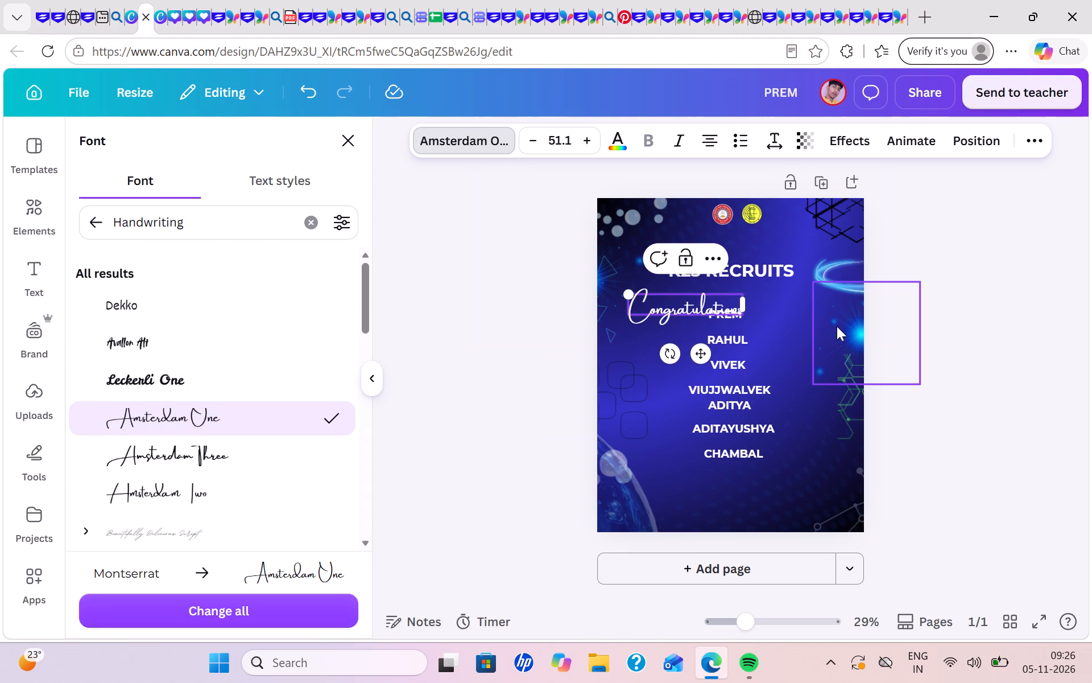
pyautogui.click(961, 318)
pyautogui.click(961, 318)
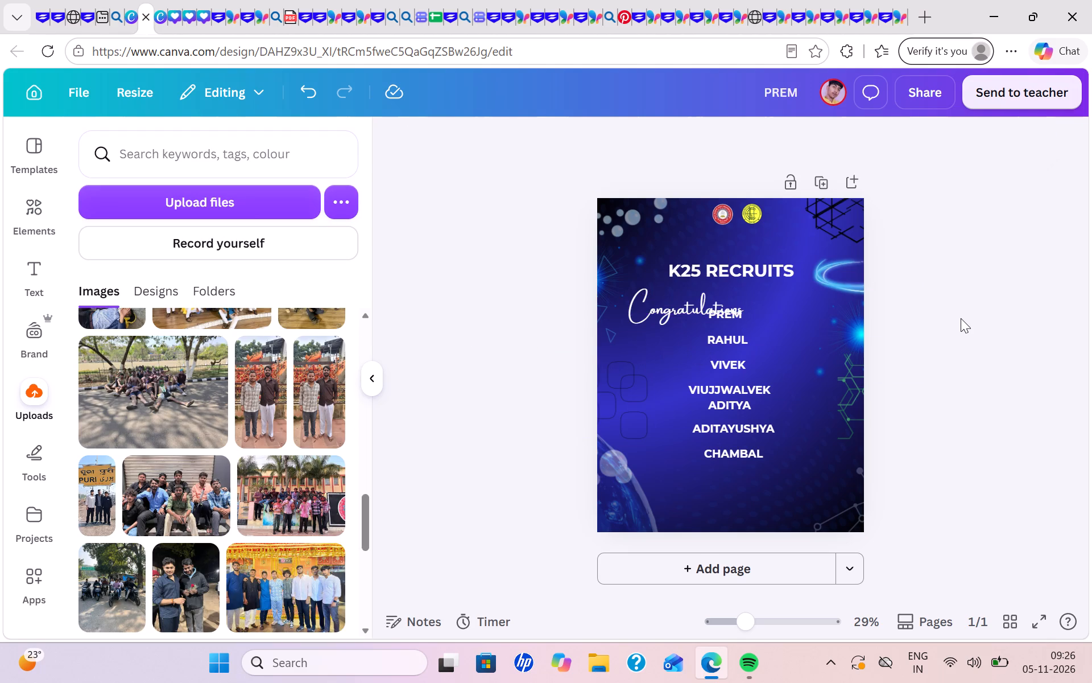
# Move the Congratulations text up between the two logos and the K25 RECRUITS heading.
pyautogui.moveTo(718, 310); pyautogui.dragTo(779, 249)
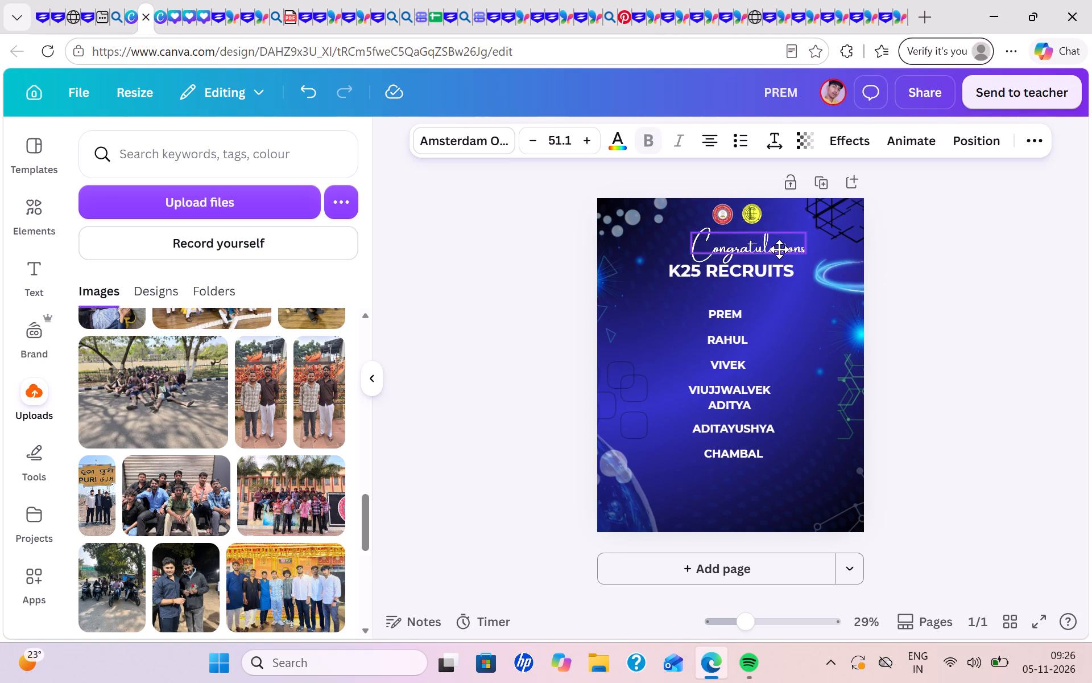
pyautogui.moveTo(779, 249); pyautogui.dragTo(770, 249)
pyautogui.click(899, 298)
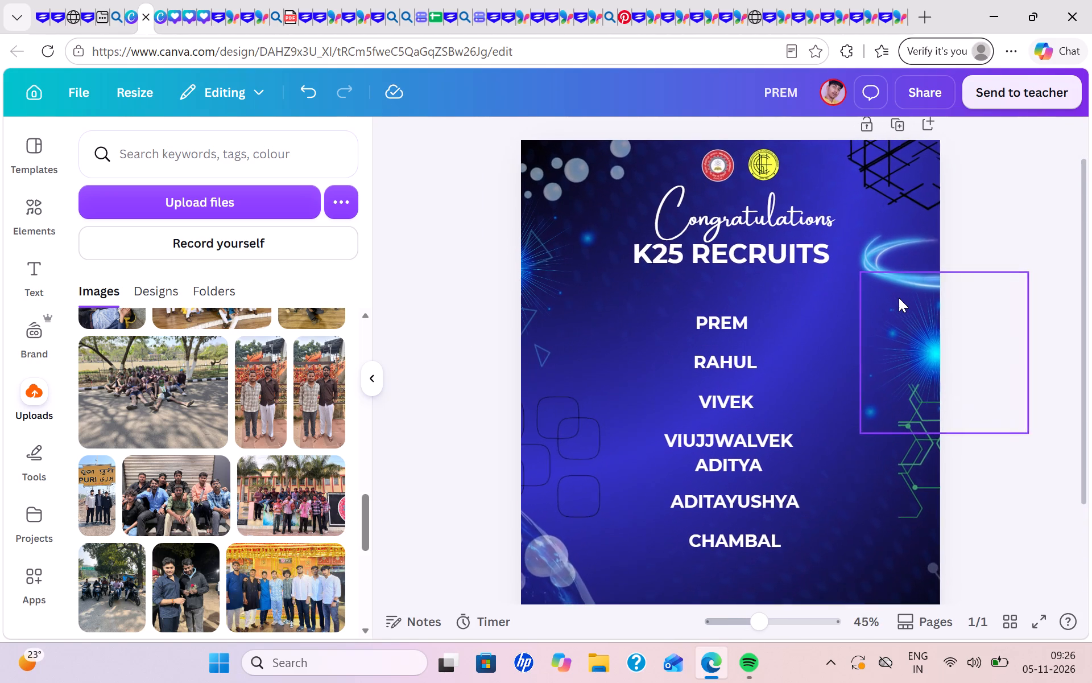
# Shift the K25 RECRUITS heading slightly down and left, and the Congratulations text a little down and left.
pyautogui.scroll(1, 899, 298)
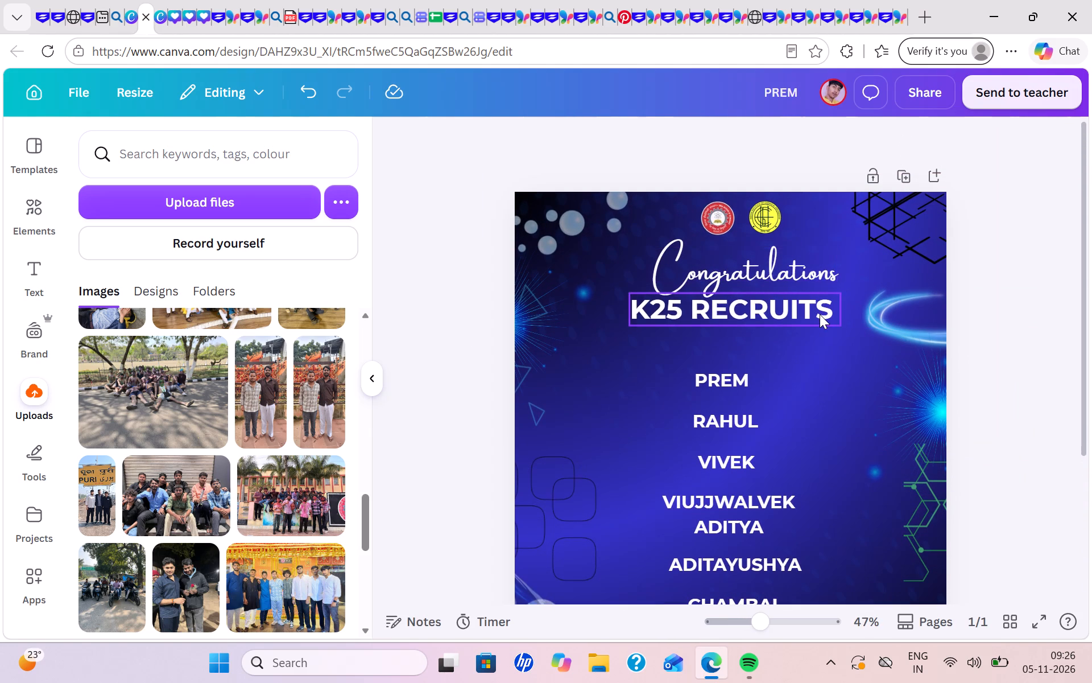
pyautogui.moveTo(820, 314); pyautogui.dragTo(814, 334)
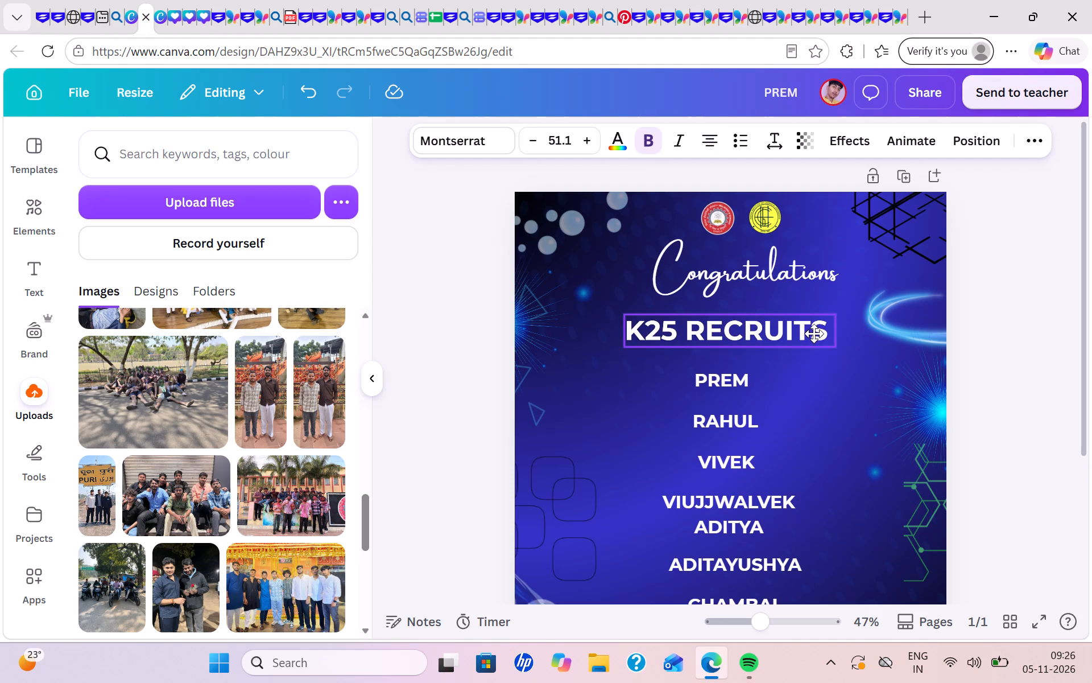
pyautogui.moveTo(814, 334); pyautogui.dragTo(813, 331)
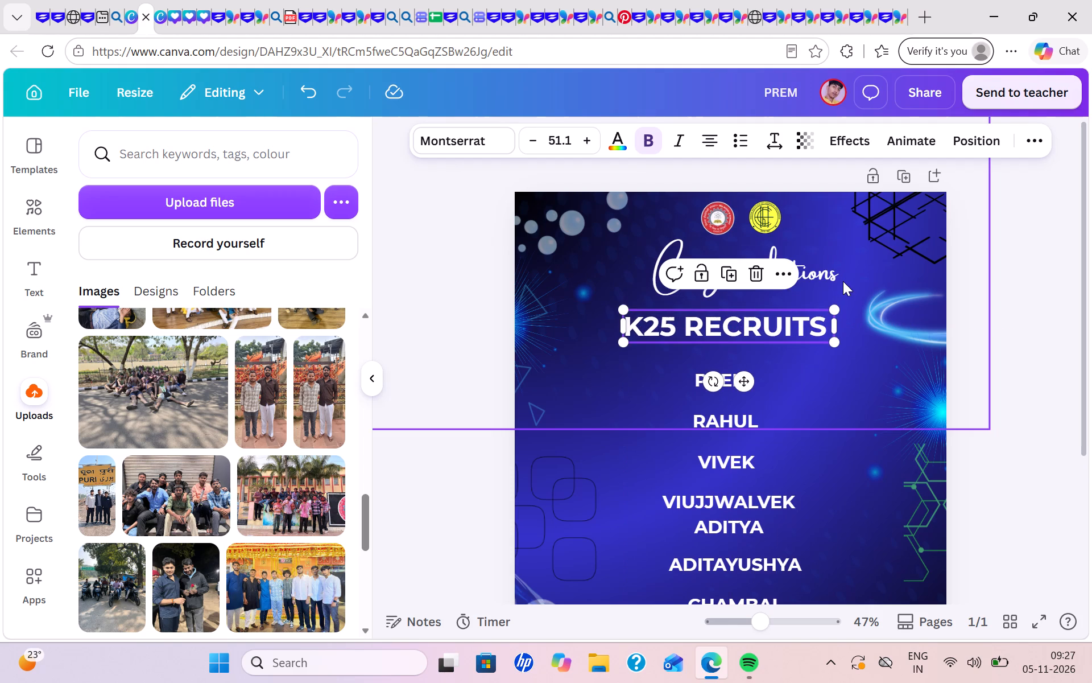
pyautogui.moveTo(835, 278); pyautogui.dragTo(833, 285)
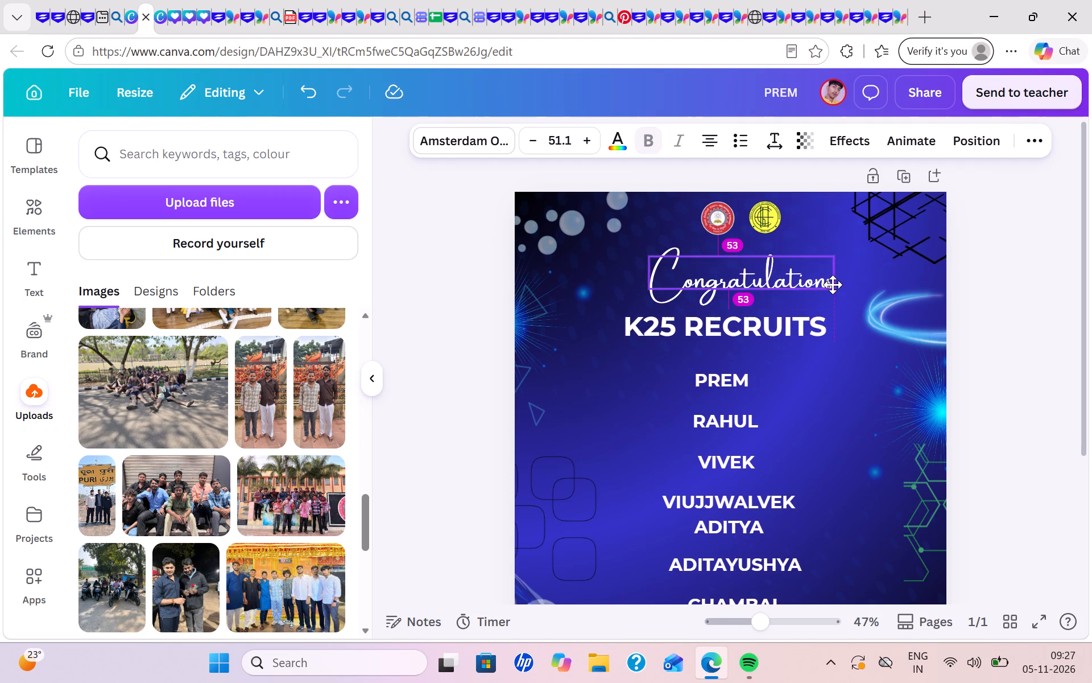
pyautogui.moveTo(833, 285); pyautogui.dragTo(833, 285)
pyautogui.scroll(1, 833, 285)
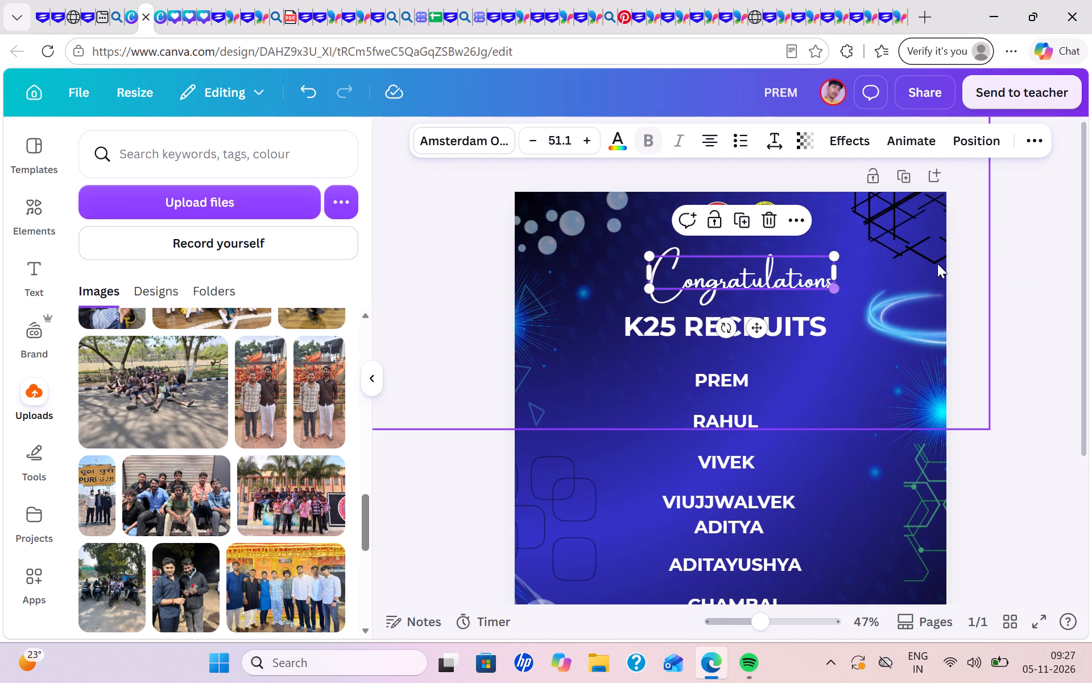
pyautogui.click(1017, 260)
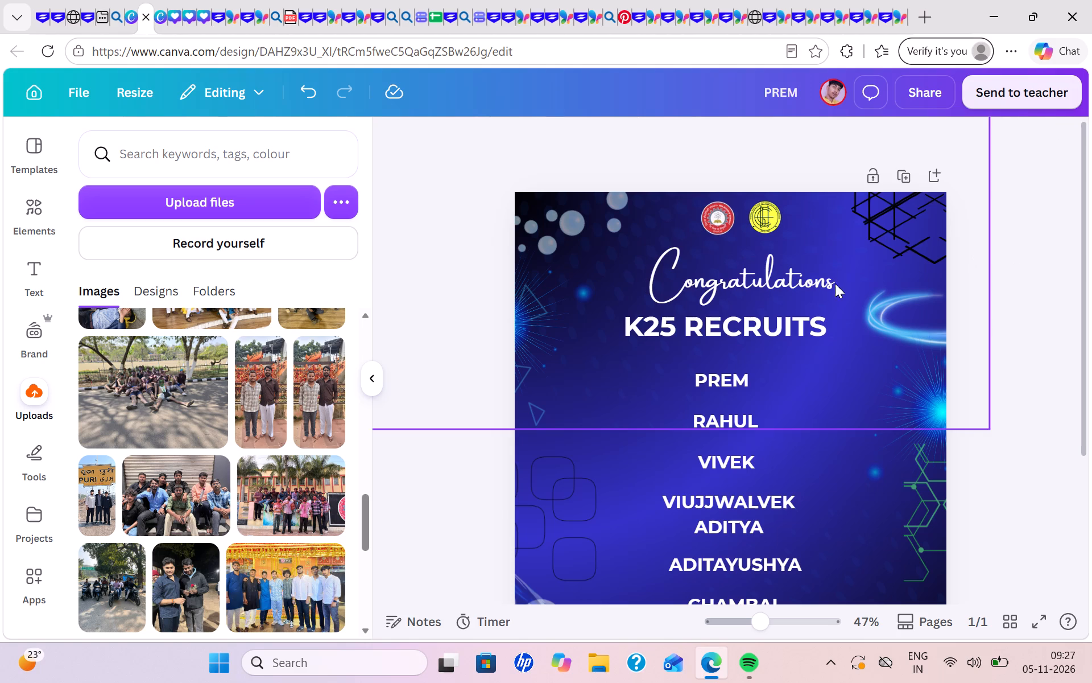
# Increase the Congratulations text size to 54.1.
pyautogui.click(818, 282)
pyautogui.tripleClick(592, 131)
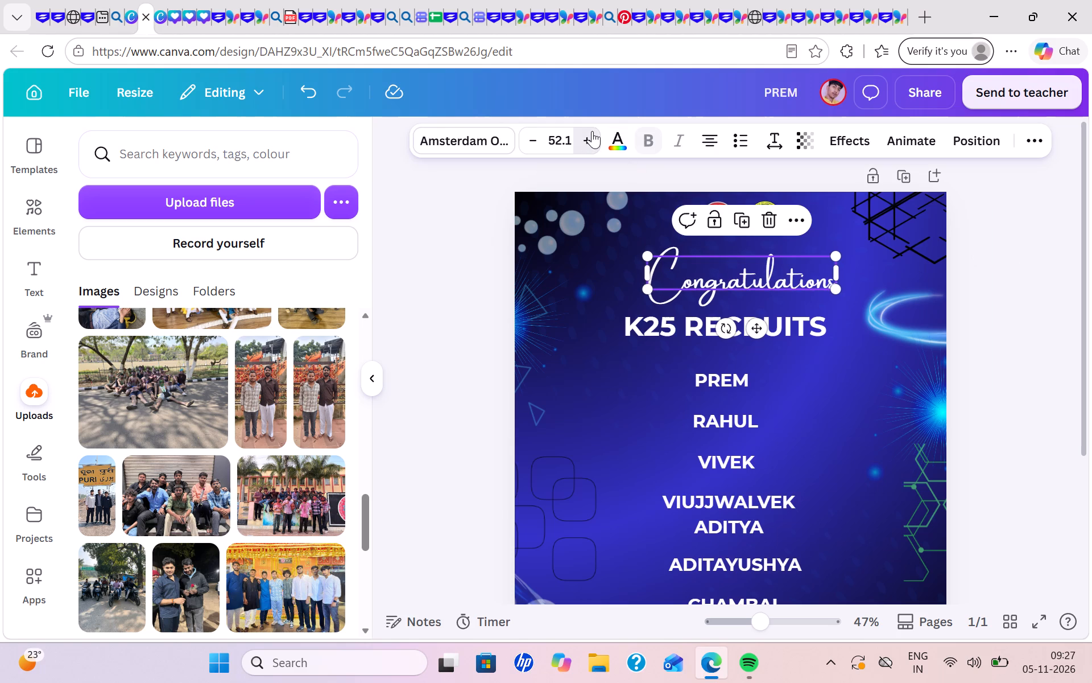
pyautogui.click(1043, 278)
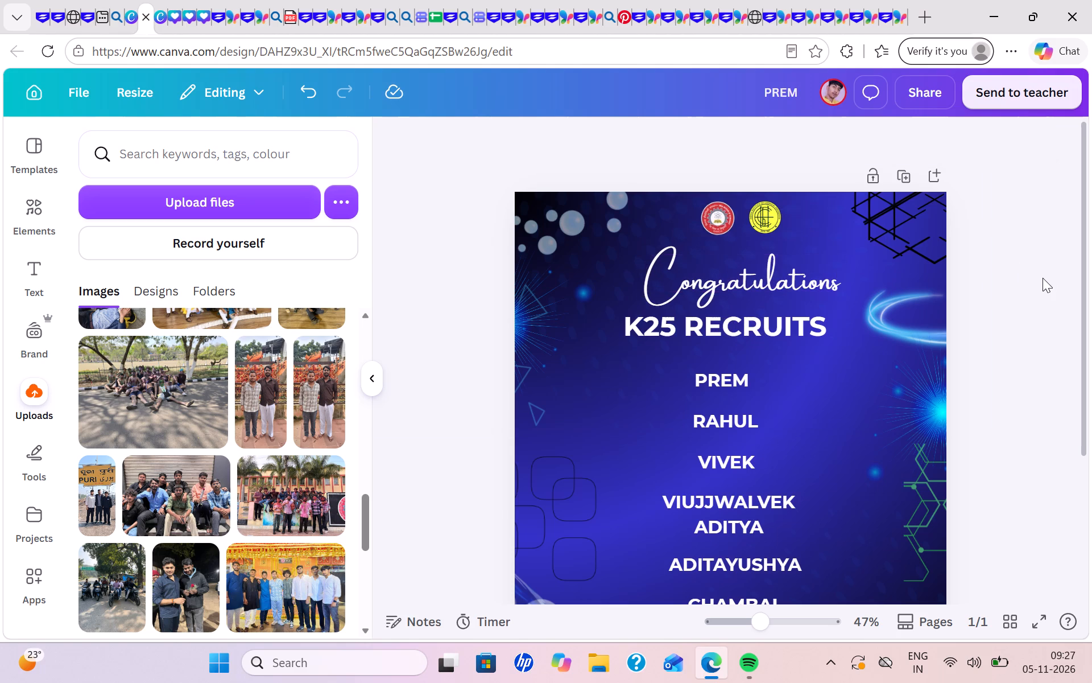
# Widen the gap between the titles, moving K25 RECRUITS slightly down and right and Congratulations slightly up and right.
pyautogui.moveTo(809, 336); pyautogui.dragTo(852, 396)
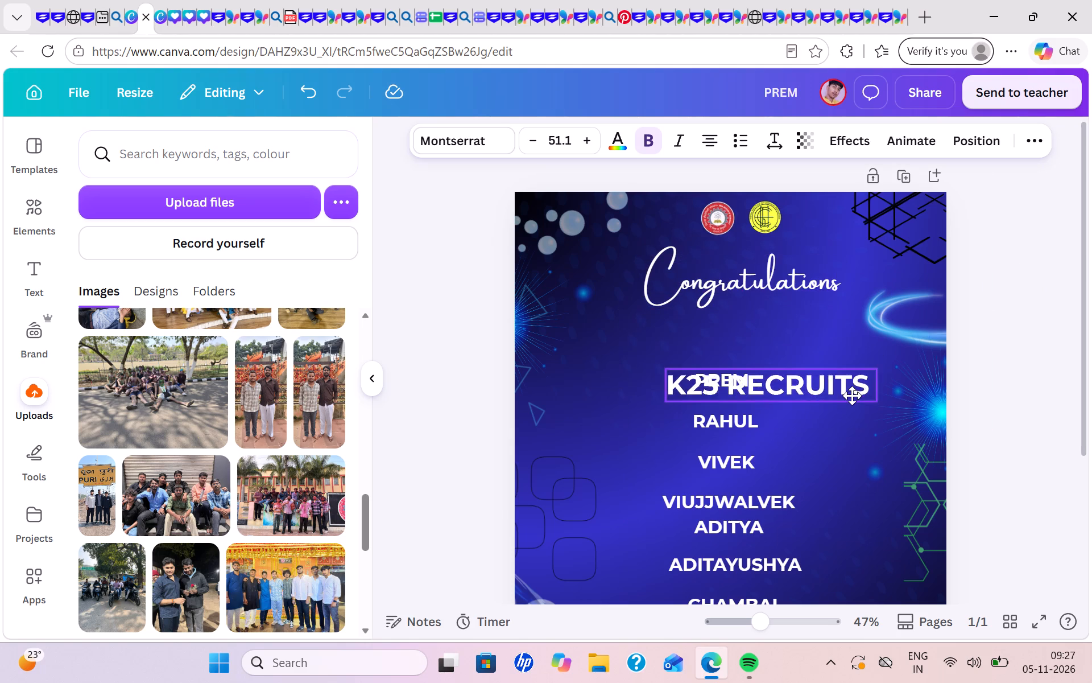
pyautogui.moveTo(852, 396); pyautogui.dragTo(810, 354)
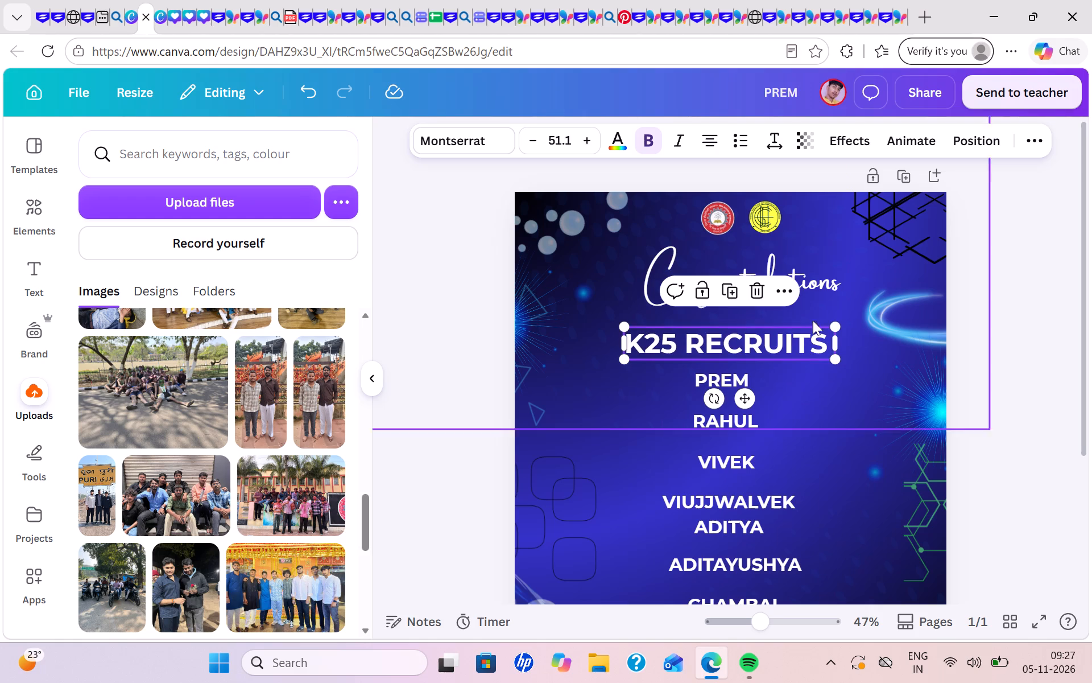
pyautogui.moveTo(812, 303); pyautogui.dragTo(801, 279)
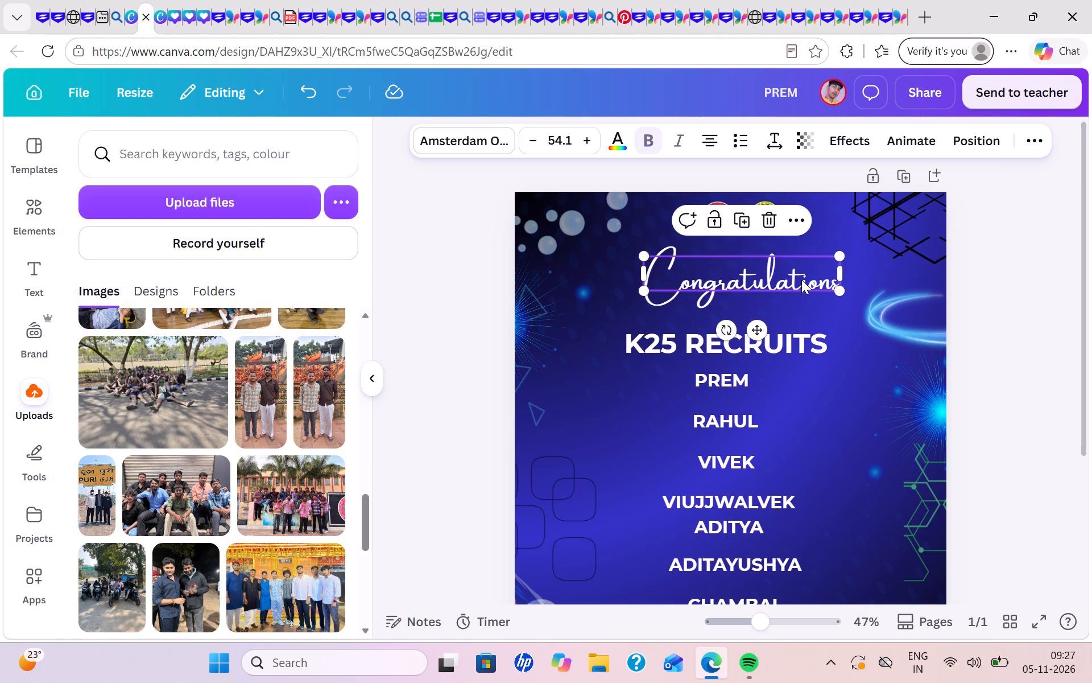
pyautogui.moveTo(801, 279); pyautogui.dragTo(801, 273)
pyautogui.moveTo(762, 327); pyautogui.dragTo(765, 318)
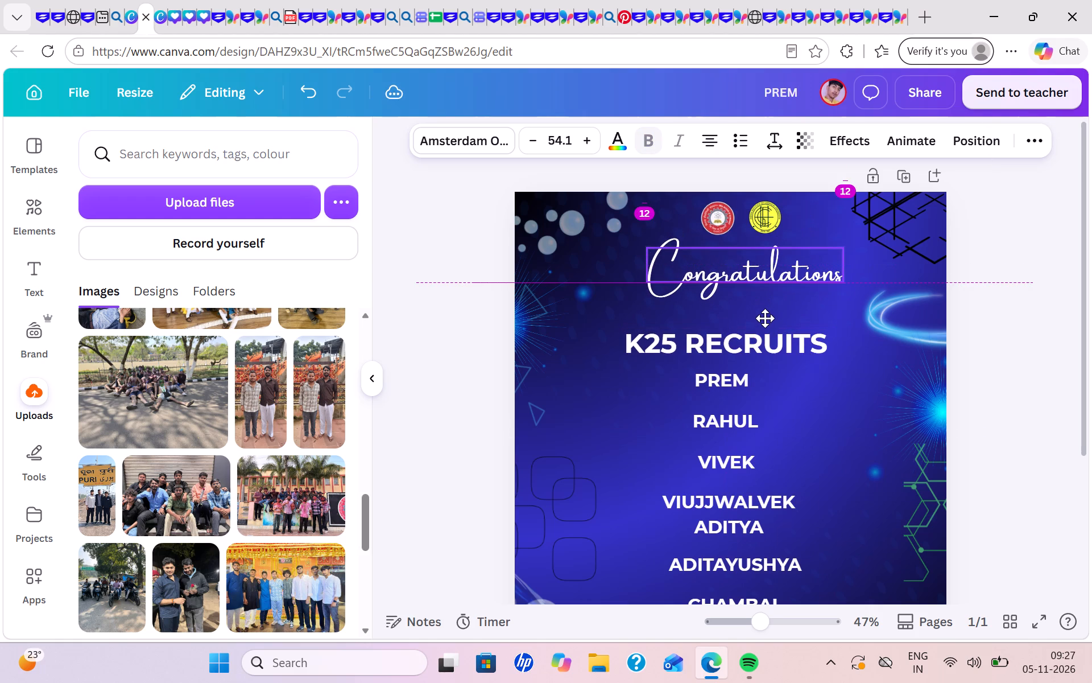
pyautogui.moveTo(765, 318); pyautogui.dragTo(767, 323)
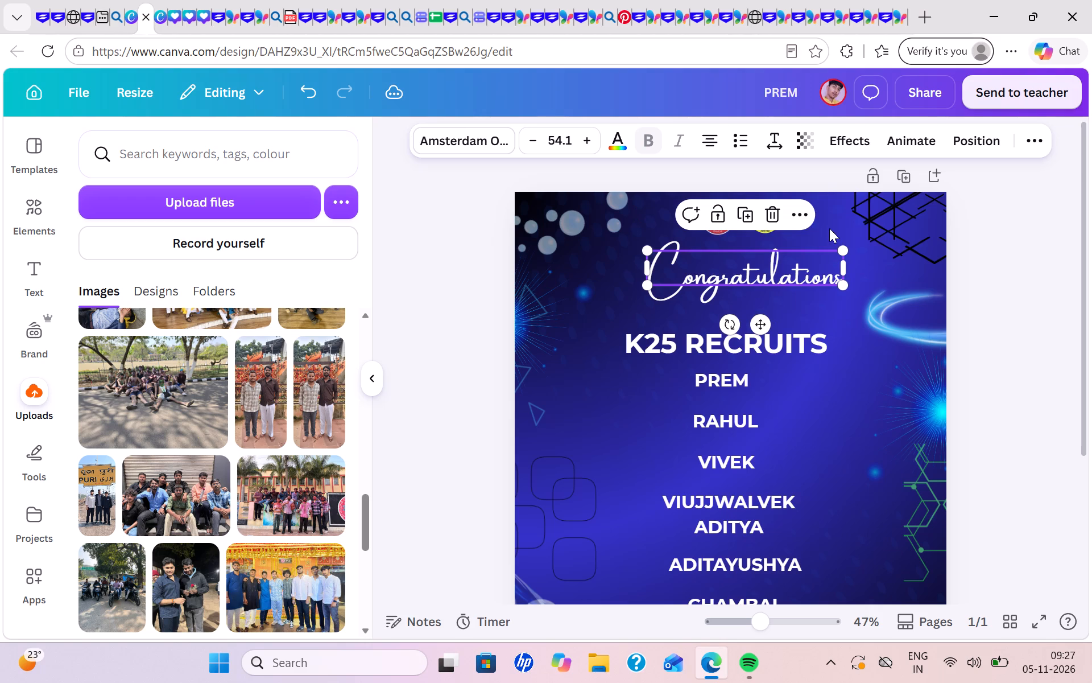
pyautogui.moveTo(799, 347); pyautogui.dragTo(817, 344)
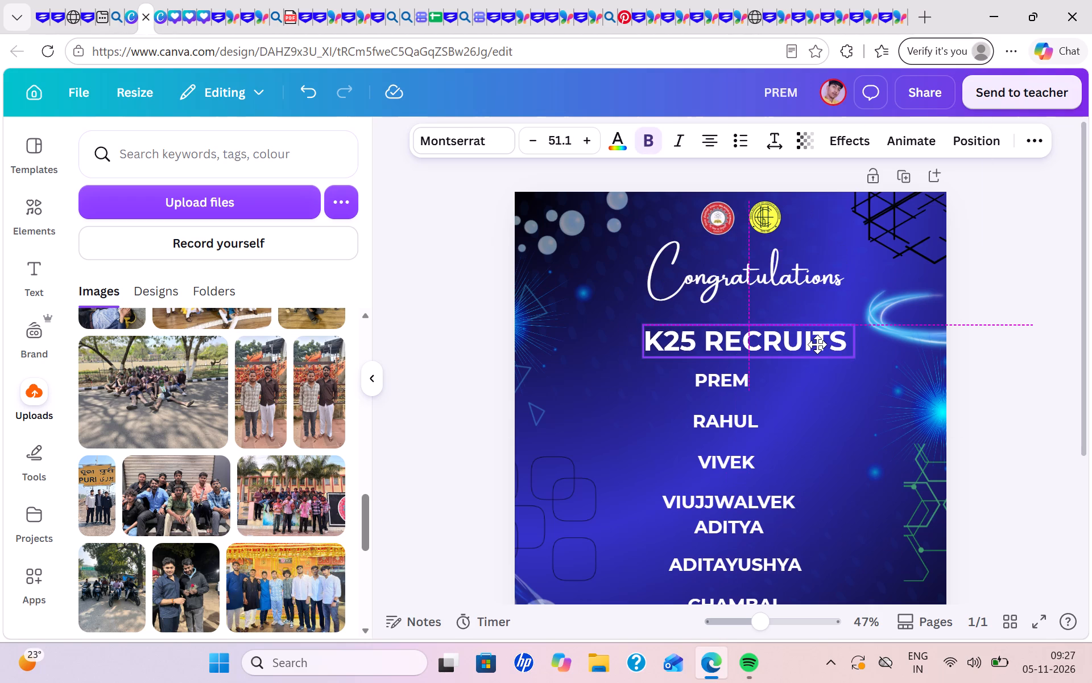
pyautogui.moveTo(817, 344); pyautogui.dragTo(809, 343)
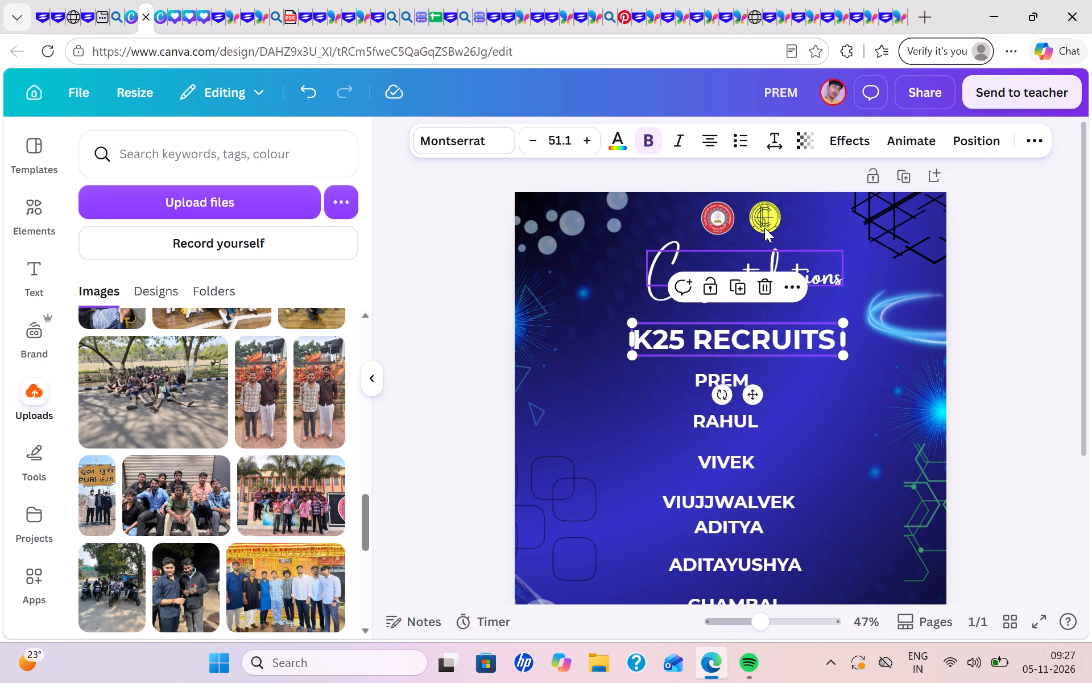
# Move the yellow logo slightly closer to the red logo, keeping both level.
pyautogui.moveTo(770, 221); pyautogui.dragTo(762, 224)
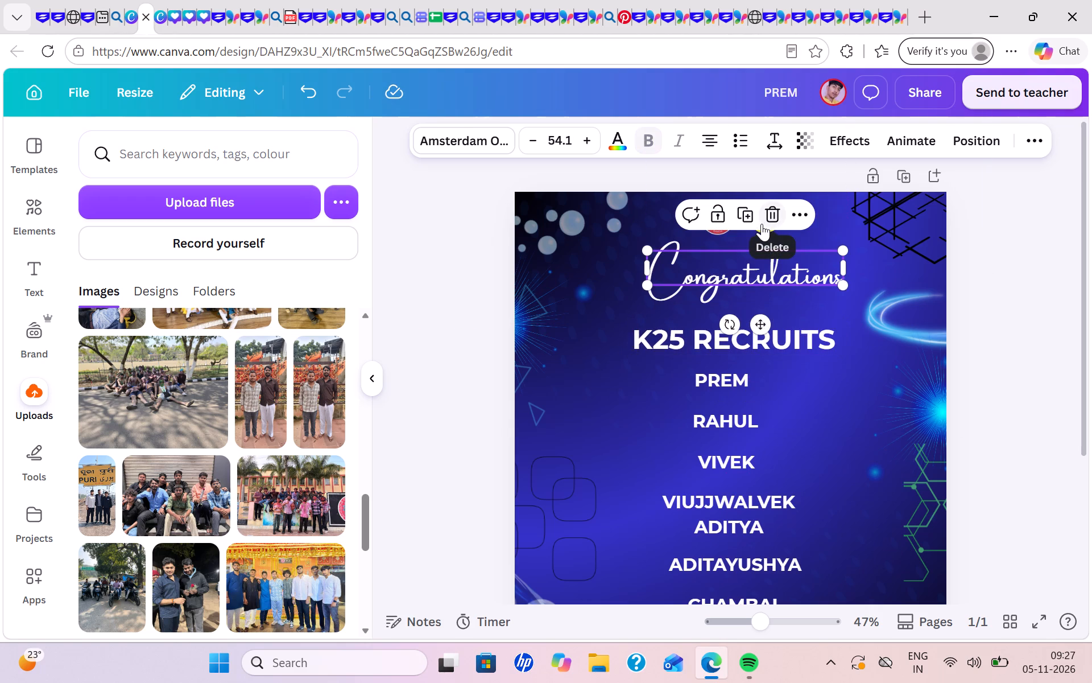
pyautogui.moveTo(762, 224); pyautogui.dragTo(762, 224)
pyautogui.click(1002, 260)
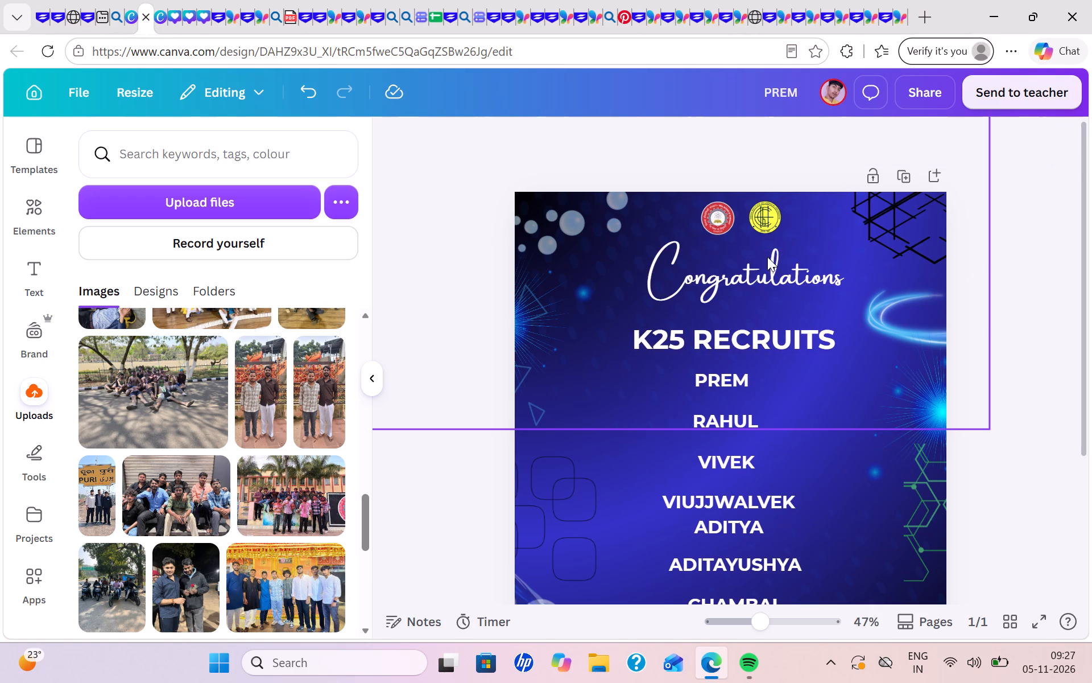
pyautogui.click(766, 216)
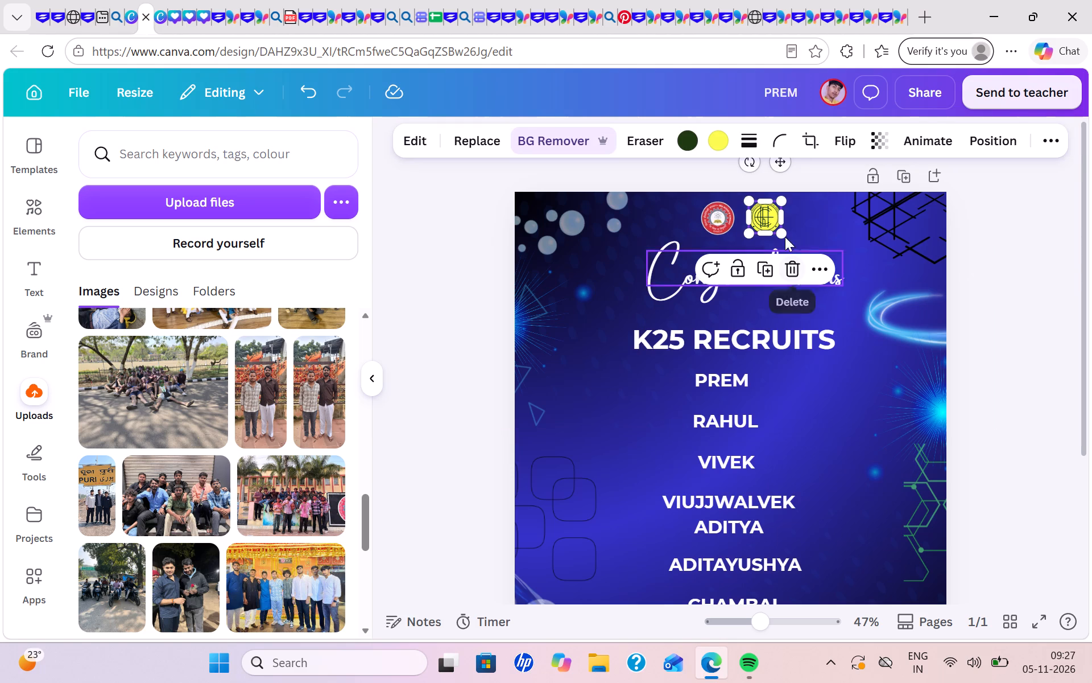
pyautogui.moveTo(762, 221); pyautogui.dragTo(754, 221)
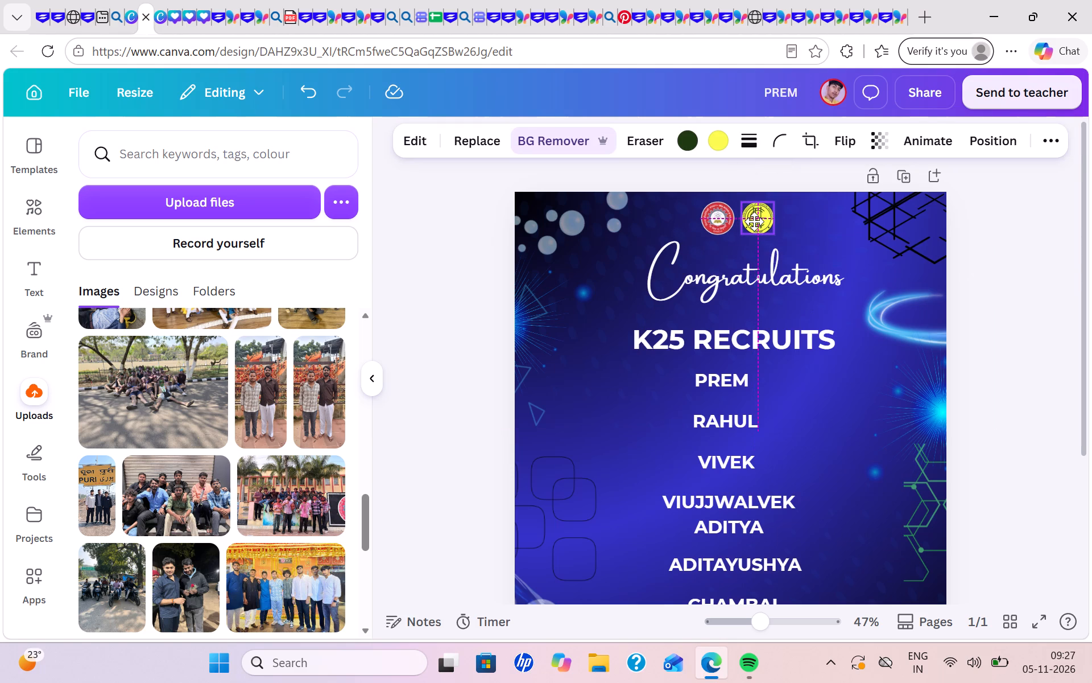
pyautogui.moveTo(754, 221); pyautogui.dragTo(752, 221)
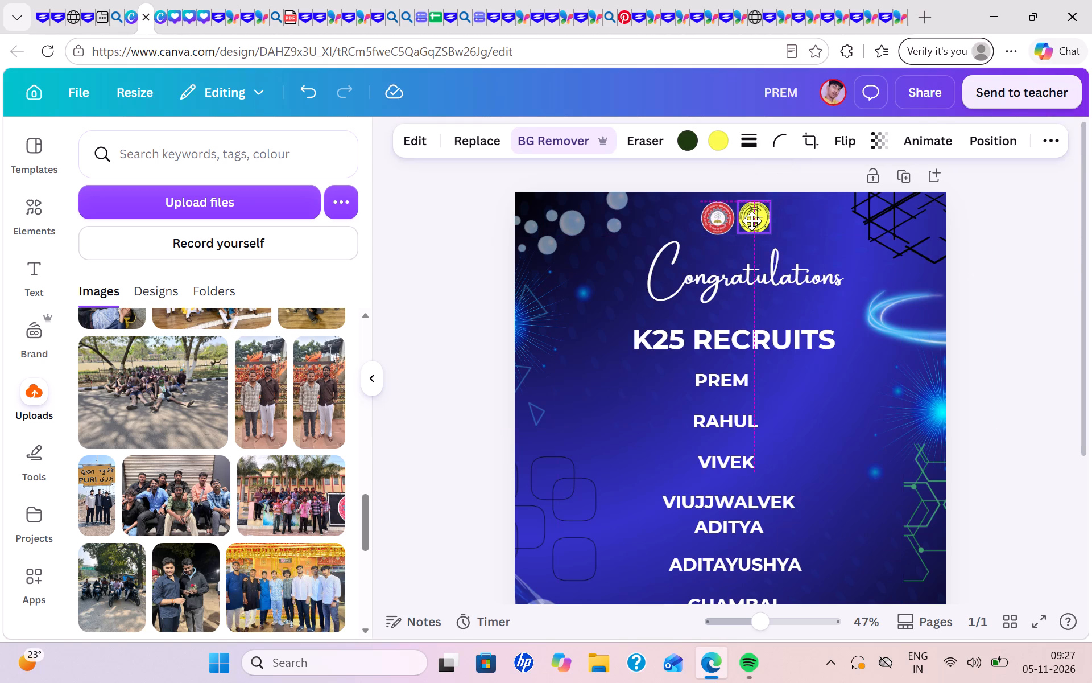
pyautogui.moveTo(752, 221); pyautogui.dragTo(752, 221)
pyautogui.click(995, 237)
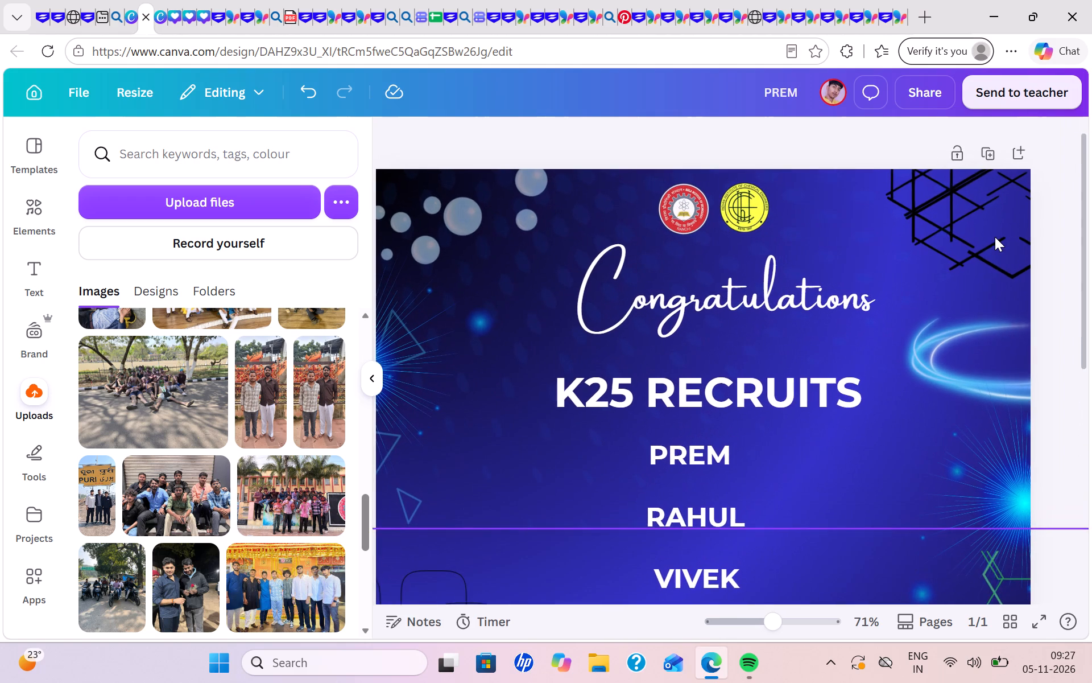
# Move the K25 RECRUITS heading slightly up and right beneath Congratulations, to about X 322 px, Y 299 px.
pyautogui.scroll(-2, 995, 237)
pyautogui.moveTo(792, 262); pyautogui.dragTo(812, 246)
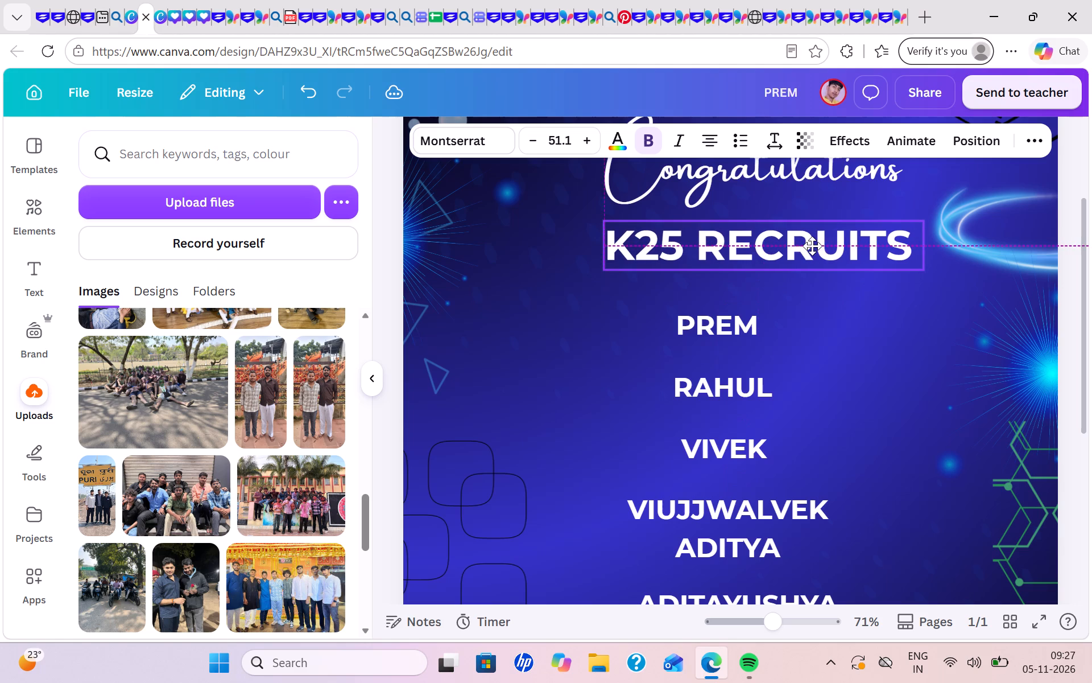
pyautogui.moveTo(812, 246); pyautogui.dragTo(812, 248)
pyautogui.moveTo(812, 248); pyautogui.dragTo(808, 248)
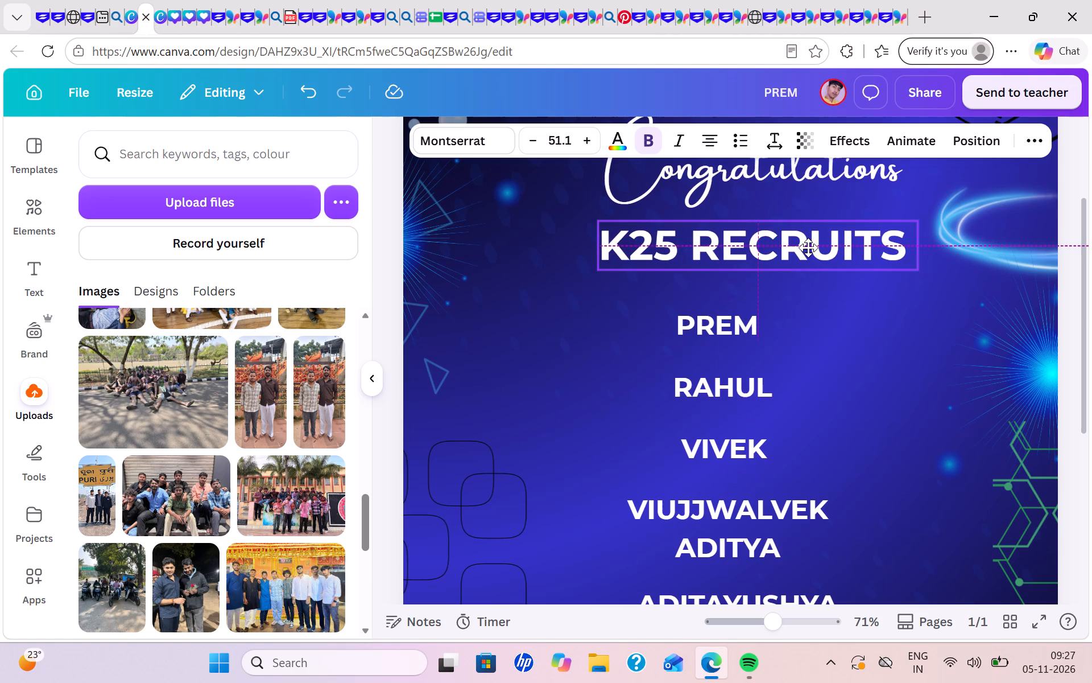
pyautogui.moveTo(808, 248); pyautogui.dragTo(807, 252)
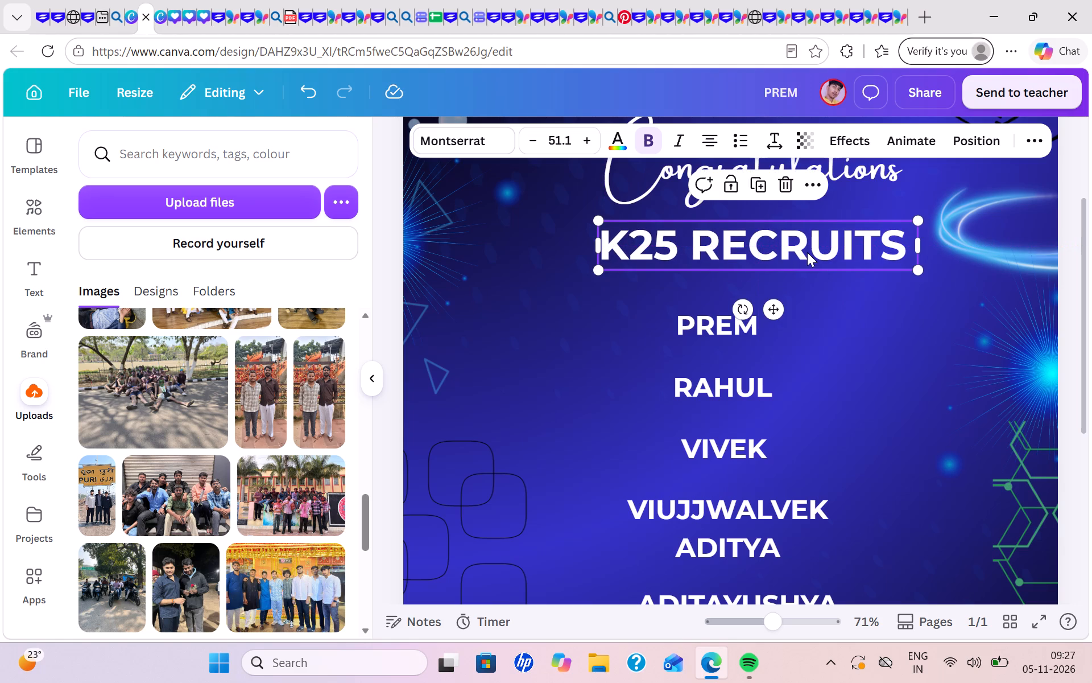
# Centre the K25 RECRUITS heading and the Congratulations text horizontally on the page.
pyautogui.click(983, 133)
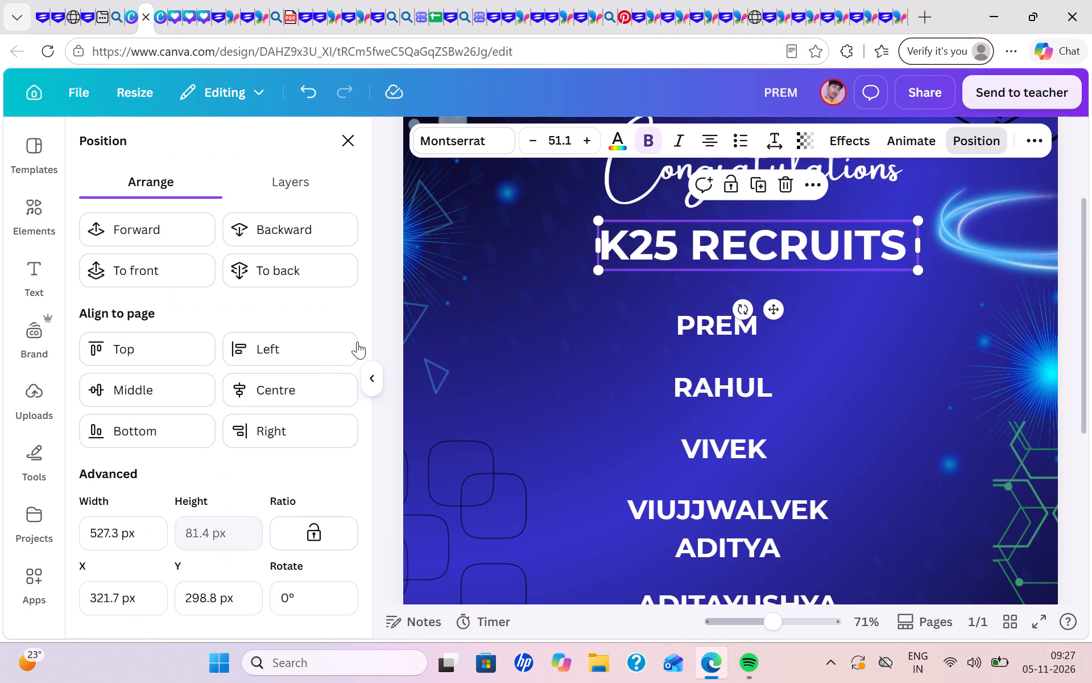
pyautogui.click(308, 384)
pyautogui.click(826, 184)
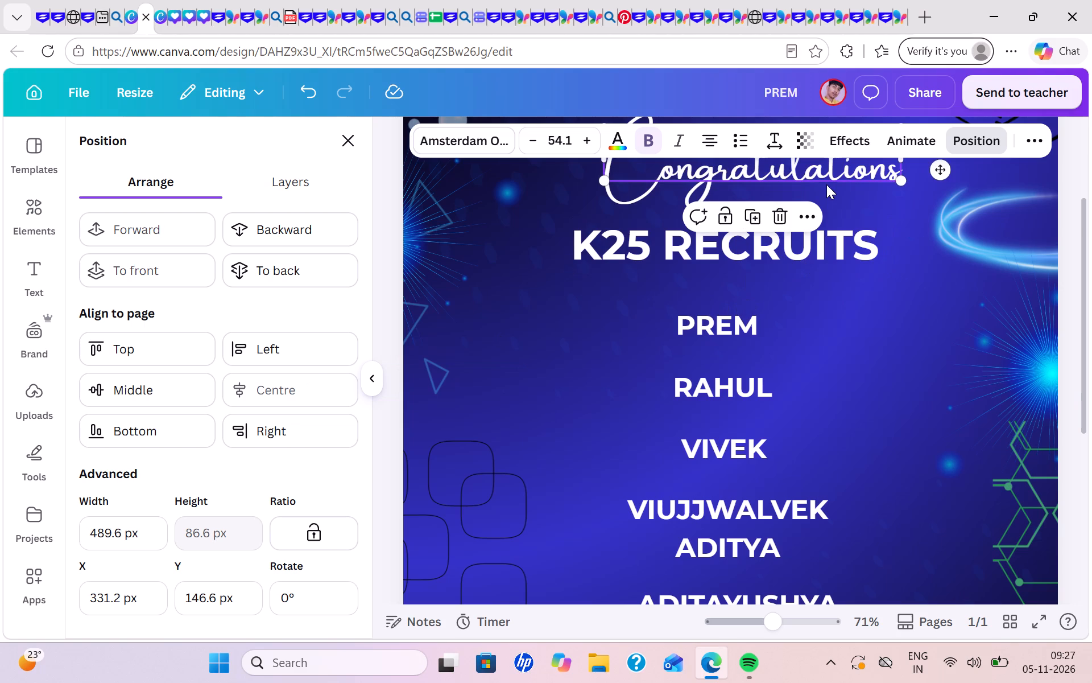
pyautogui.click(314, 382)
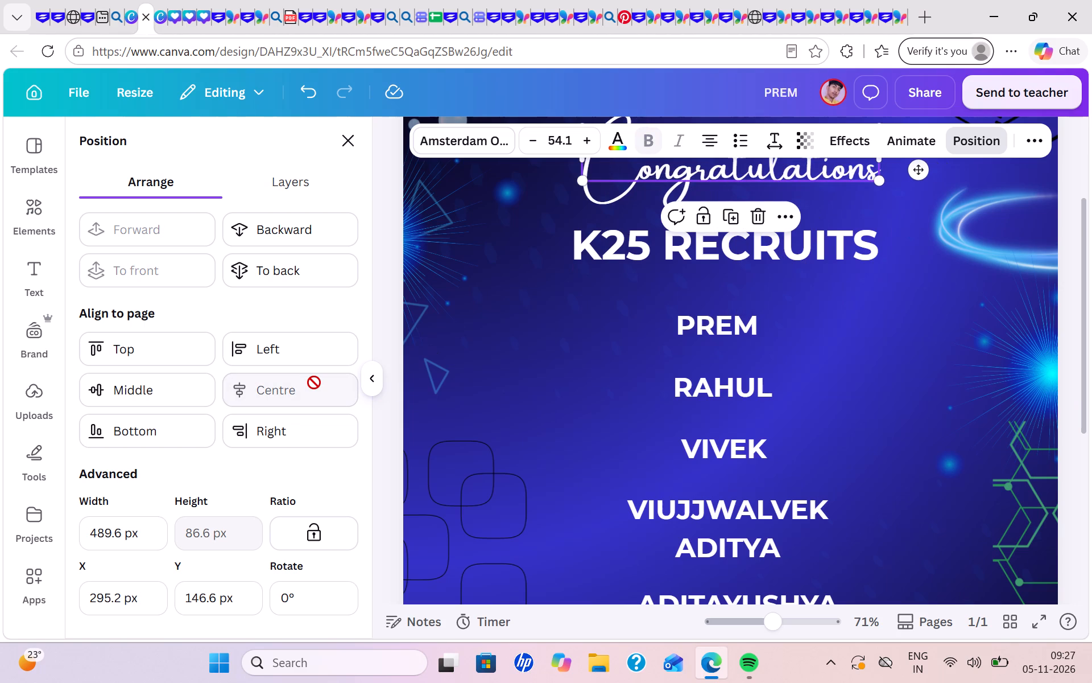
pyautogui.click(733, 335)
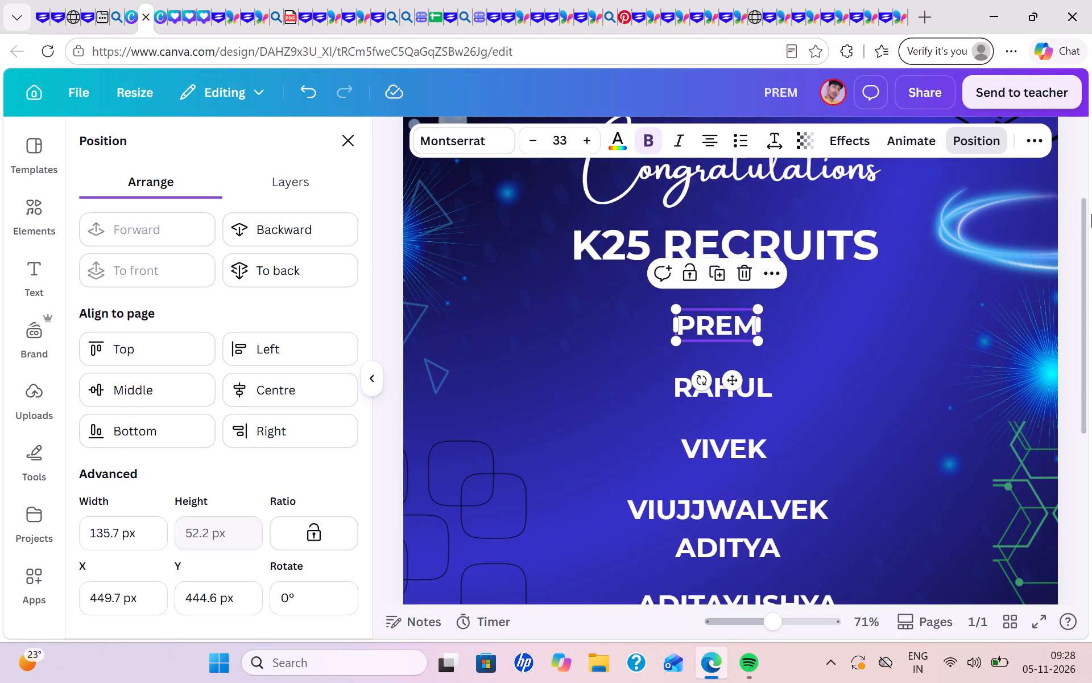
pyautogui.click(1088, 153)
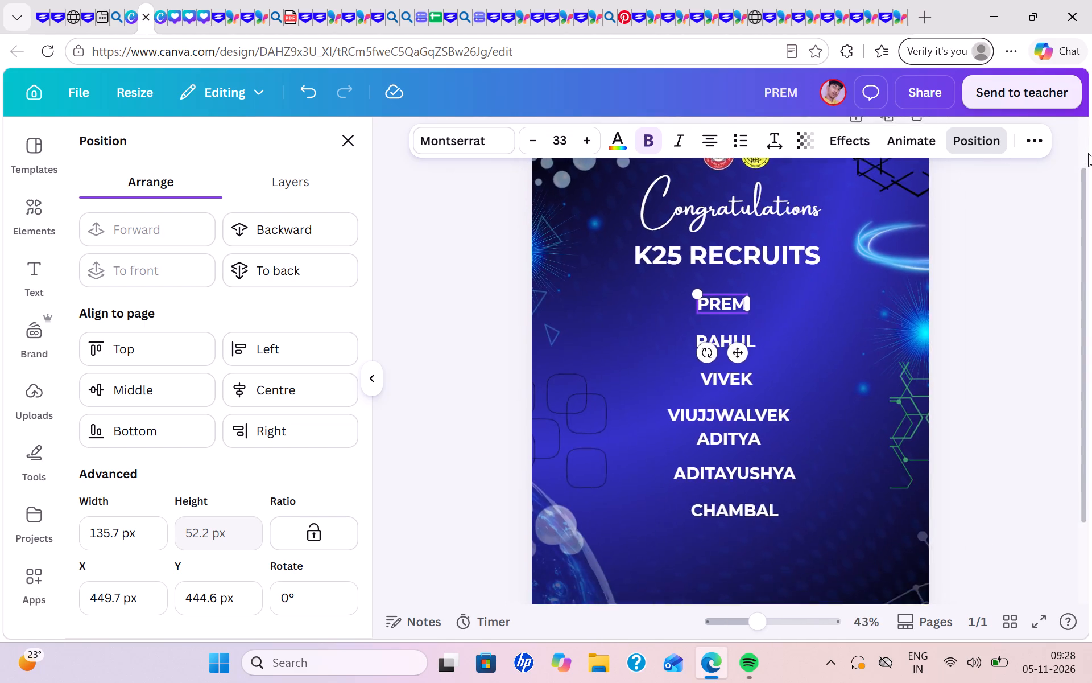
pyautogui.click(352, 142)
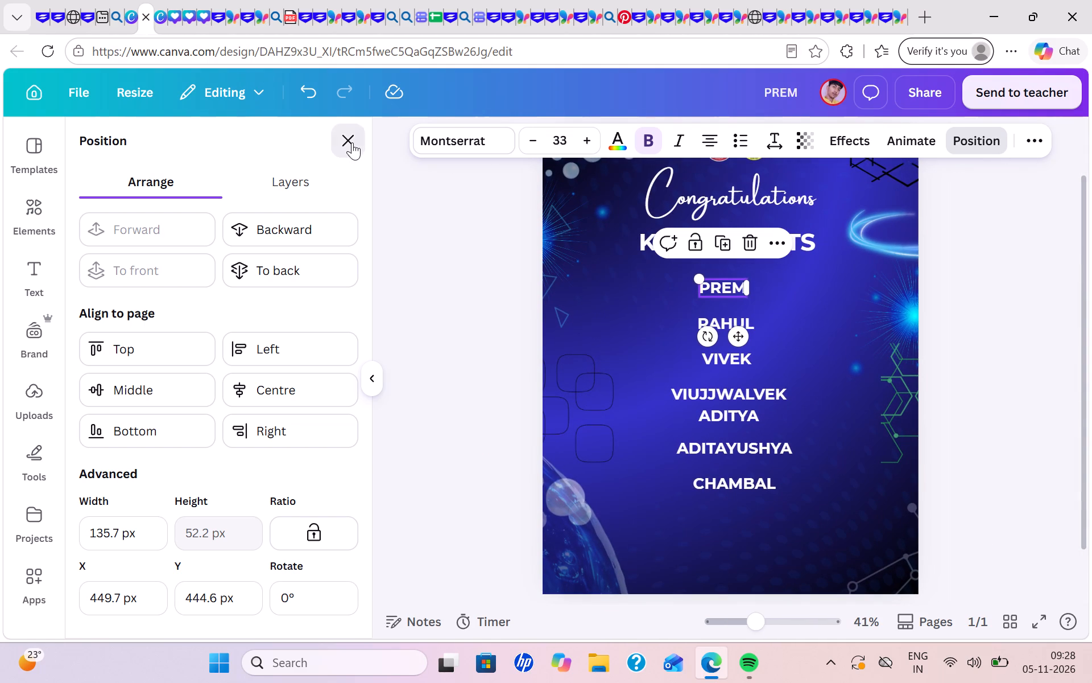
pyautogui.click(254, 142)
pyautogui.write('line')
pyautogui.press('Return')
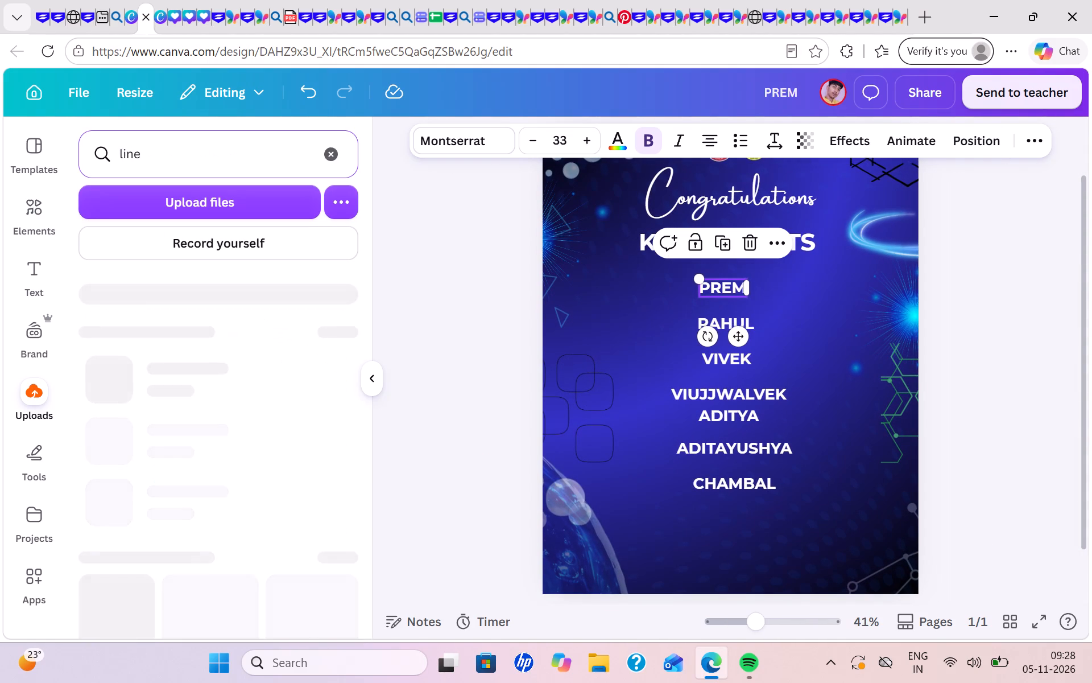
# Search the design elements for "line" and show all matching graphics.
pyautogui.click(28, 209)
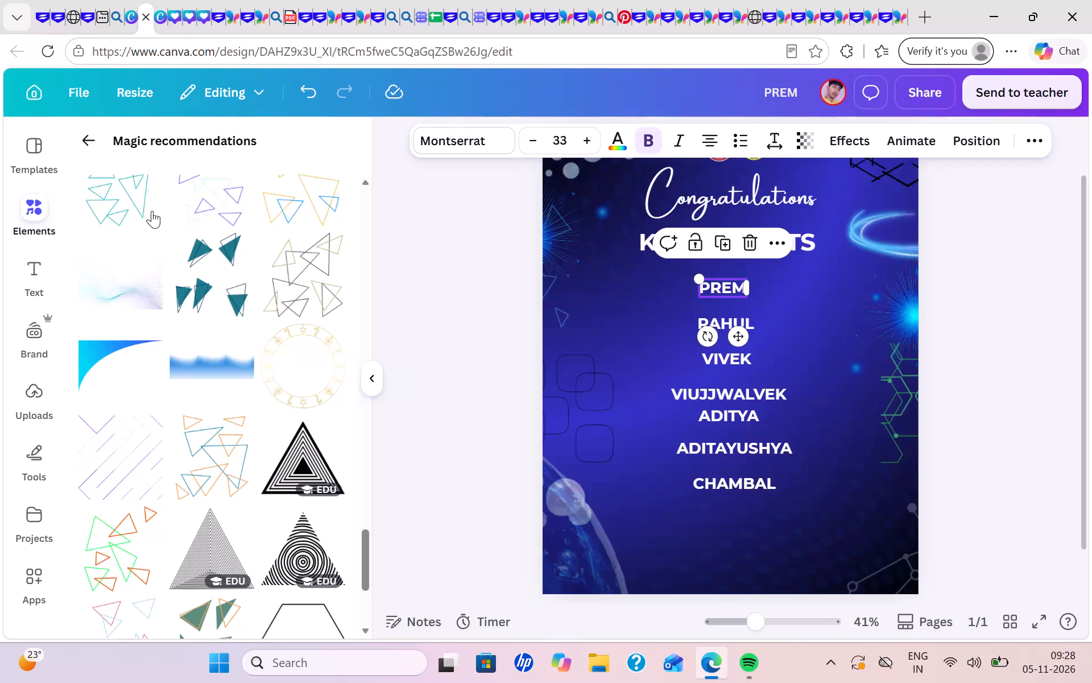
pyautogui.click(75, 148)
pyautogui.click(166, 135)
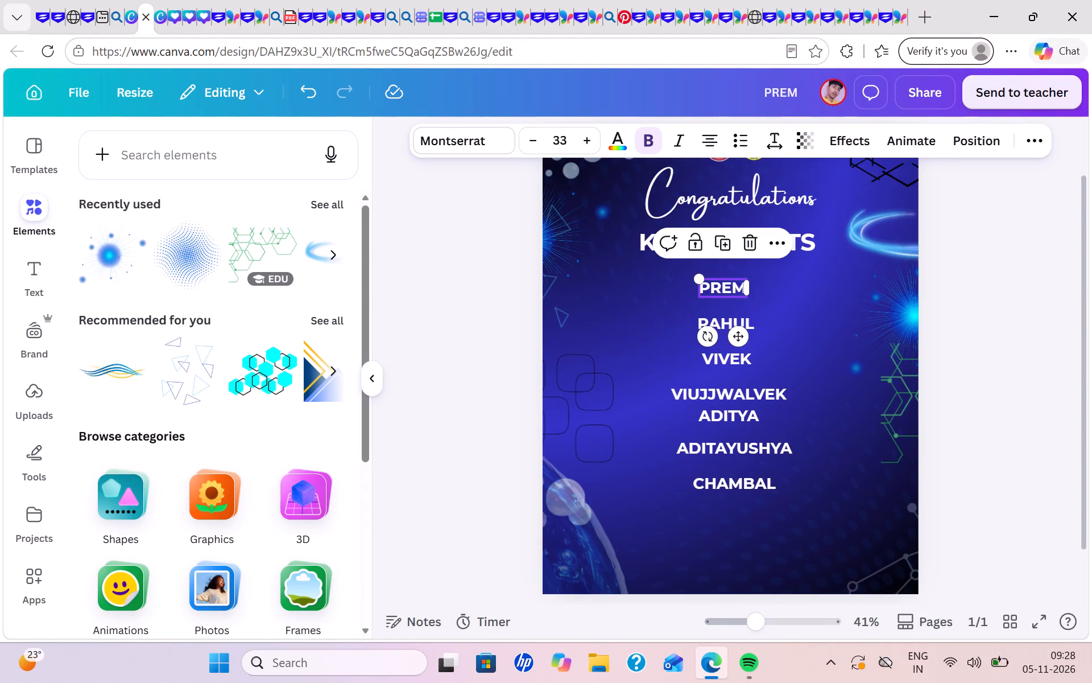
pyautogui.click(167, 161)
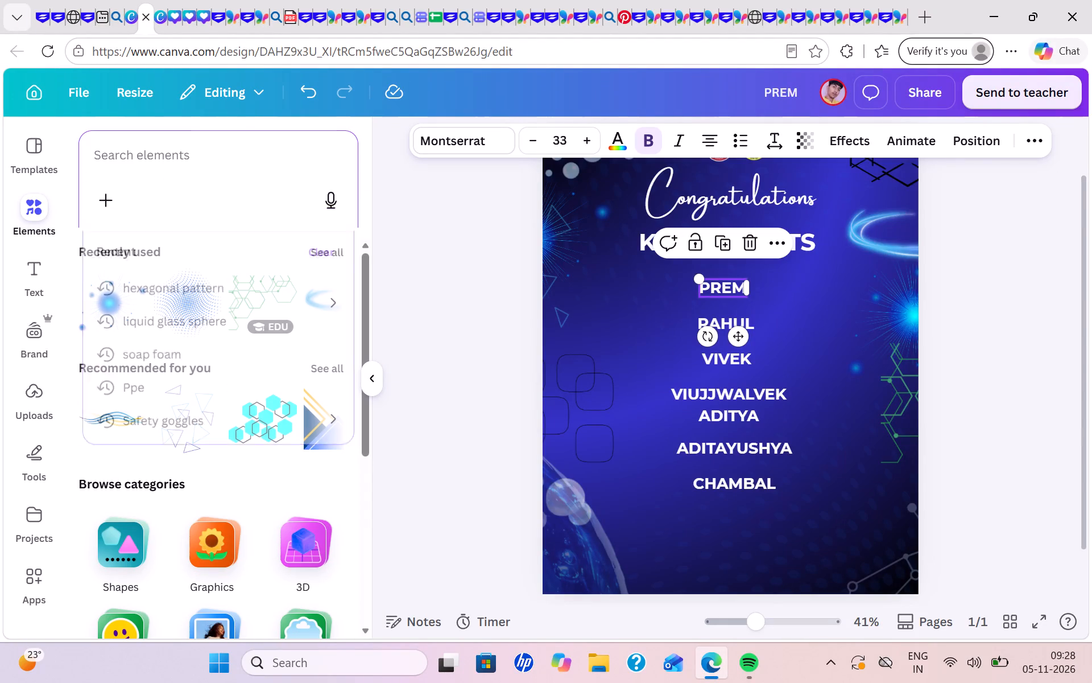
pyautogui.write('line')
pyautogui.press('Return')
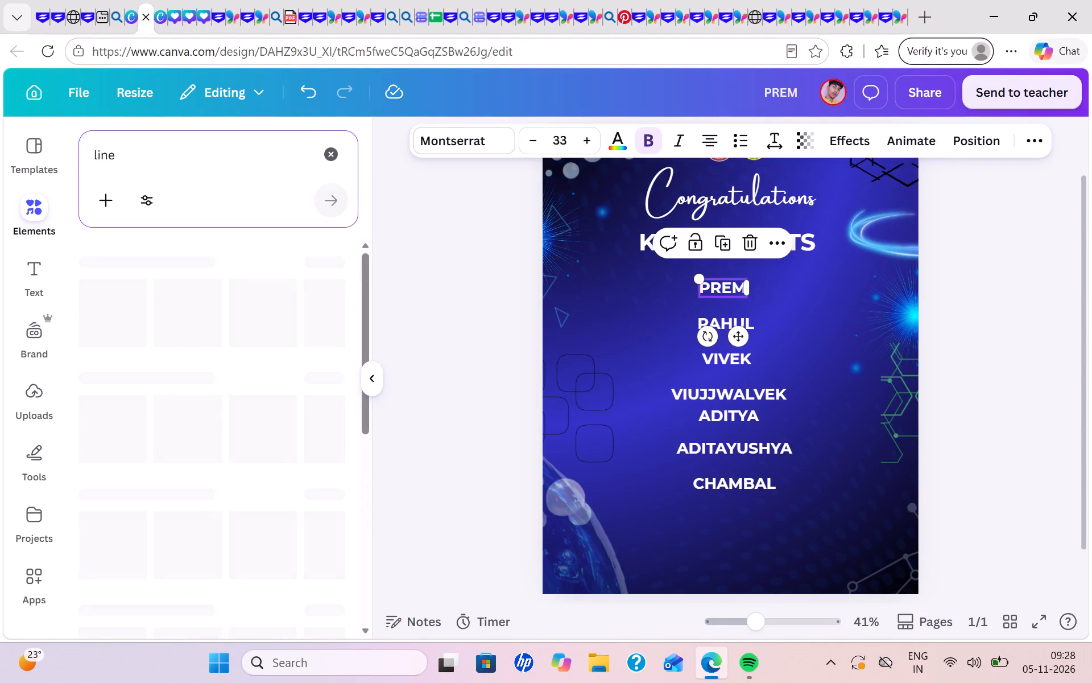
pyautogui.click(314, 384)
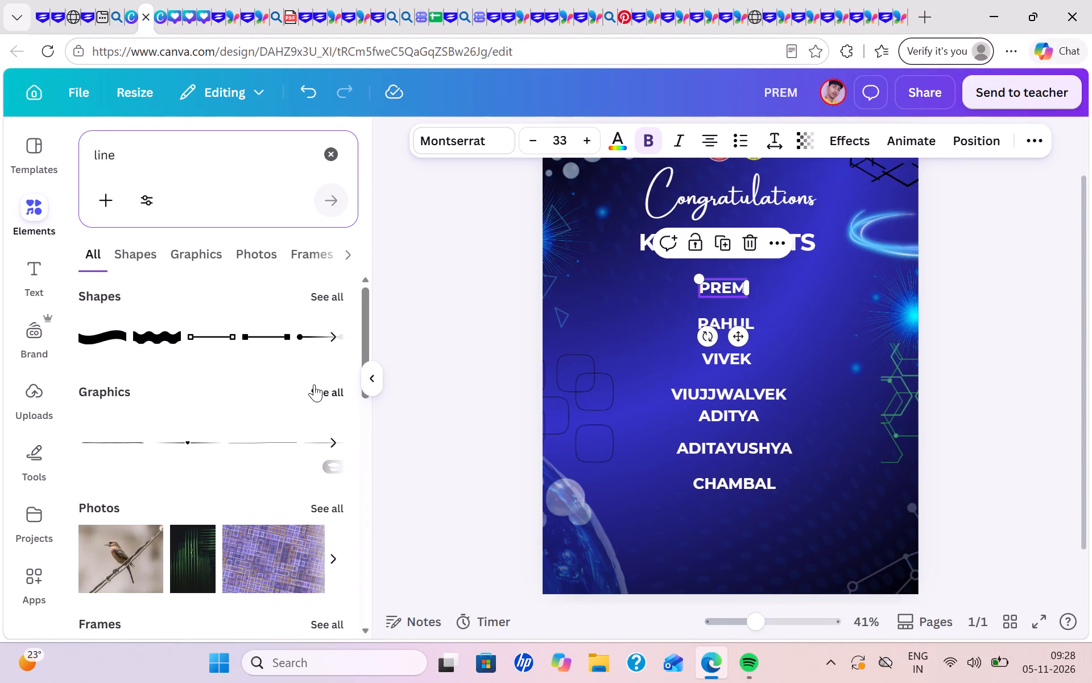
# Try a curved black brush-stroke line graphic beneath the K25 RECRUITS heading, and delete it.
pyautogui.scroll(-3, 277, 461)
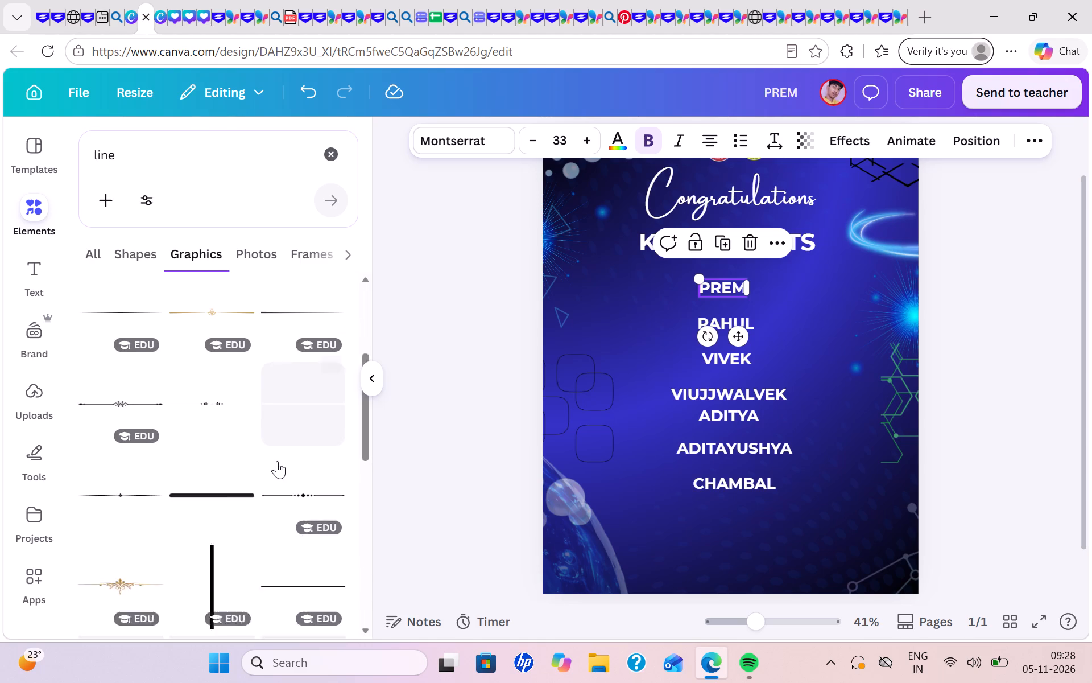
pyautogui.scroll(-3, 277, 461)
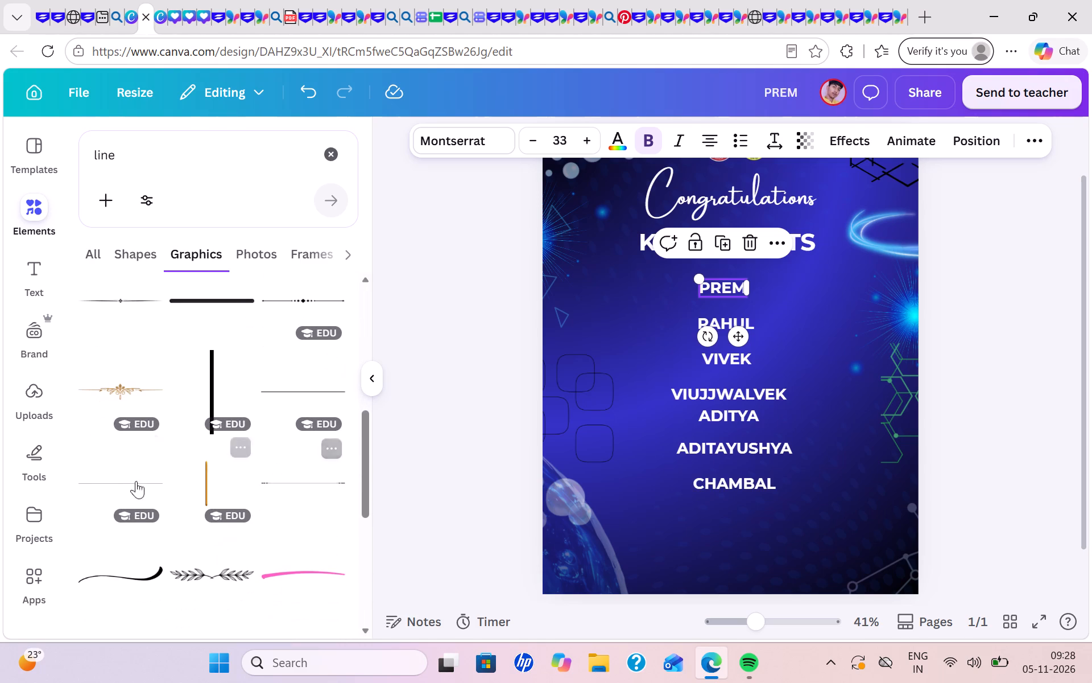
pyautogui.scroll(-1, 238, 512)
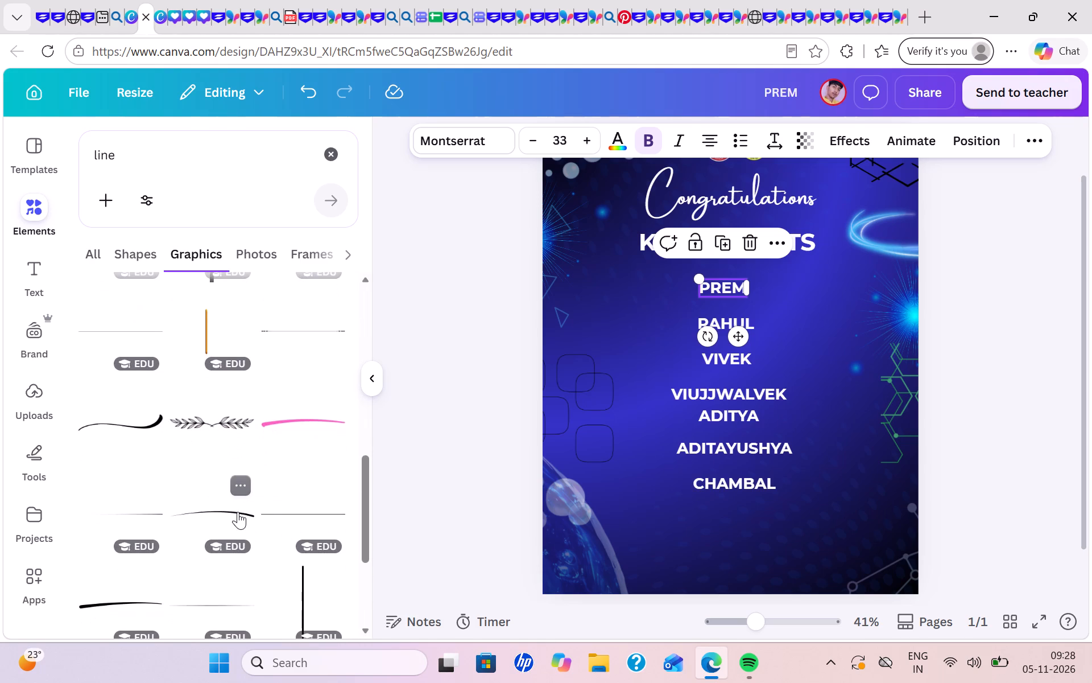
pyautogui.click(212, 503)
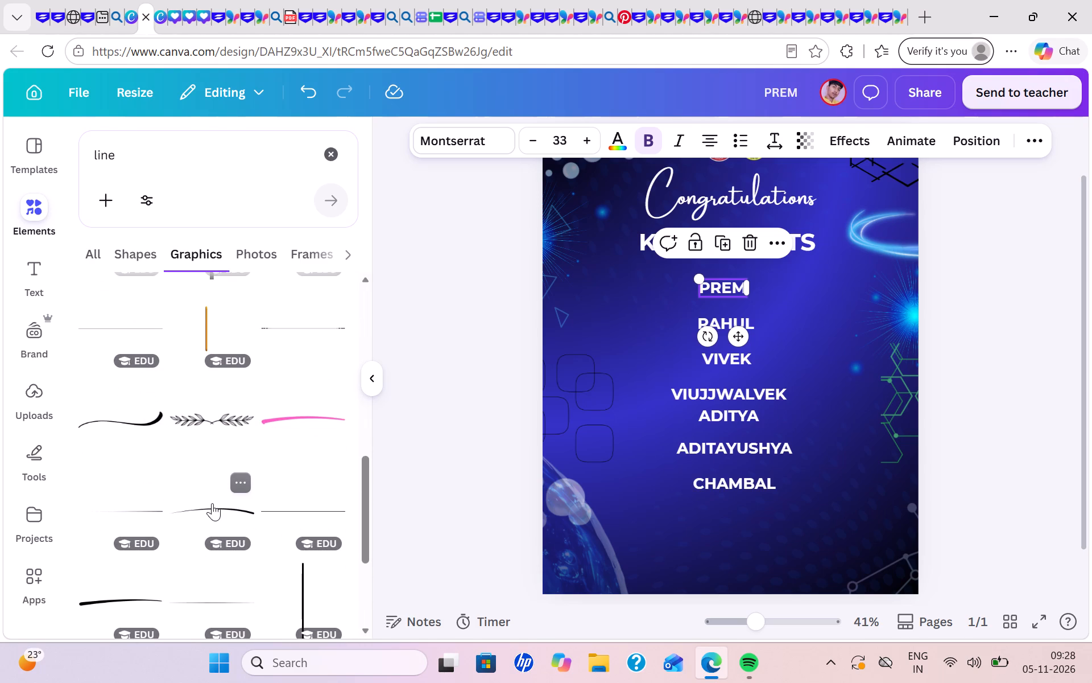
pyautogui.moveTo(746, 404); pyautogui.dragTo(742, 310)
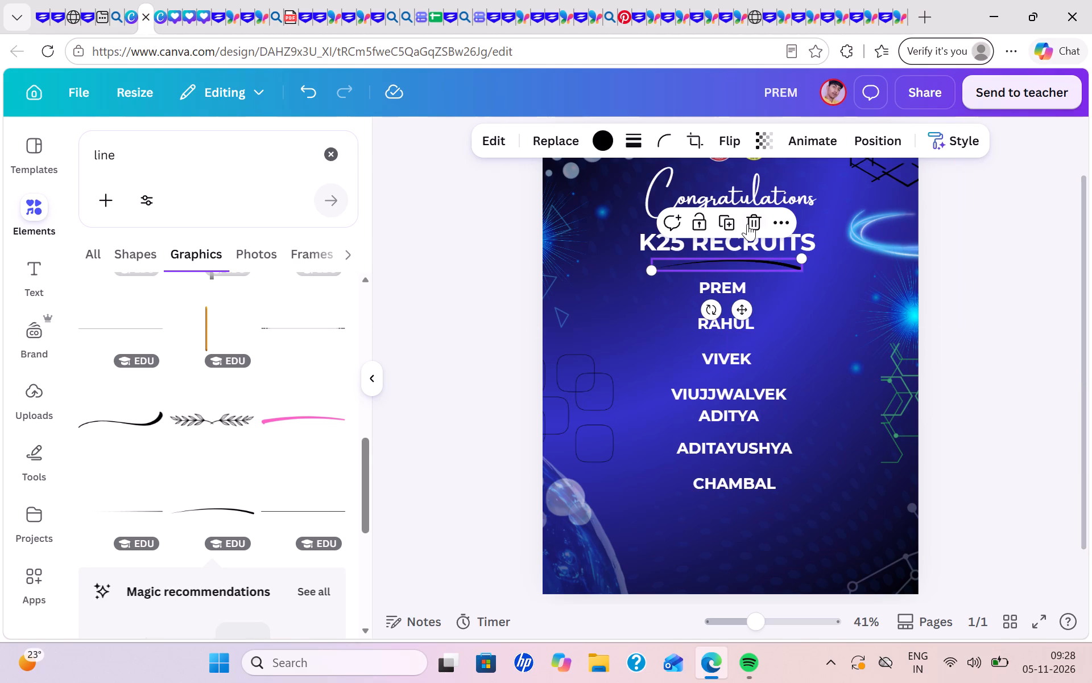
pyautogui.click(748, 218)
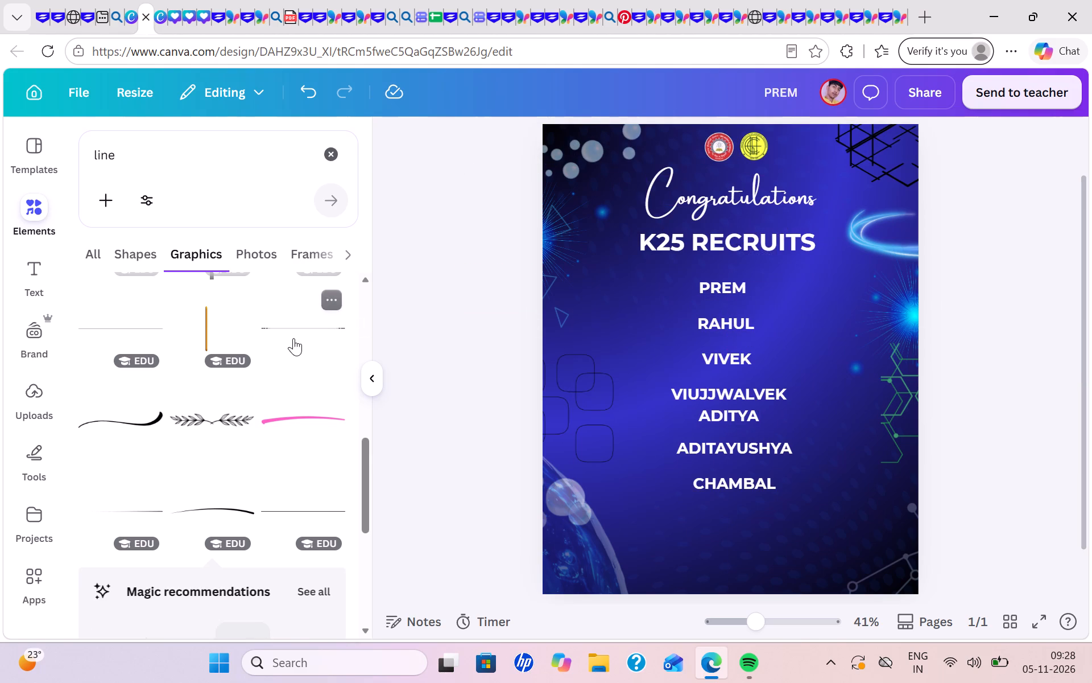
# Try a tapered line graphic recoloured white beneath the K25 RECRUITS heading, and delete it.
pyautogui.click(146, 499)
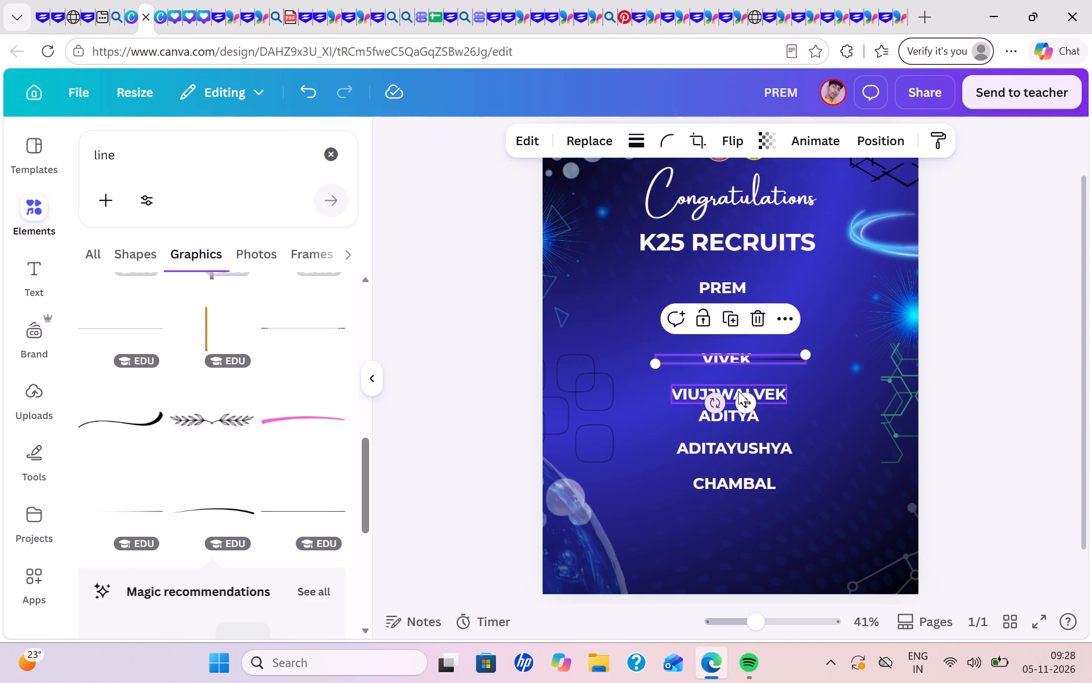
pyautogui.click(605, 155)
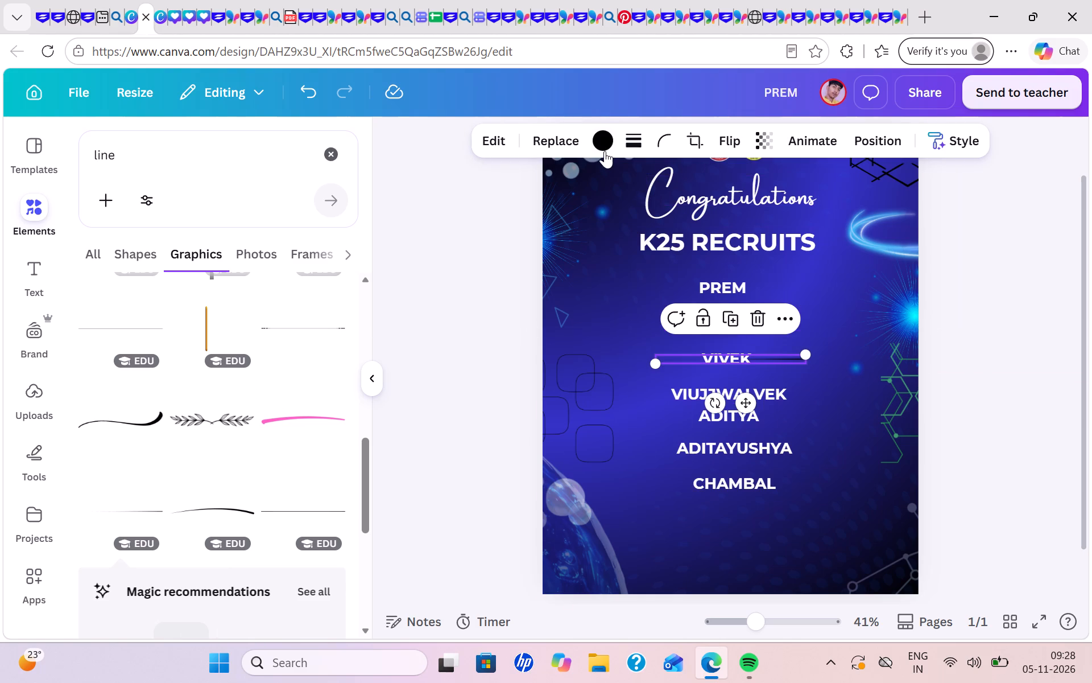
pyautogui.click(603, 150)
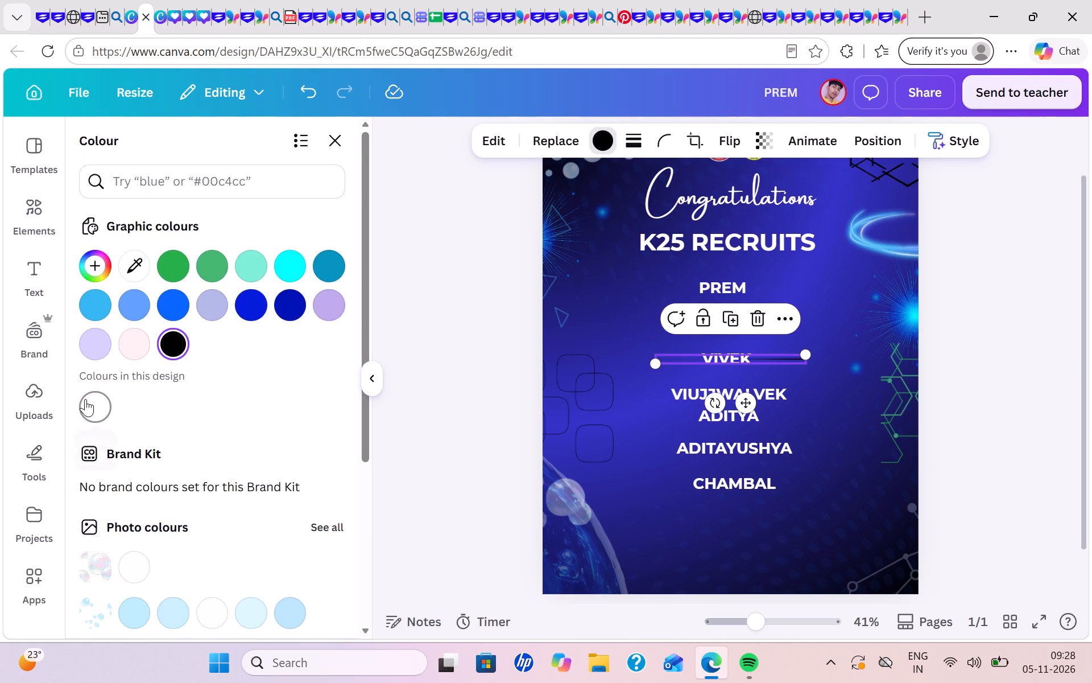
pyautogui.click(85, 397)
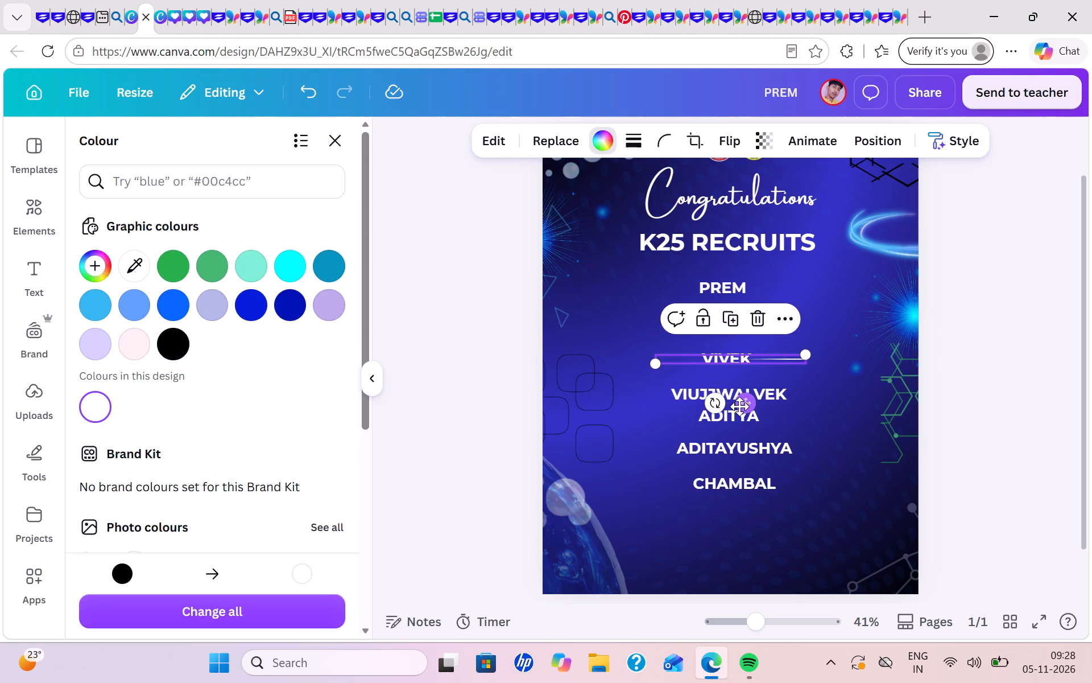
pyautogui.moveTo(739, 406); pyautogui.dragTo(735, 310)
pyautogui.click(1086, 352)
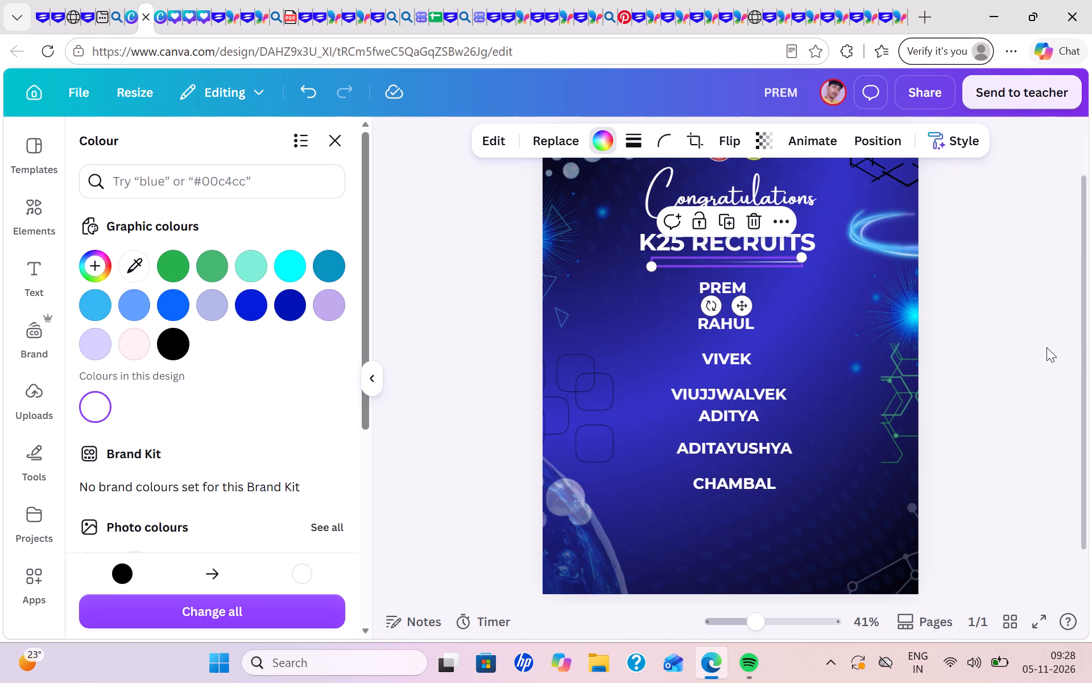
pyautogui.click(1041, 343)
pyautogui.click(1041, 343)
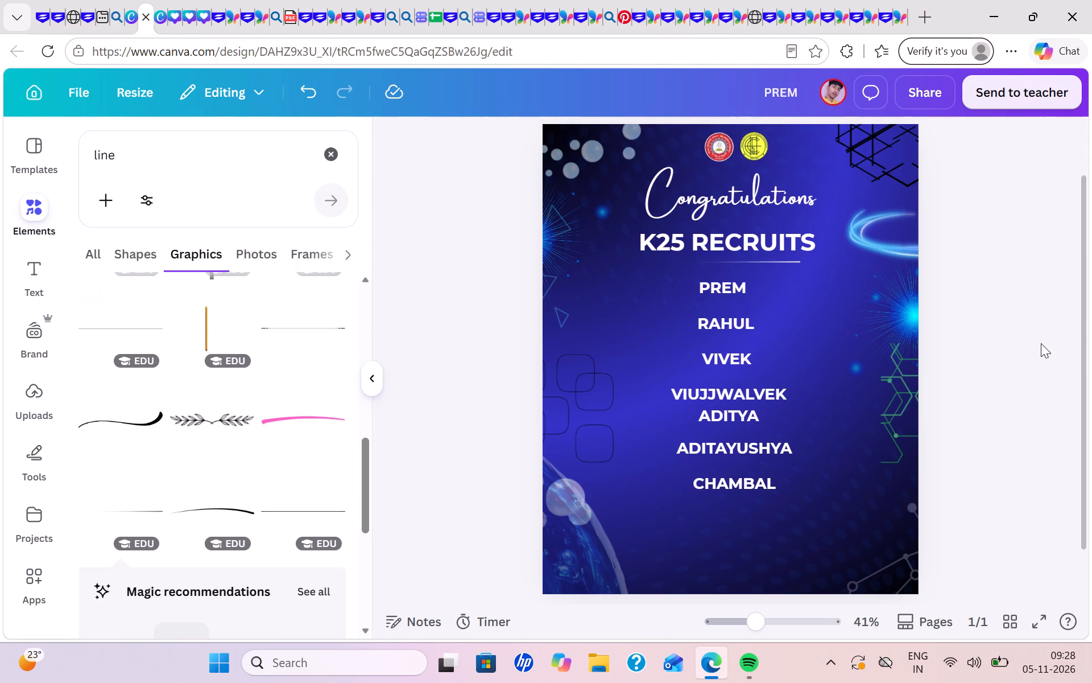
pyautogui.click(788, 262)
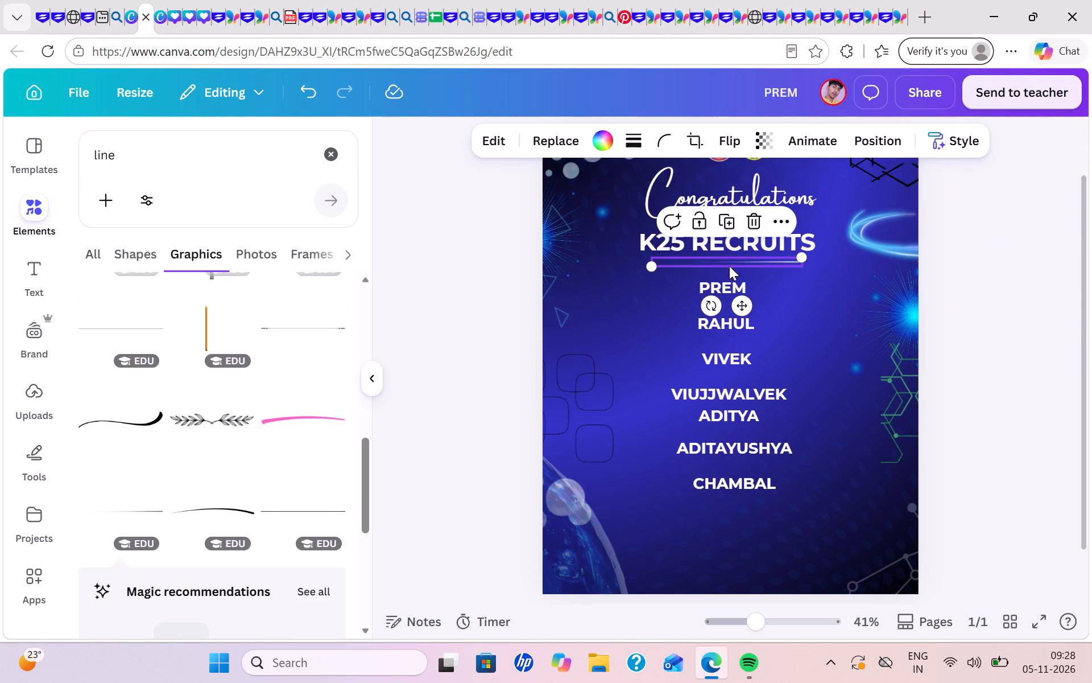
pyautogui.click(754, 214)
# Add a thin line graphic with faded ends, colour it white, and place it between K25 RECRUITS and PREM.
pyautogui.scroll(-1, 274, 497)
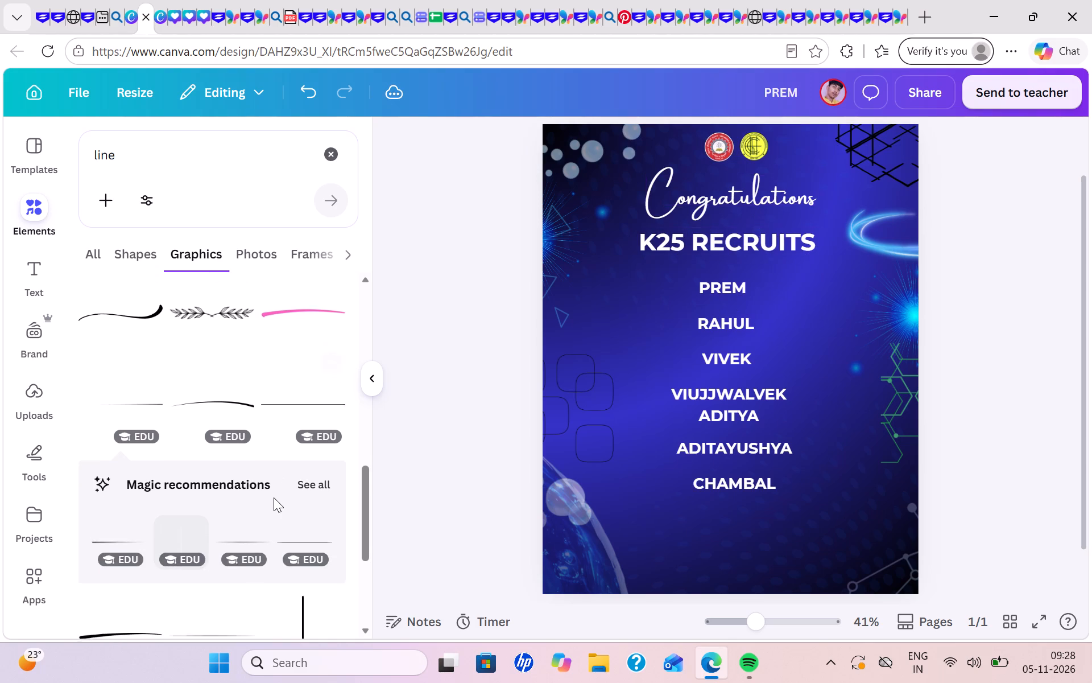
pyautogui.scroll(-2, 274, 497)
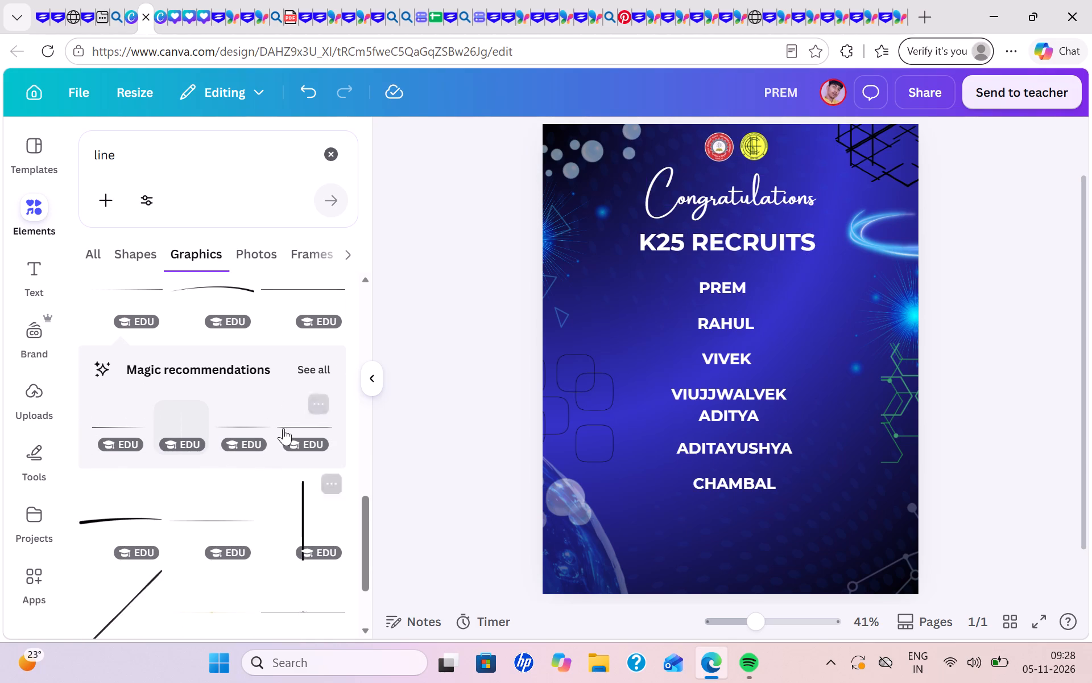
pyautogui.click(192, 524)
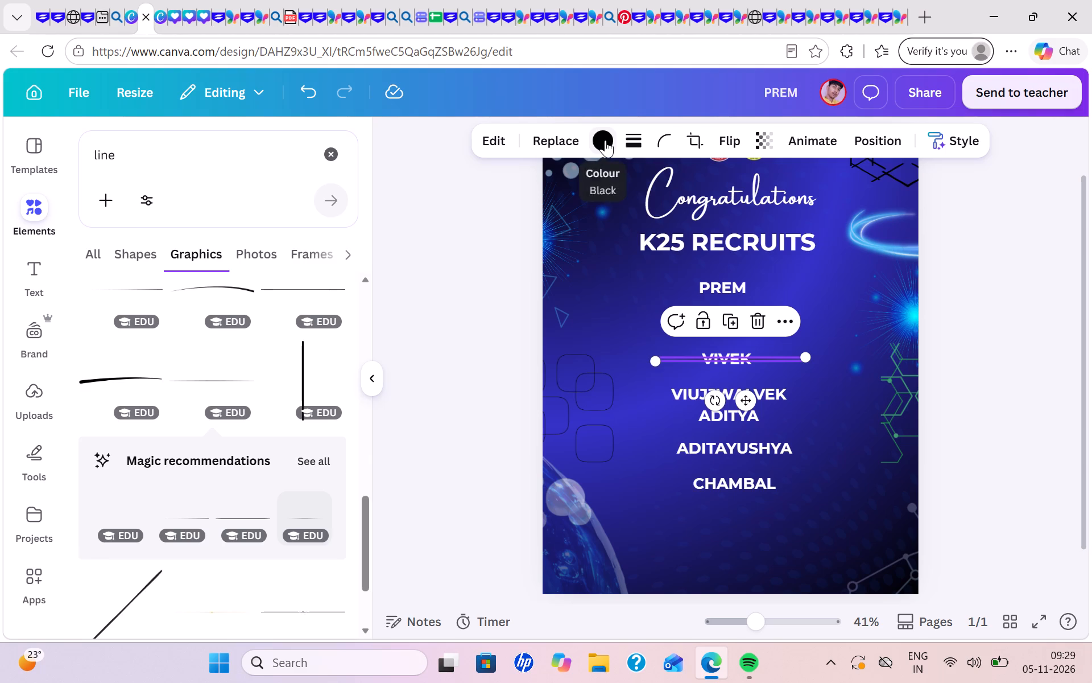
pyautogui.click(605, 140)
pyautogui.click(94, 400)
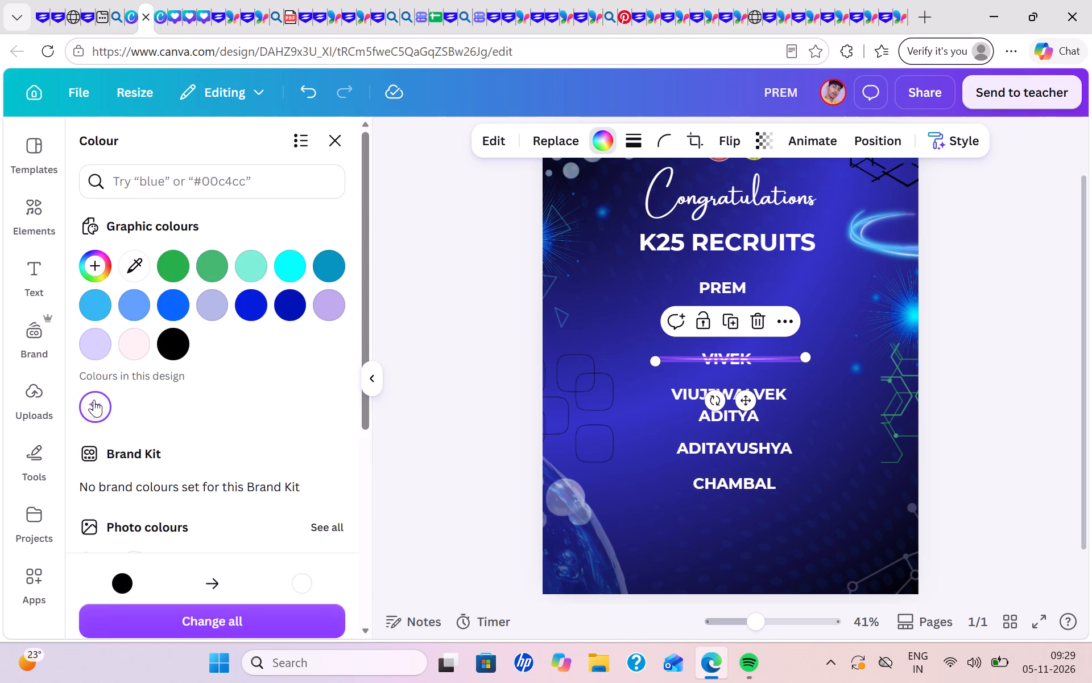
pyautogui.moveTo(744, 401); pyautogui.dragTo(744, 312)
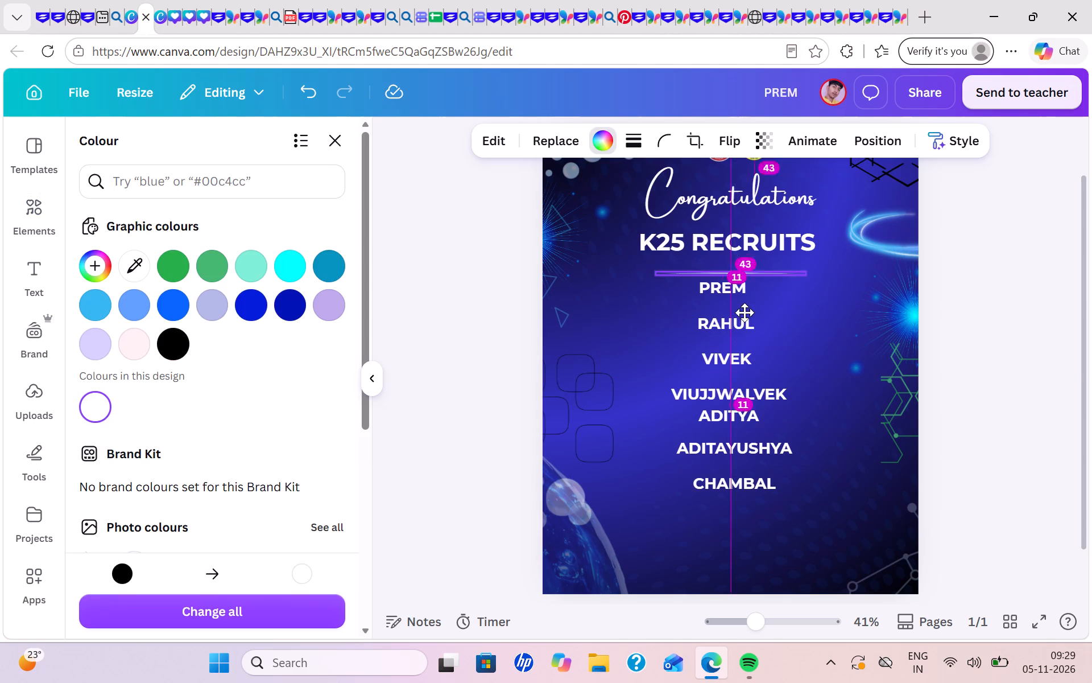
pyautogui.moveTo(744, 312); pyautogui.dragTo(741, 307)
pyautogui.click(948, 296)
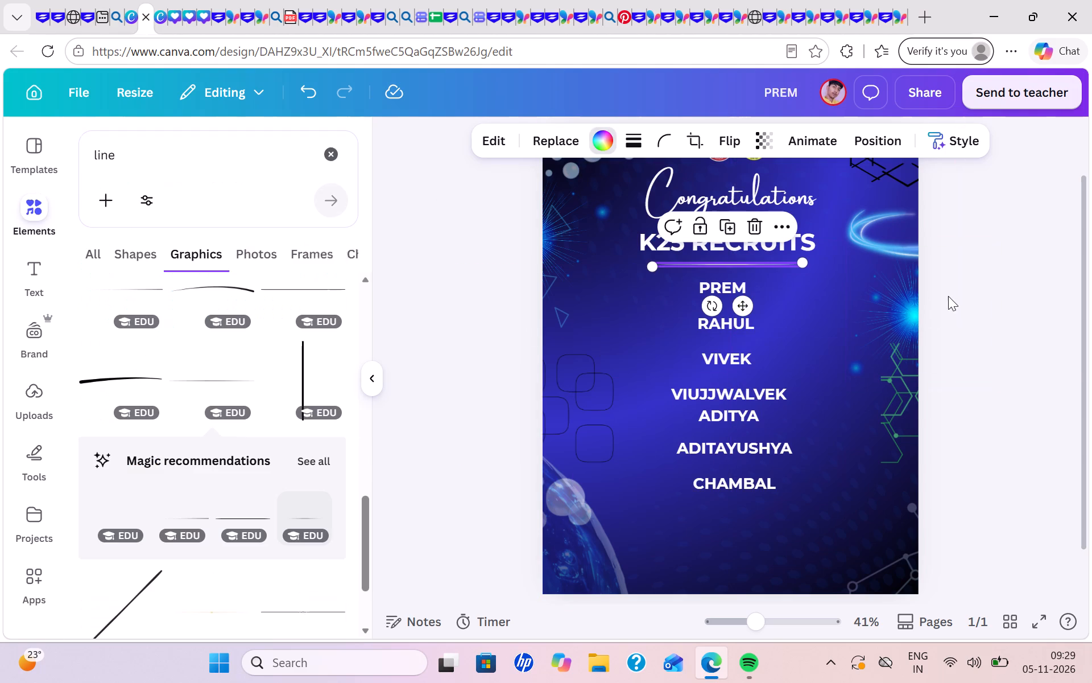
pyautogui.click(948, 296)
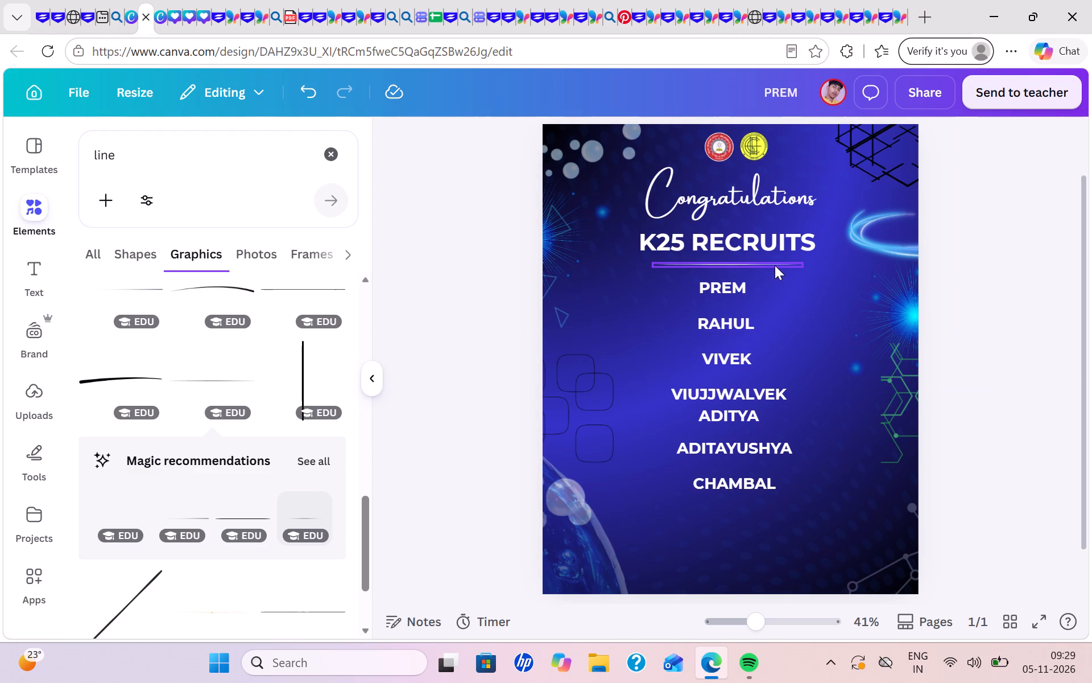
# Resize the white faded line beneath K25 RECRUITS so it spans the same width as the heading.
pyautogui.click(774, 264)
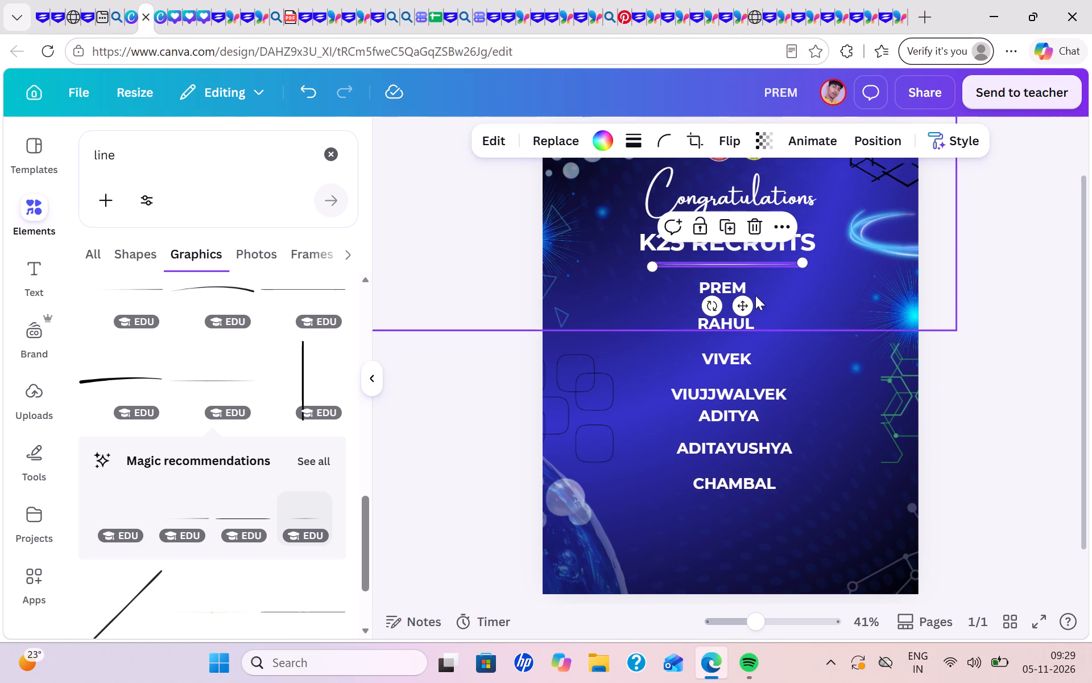
pyautogui.moveTo(806, 262); pyautogui.dragTo(830, 256)
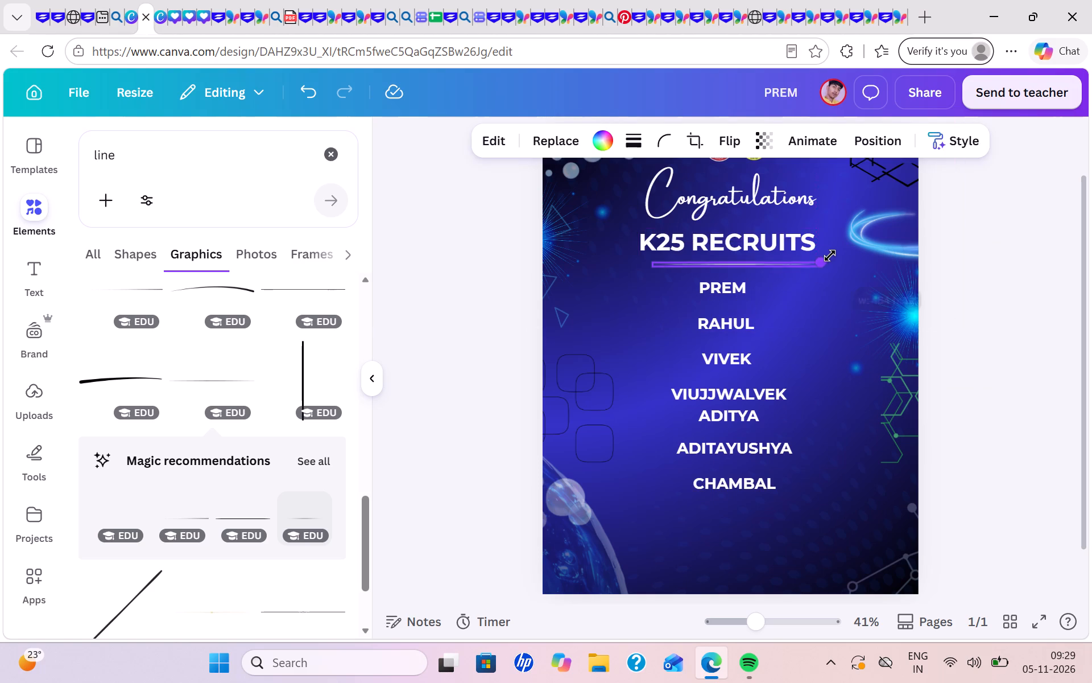
pyautogui.moveTo(830, 256); pyautogui.dragTo(835, 255)
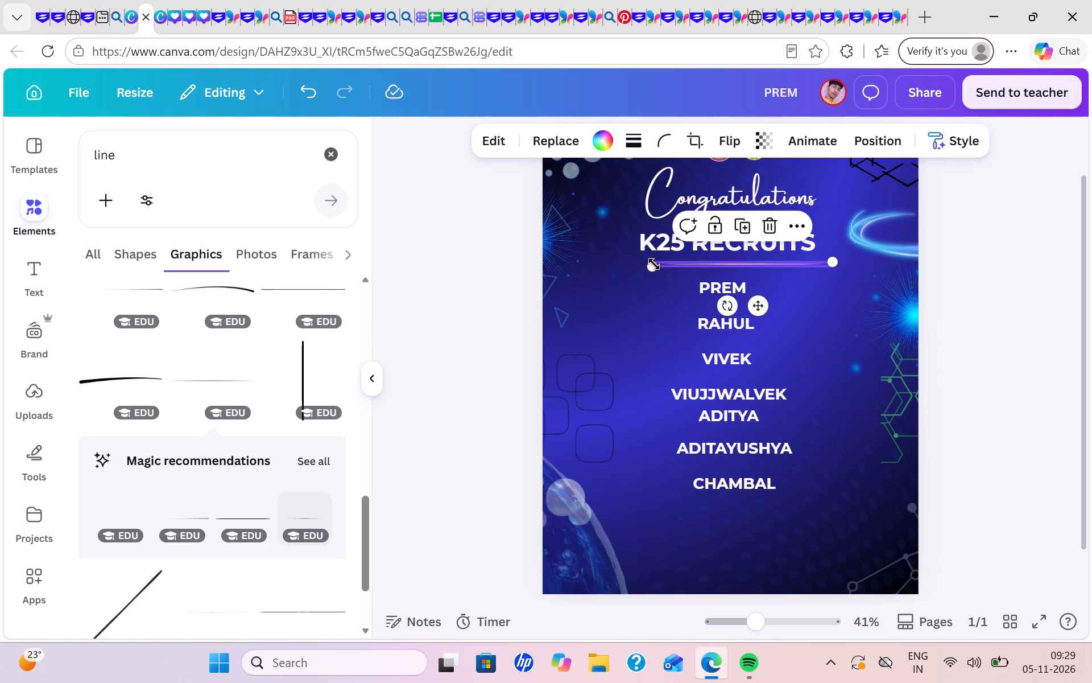
pyautogui.moveTo(654, 265); pyautogui.dragTo(640, 265)
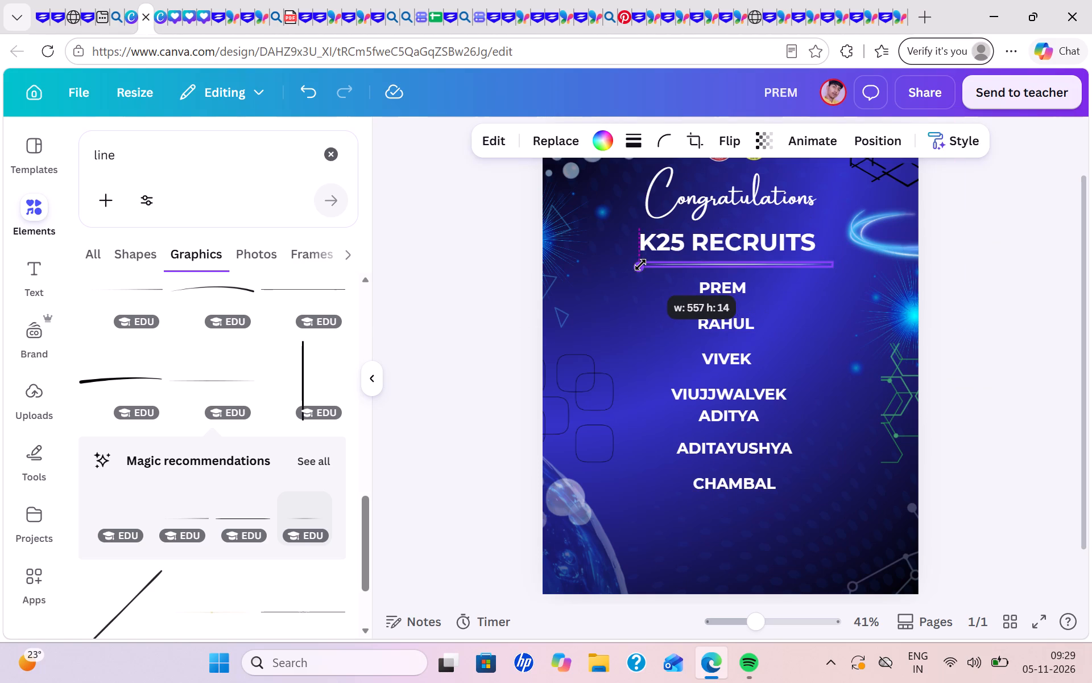
pyautogui.moveTo(640, 265); pyautogui.dragTo(640, 265)
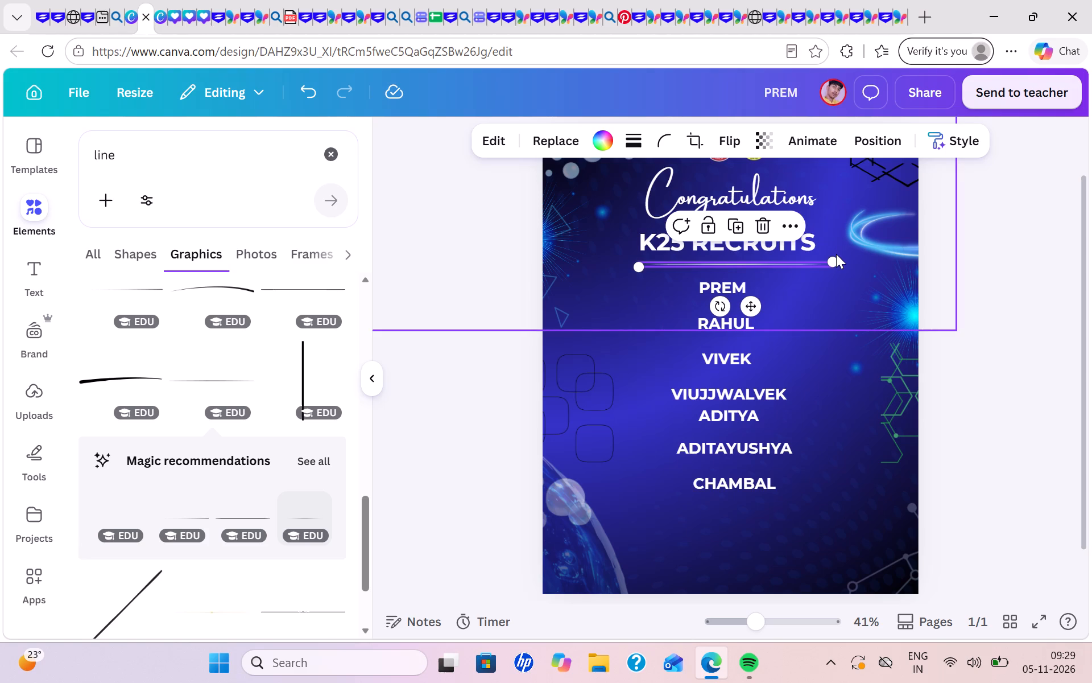
pyautogui.moveTo(830, 259); pyautogui.dragTo(820, 260)
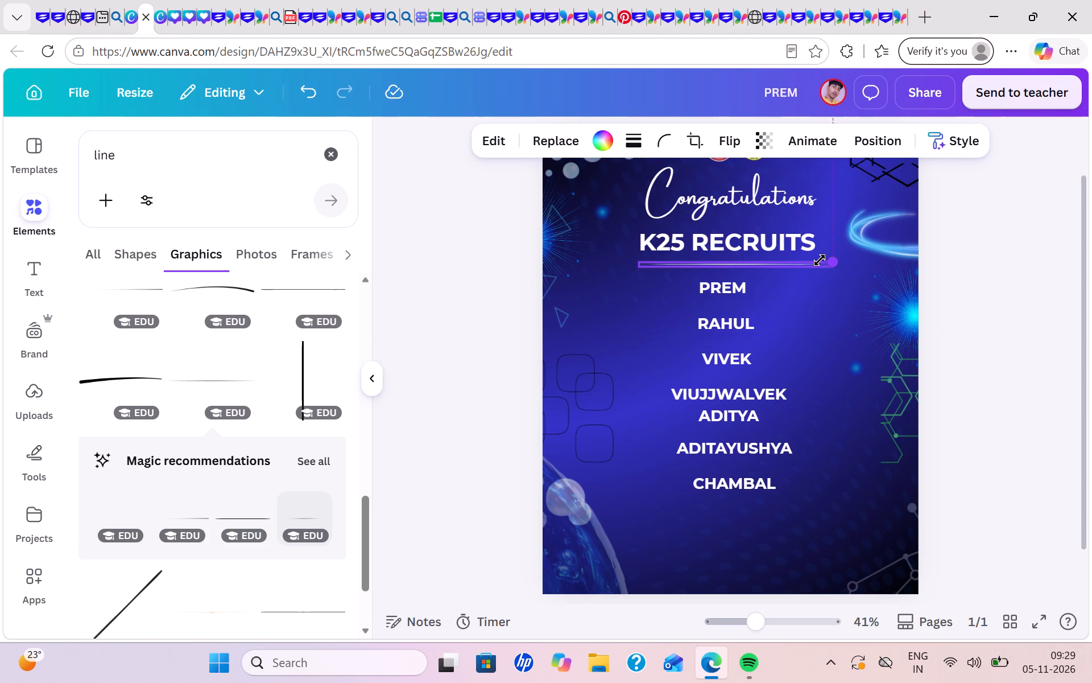
pyautogui.moveTo(820, 260); pyautogui.dragTo(837, 258)
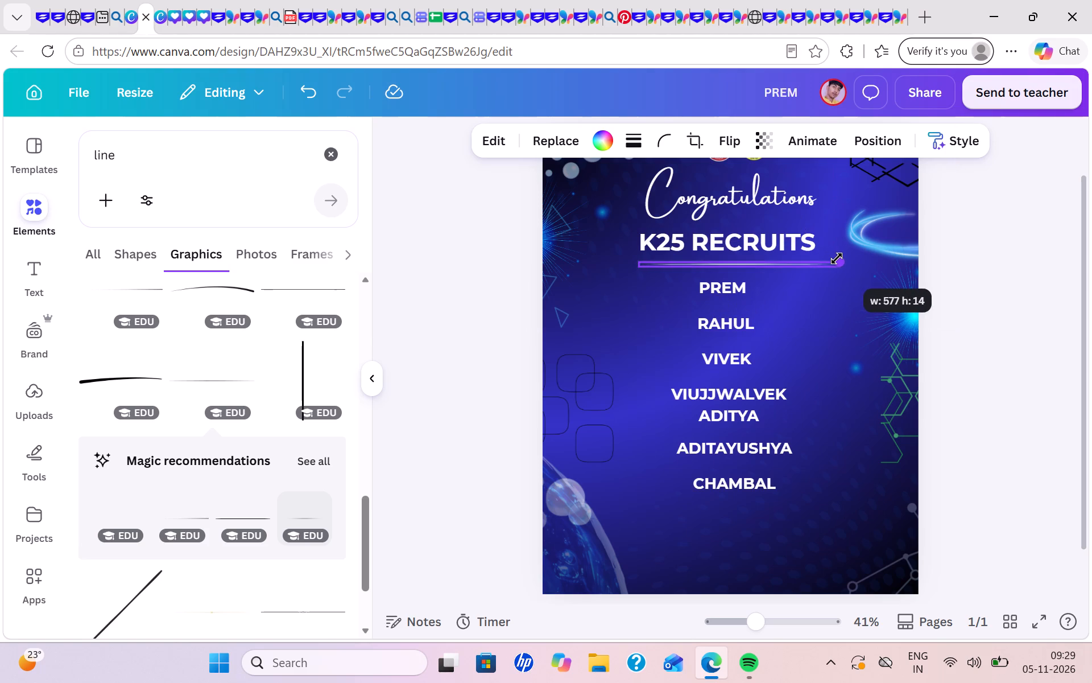
pyautogui.moveTo(837, 258); pyautogui.dragTo(804, 260)
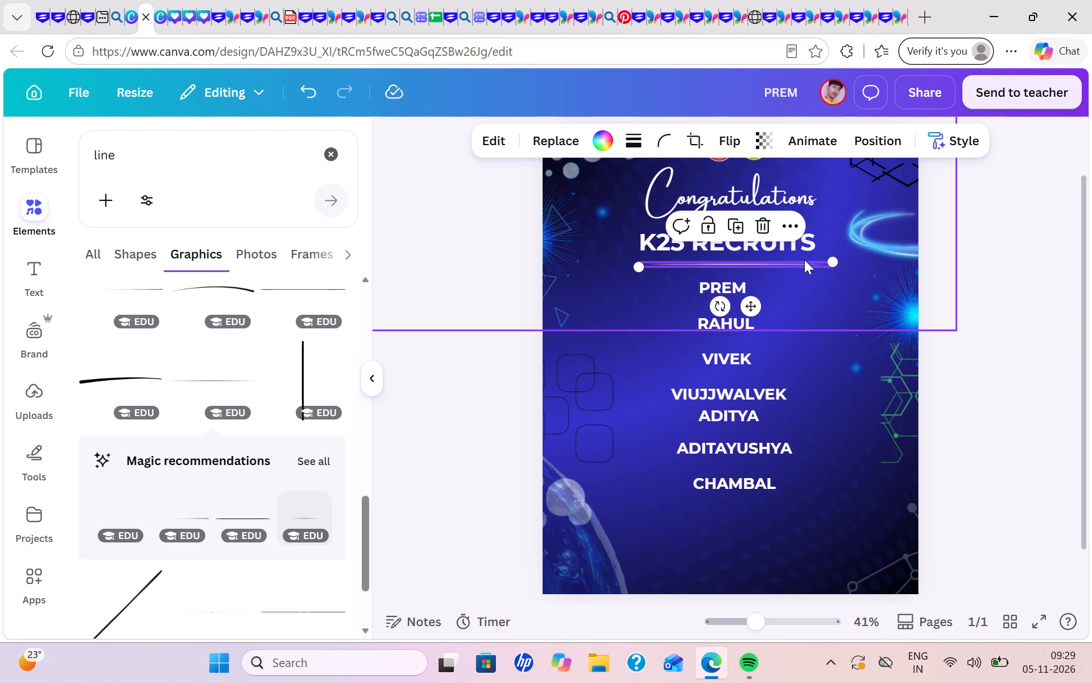
pyautogui.click(1001, 266)
pyautogui.hscroll(-1, 1001, 266)
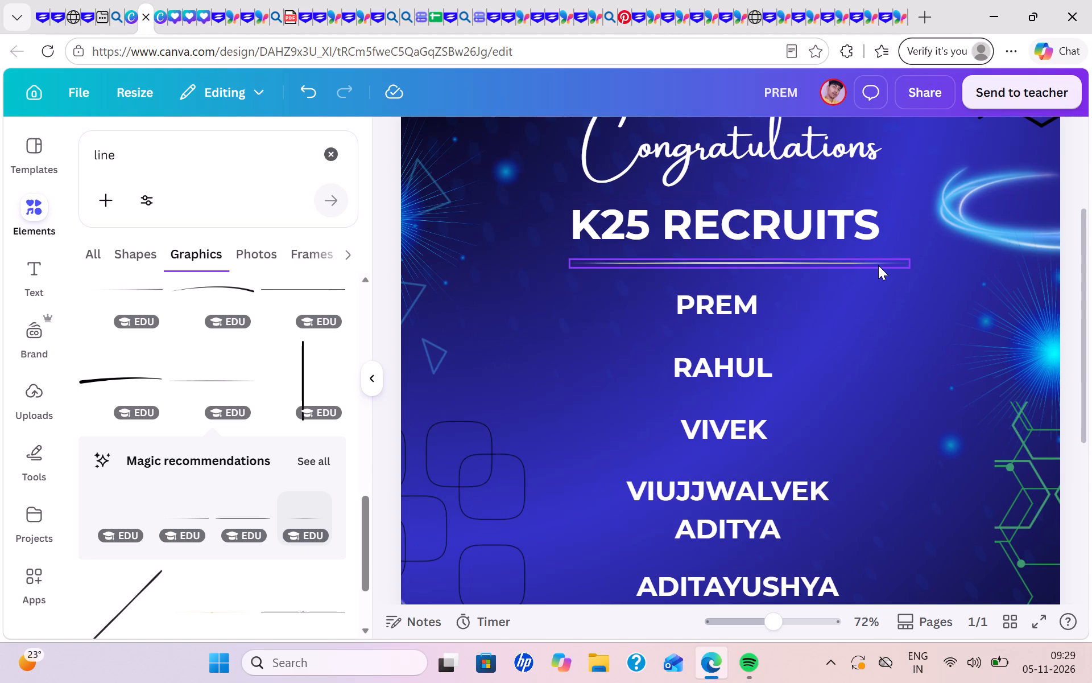
pyautogui.click(878, 265)
pyautogui.moveTo(911, 259); pyautogui.dragTo(889, 260)
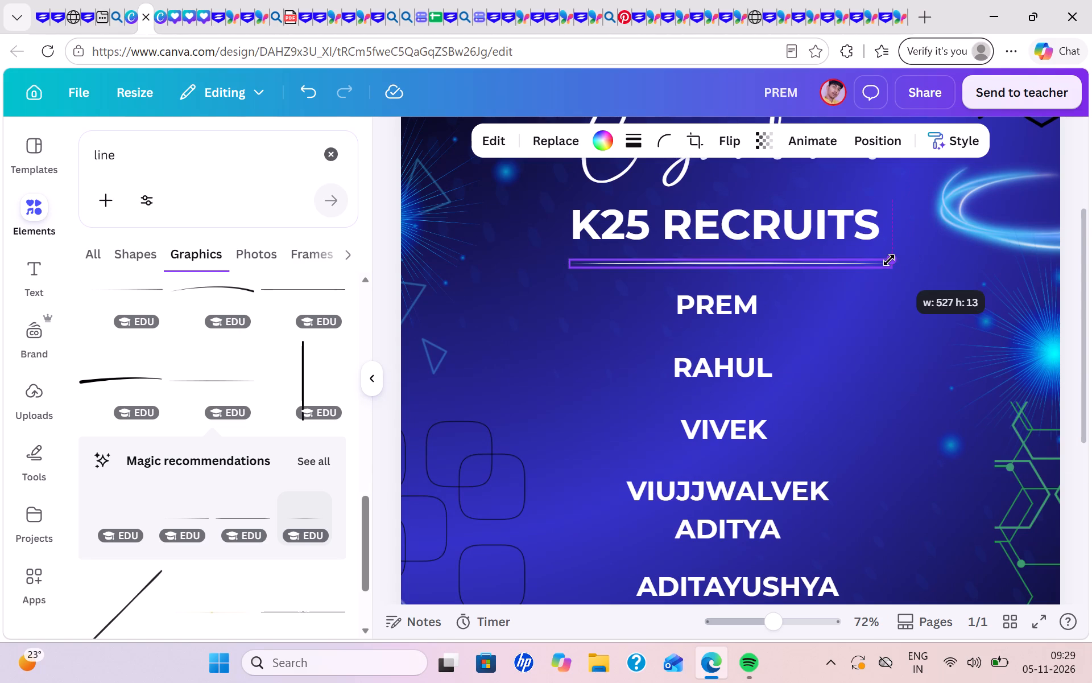
pyautogui.moveTo(889, 260); pyautogui.dragTo(883, 261)
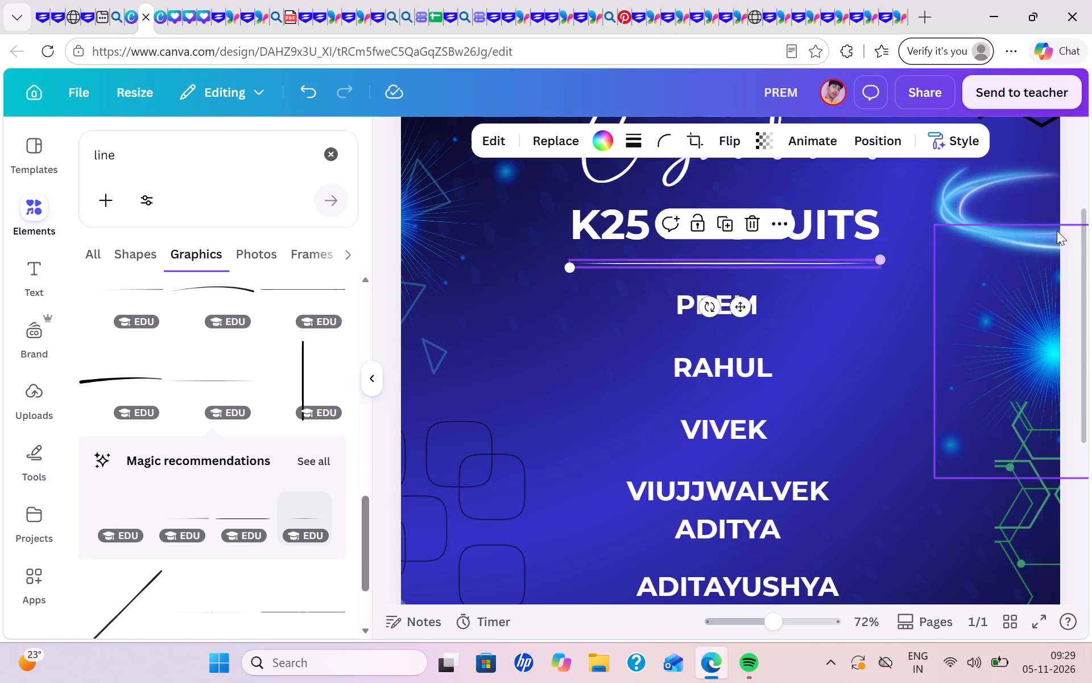
pyautogui.click(1077, 187)
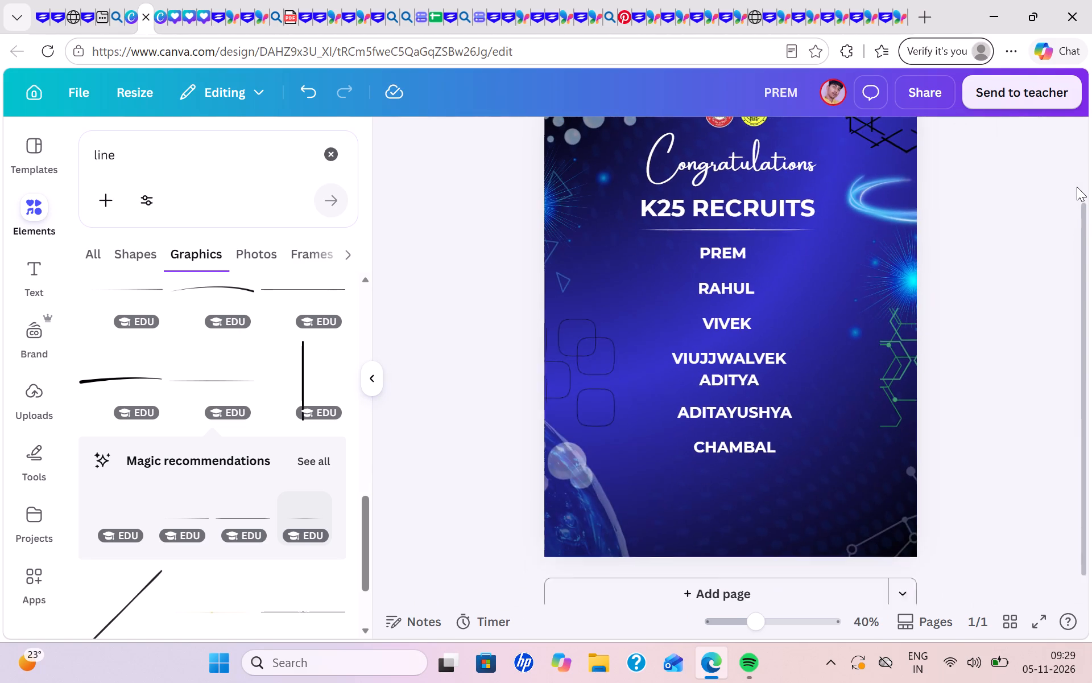
# Enlarge the script Congratulations text by several font-size points so it extends wider than the K25 RECRUITS heading.
pyautogui.click(750, 174)
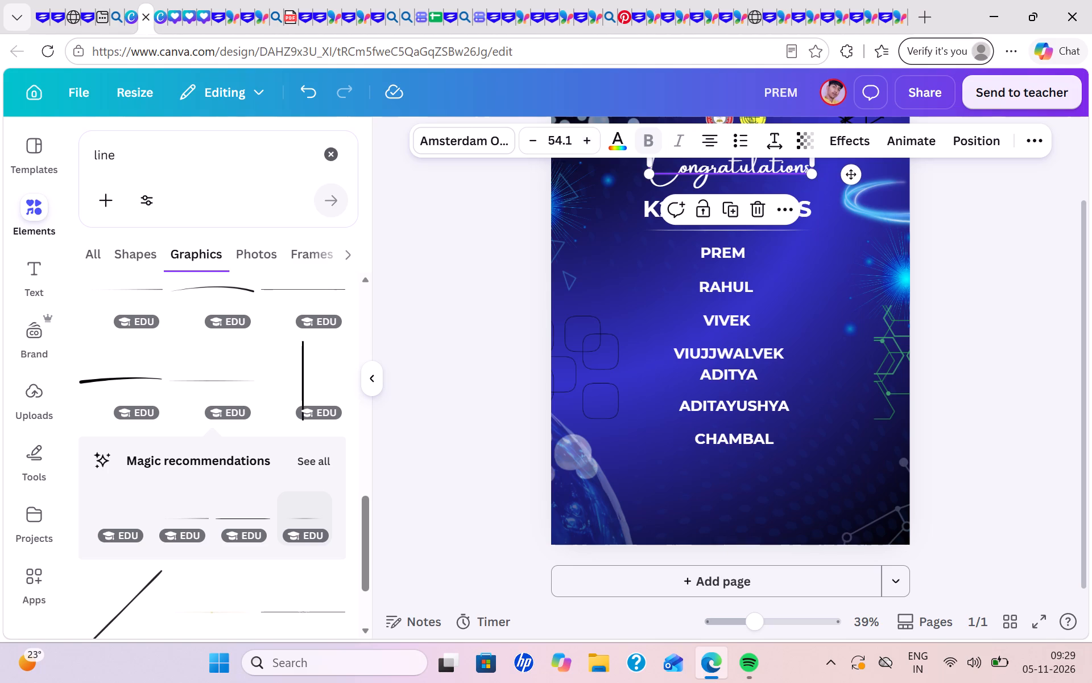
pyautogui.tripleClick(587, 143)
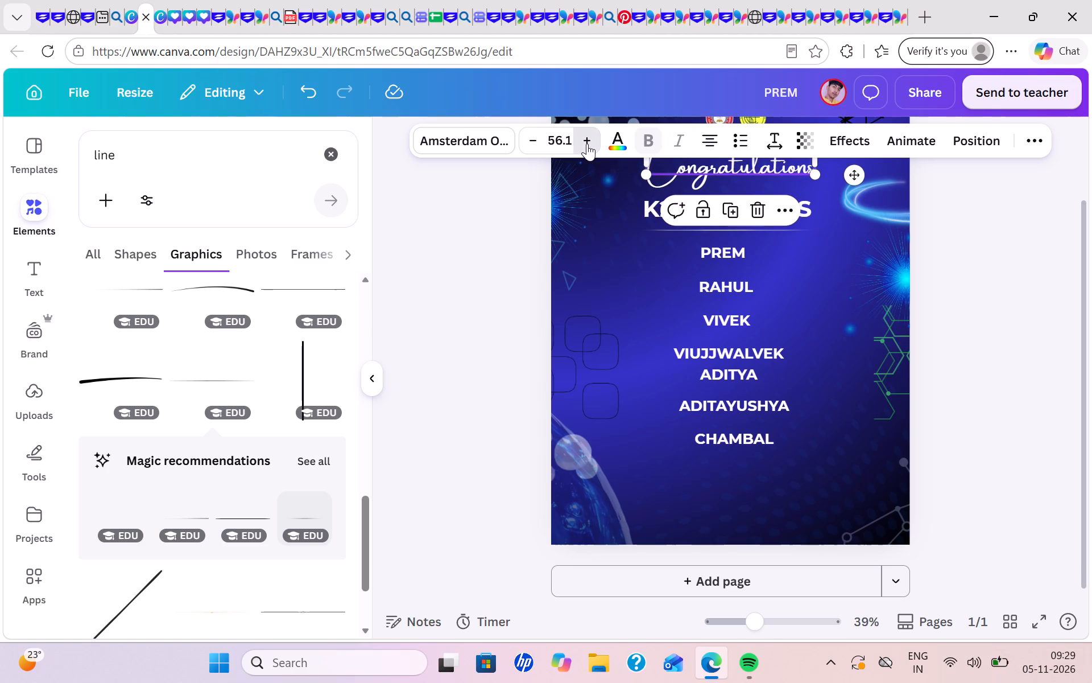
pyautogui.tripleClick(587, 143)
pyautogui.click(587, 143)
pyautogui.click(993, 302)
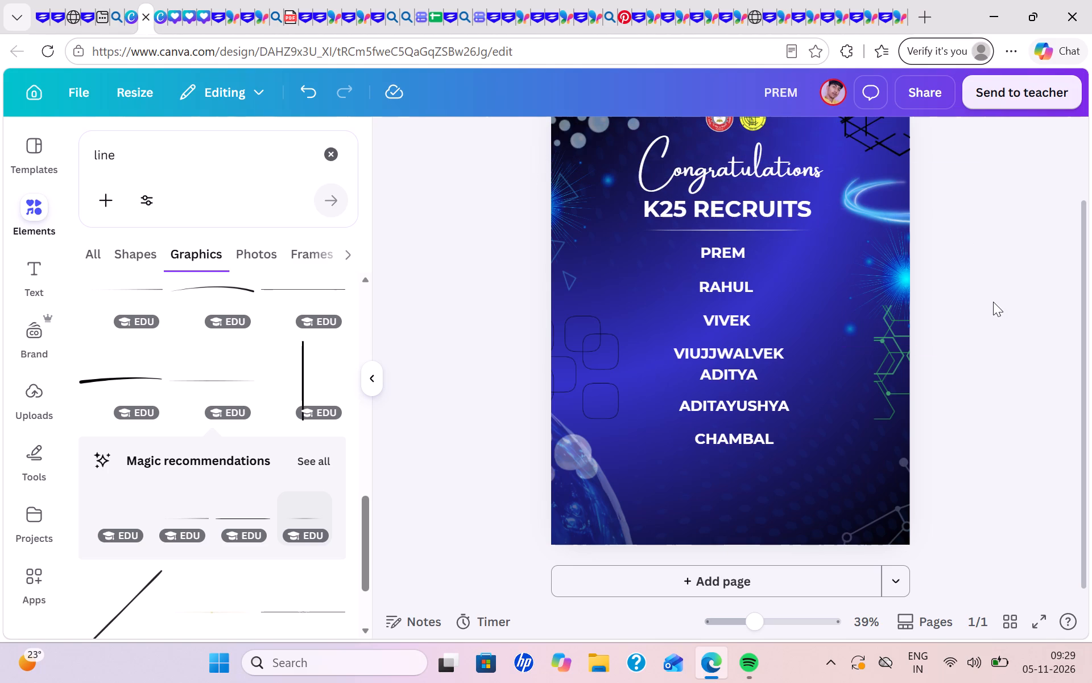
# Reduce the K25 RECRUITS heading to font size 45.1 and centre it between Congratulations and the white line.
pyautogui.scroll(1, 993, 302)
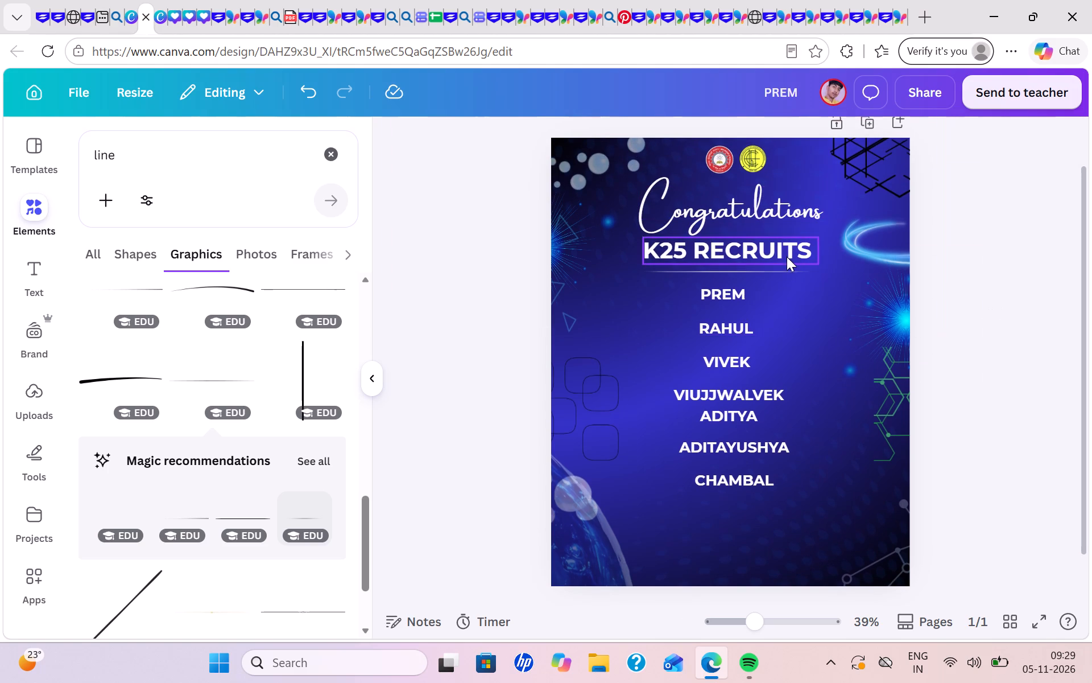
pyautogui.click(786, 257)
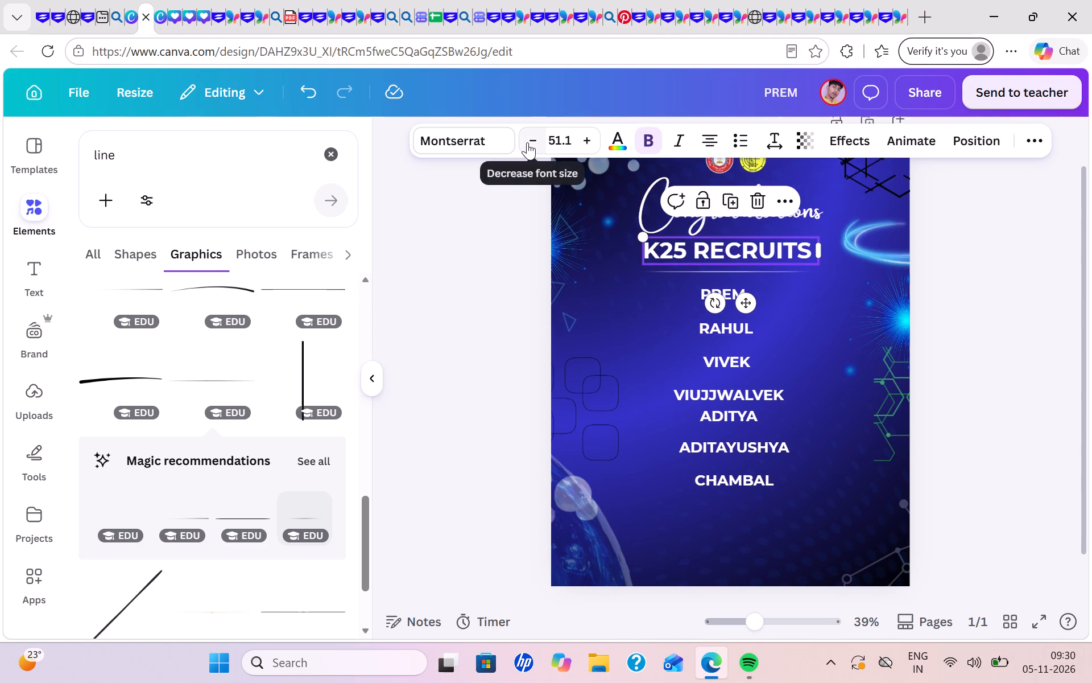
pyautogui.tripleClick(527, 142)
pyautogui.tripleClick(527, 142)
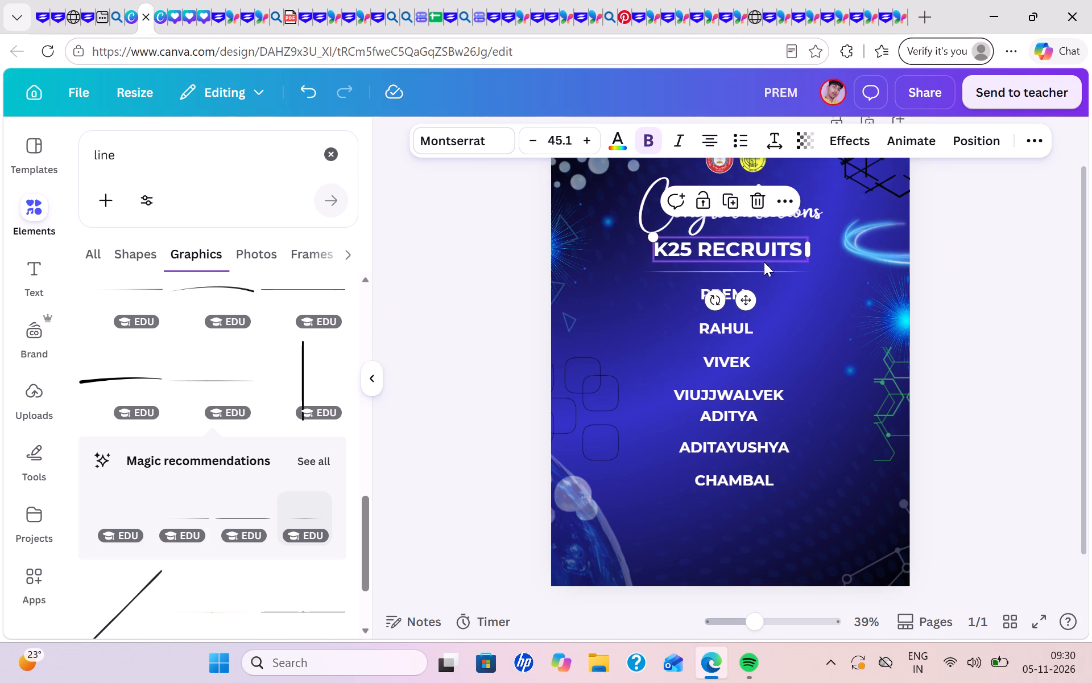
pyautogui.moveTo(742, 299); pyautogui.dragTo(740, 308)
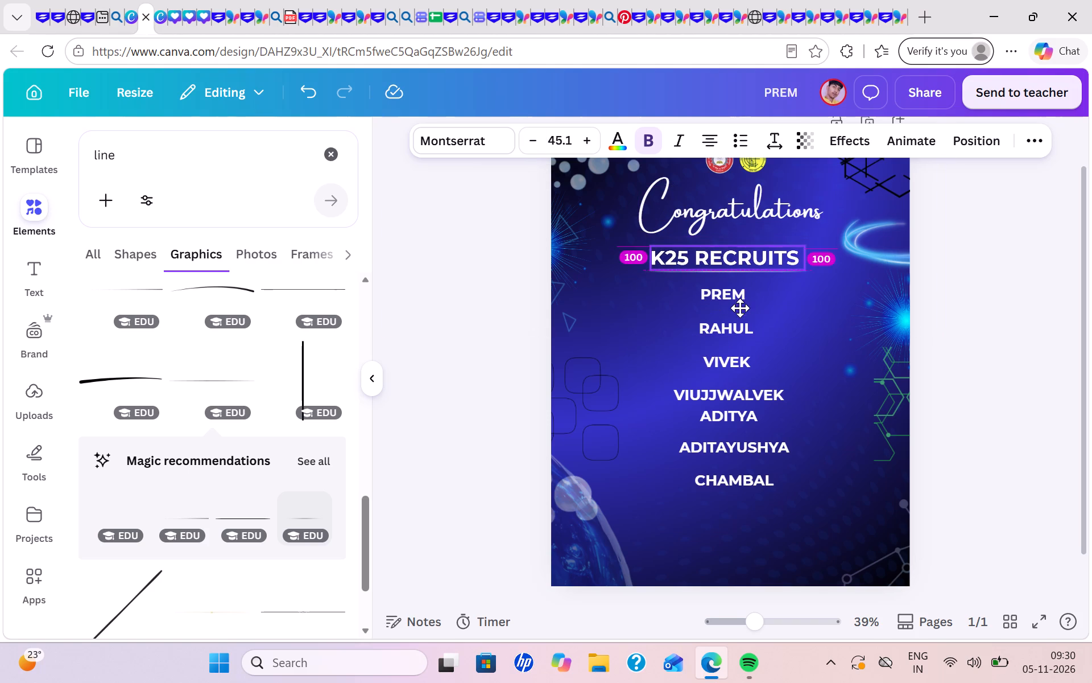
pyautogui.moveTo(740, 308); pyautogui.dragTo(746, 301)
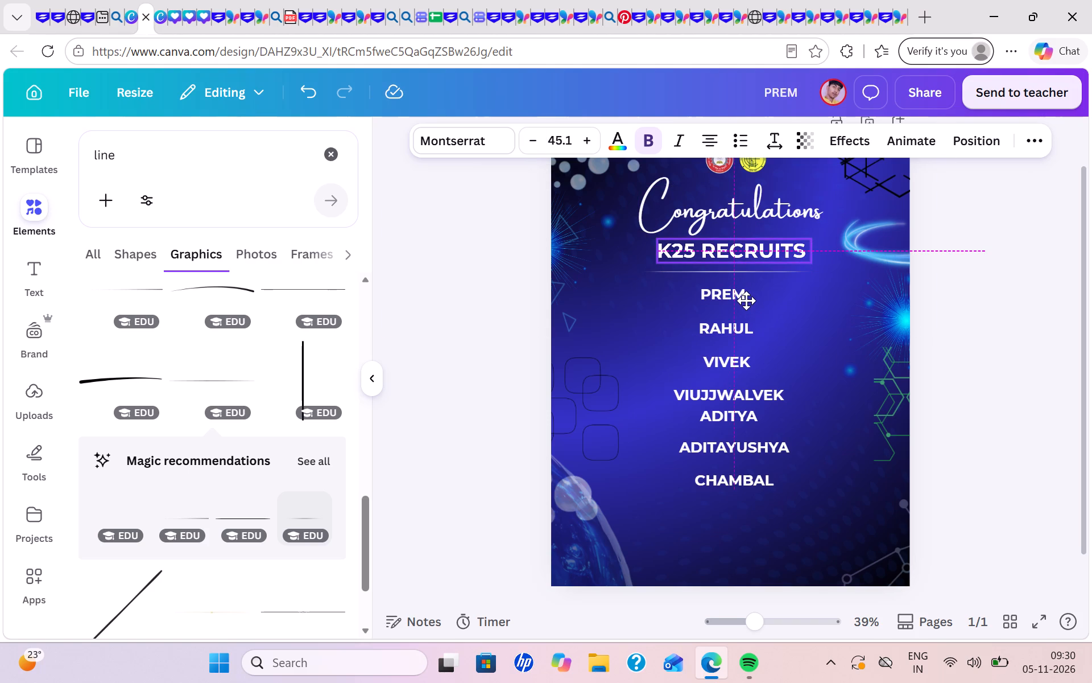
pyautogui.moveTo(746, 301); pyautogui.dragTo(745, 303)
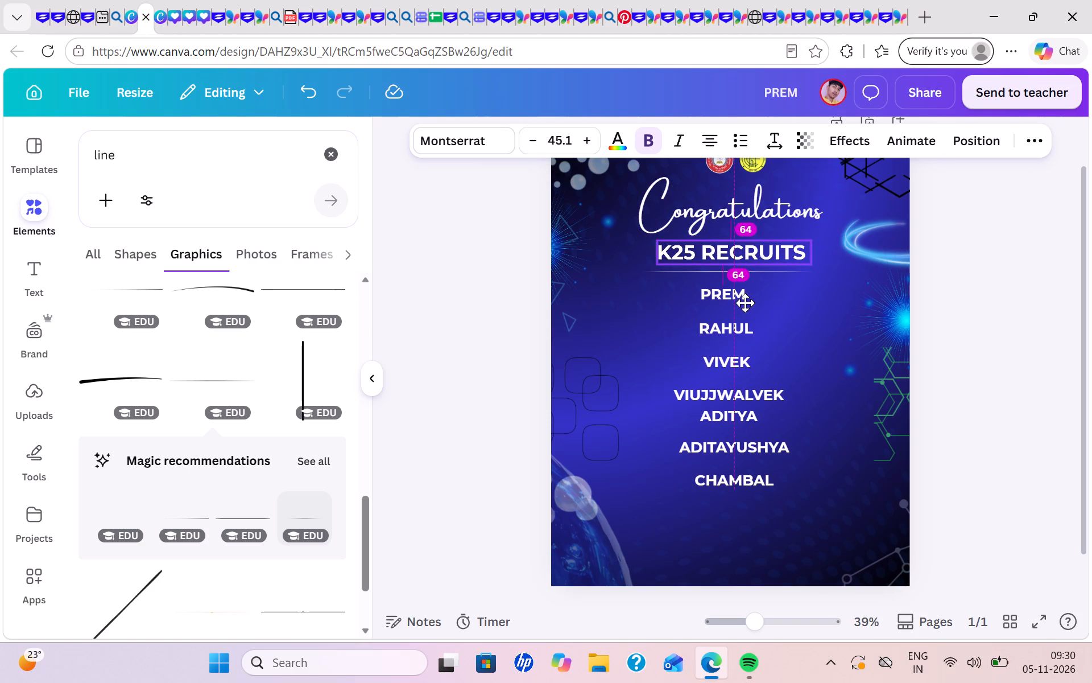
pyautogui.moveTo(745, 303); pyautogui.dragTo(745, 306)
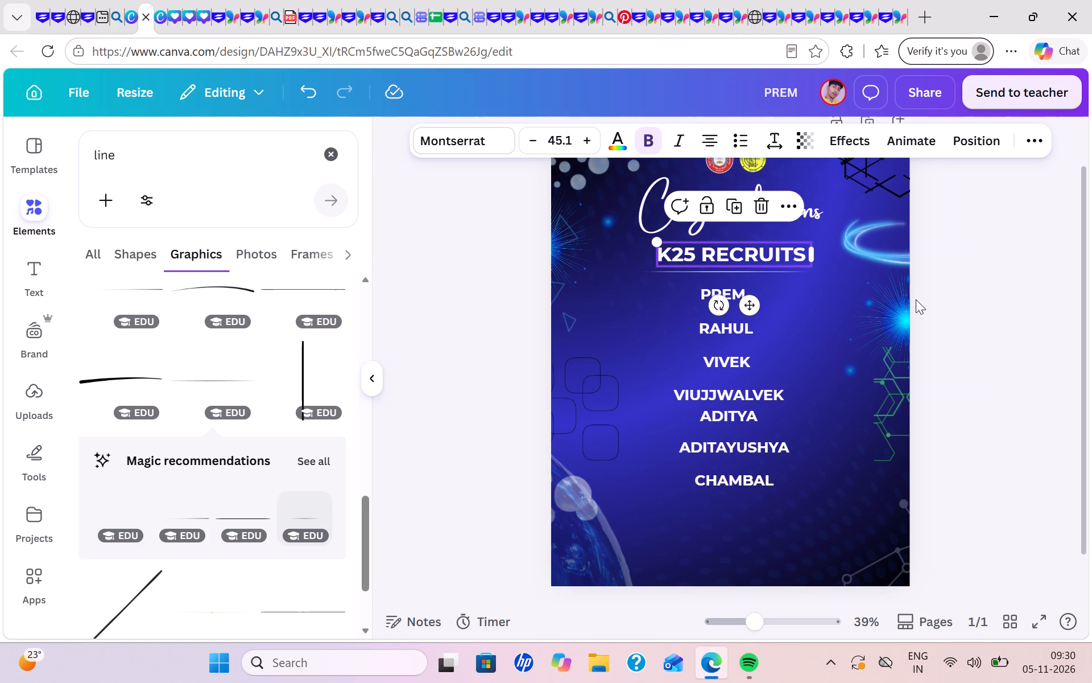
pyautogui.click(968, 293)
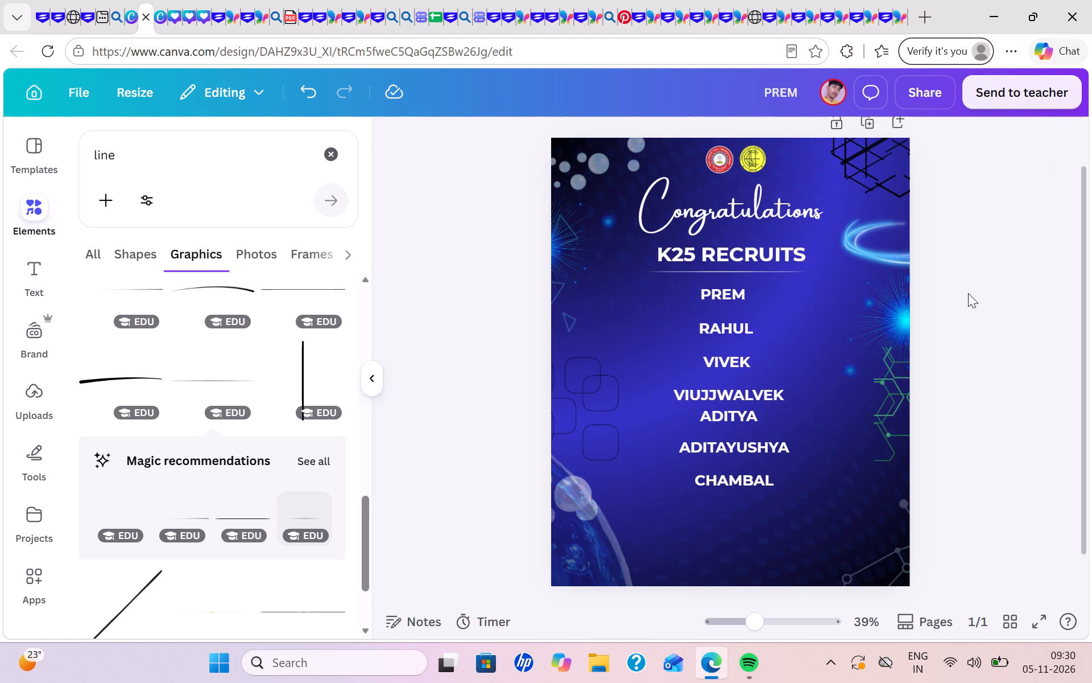
# Delete all seven name texts below the line, from PREM down to CHAMBAL.
pyautogui.click(723, 298)
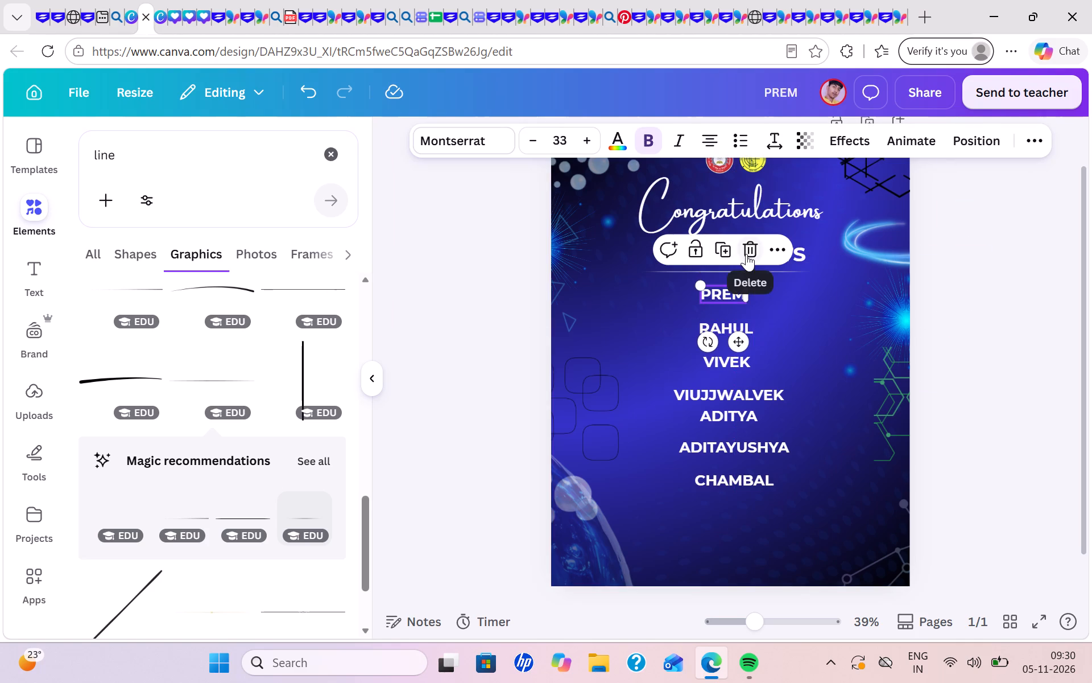
pyautogui.click(746, 254)
pyautogui.click(733, 339)
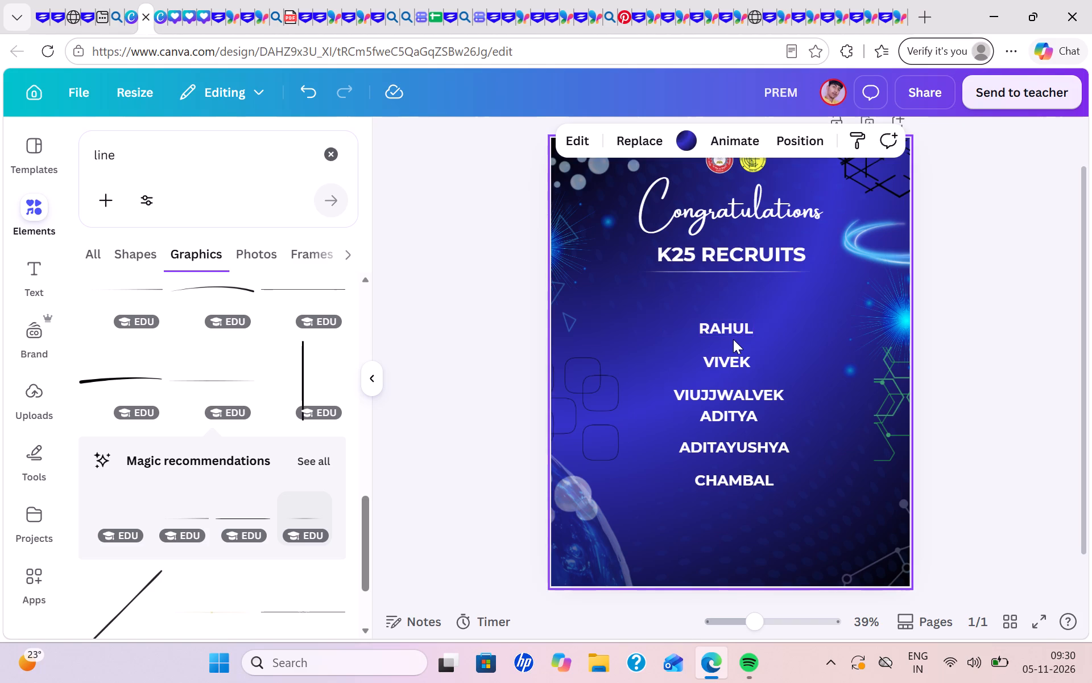
pyautogui.click(733, 335)
pyautogui.click(755, 274)
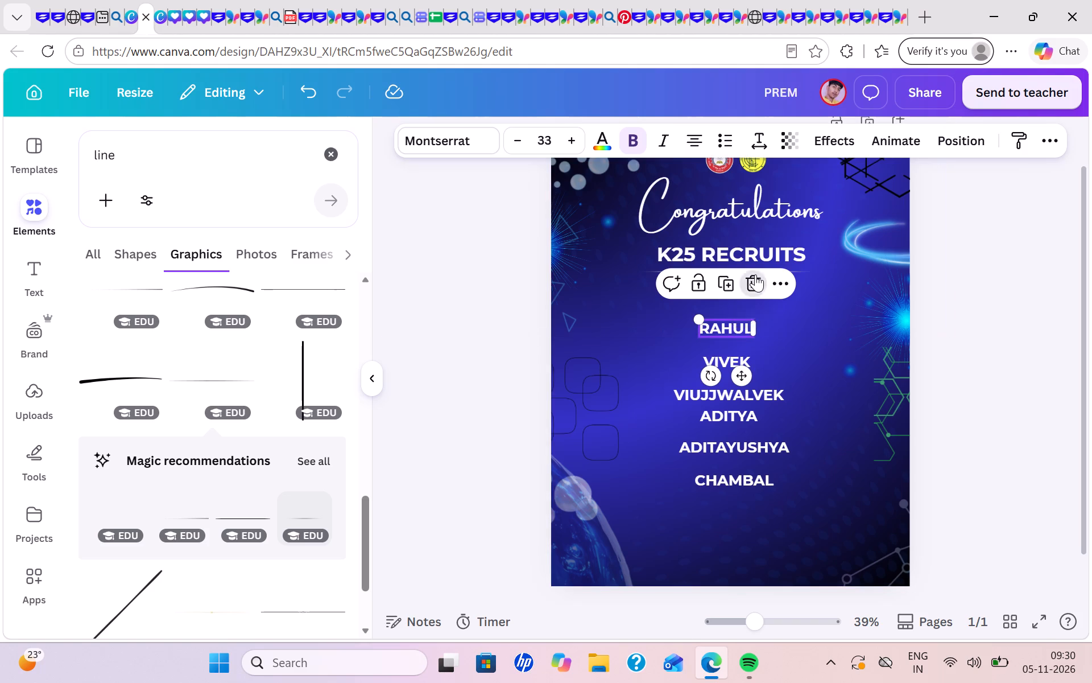
pyautogui.click(735, 352)
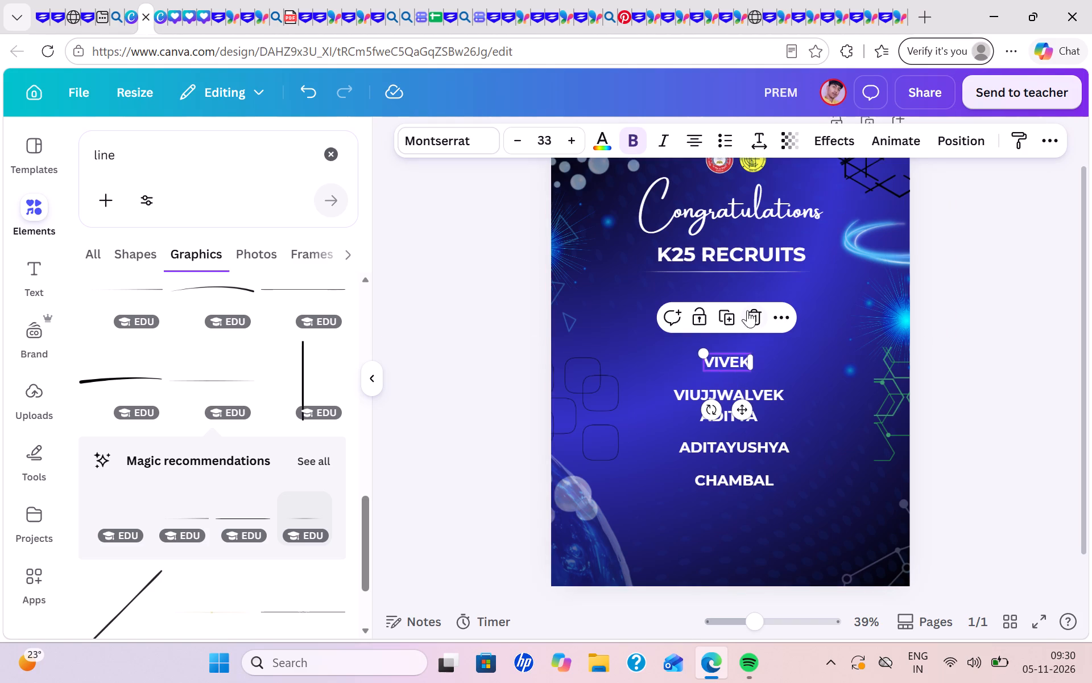
pyautogui.click(753, 314)
pyautogui.click(744, 386)
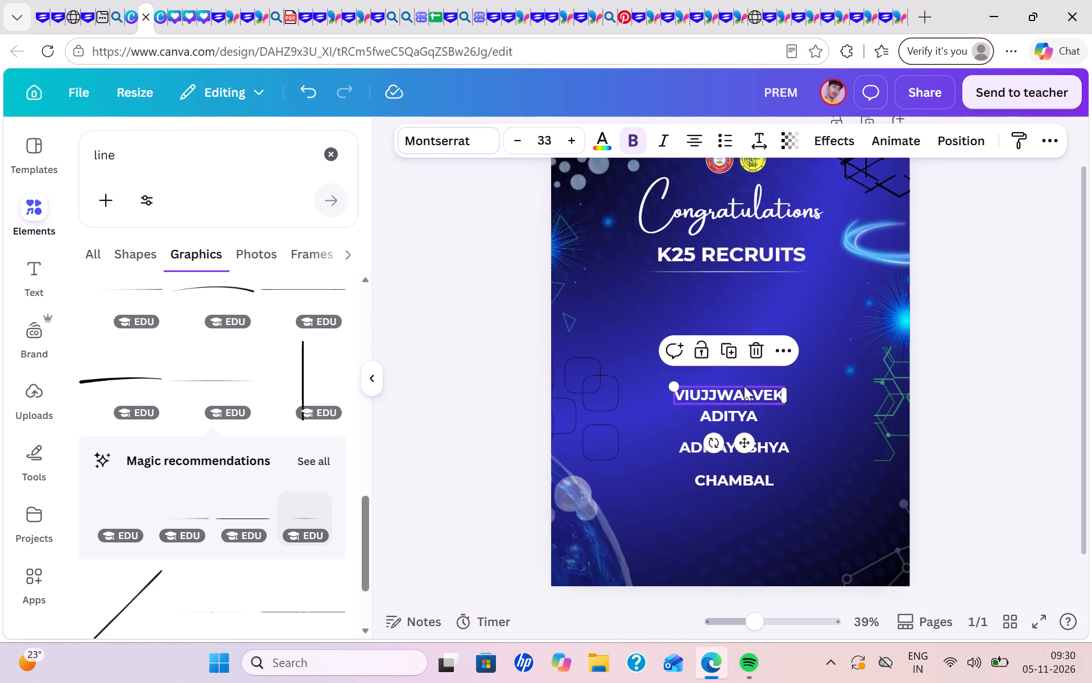
pyautogui.click(756, 345)
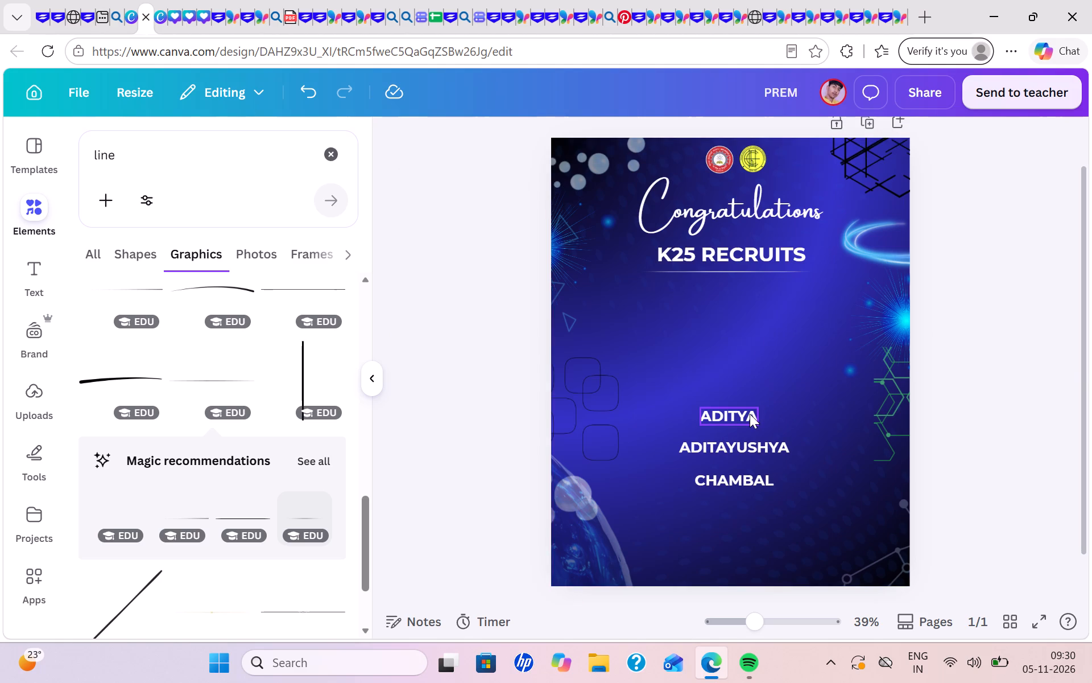
pyautogui.click(750, 414)
pyautogui.click(760, 368)
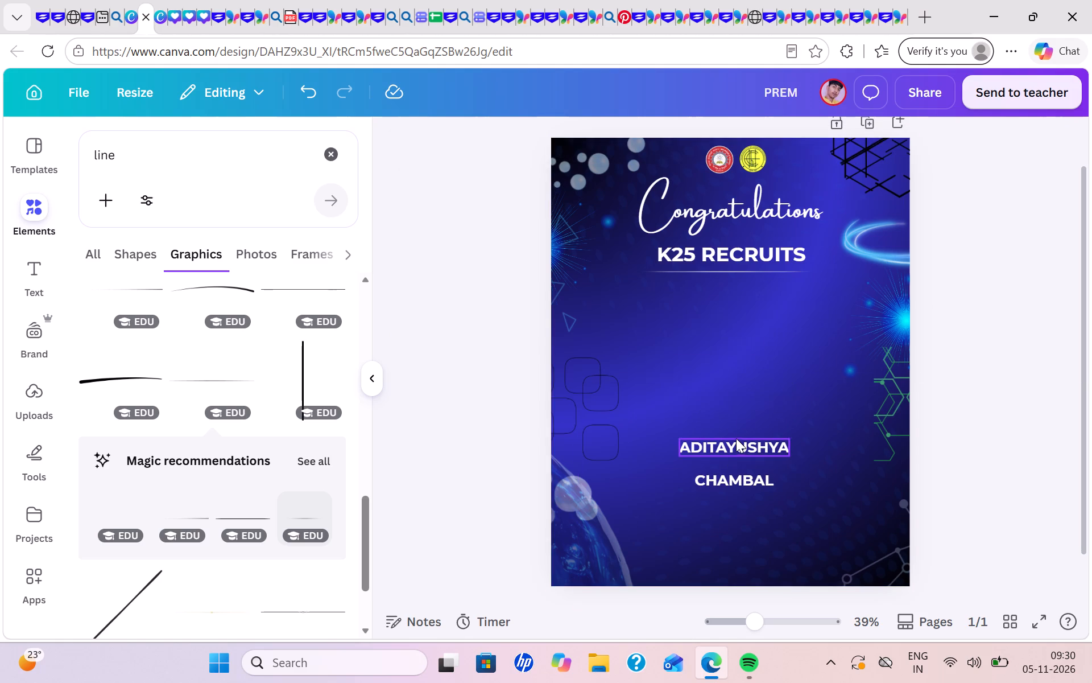
pyautogui.click(736, 439)
pyautogui.click(752, 408)
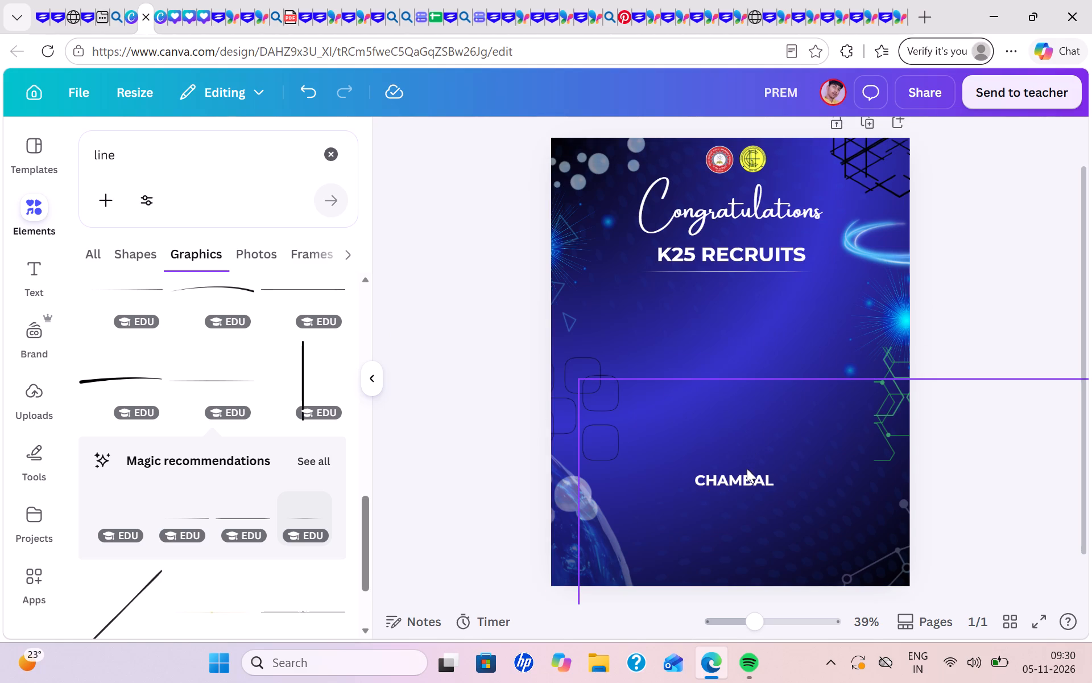
pyautogui.click(745, 479)
pyautogui.click(763, 433)
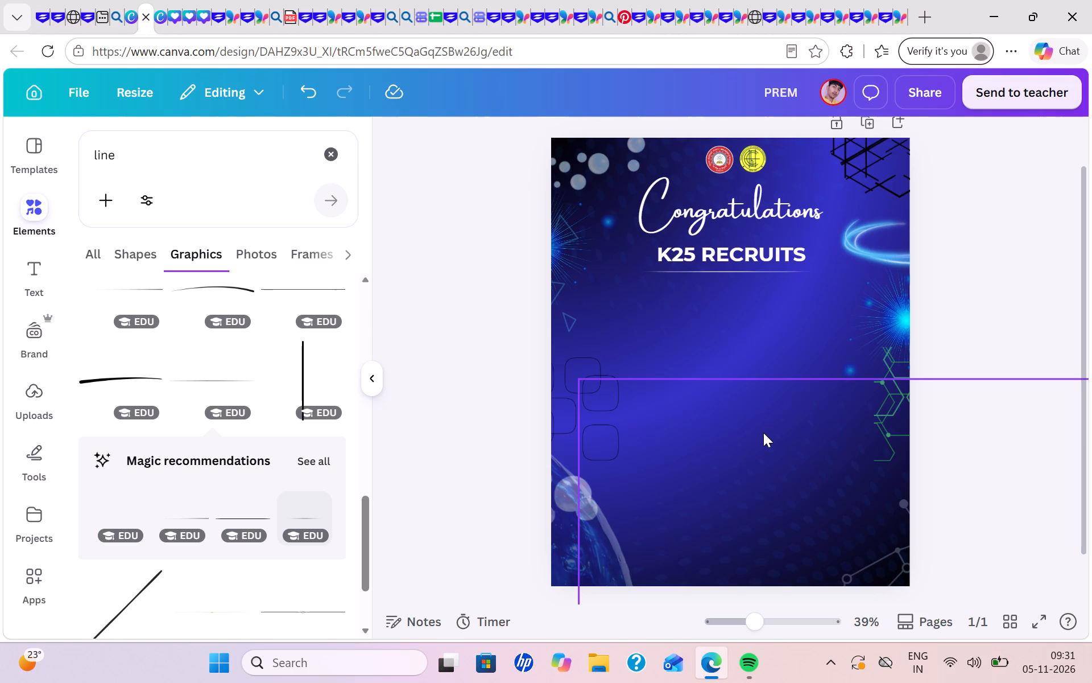
pyautogui.click(493, 354)
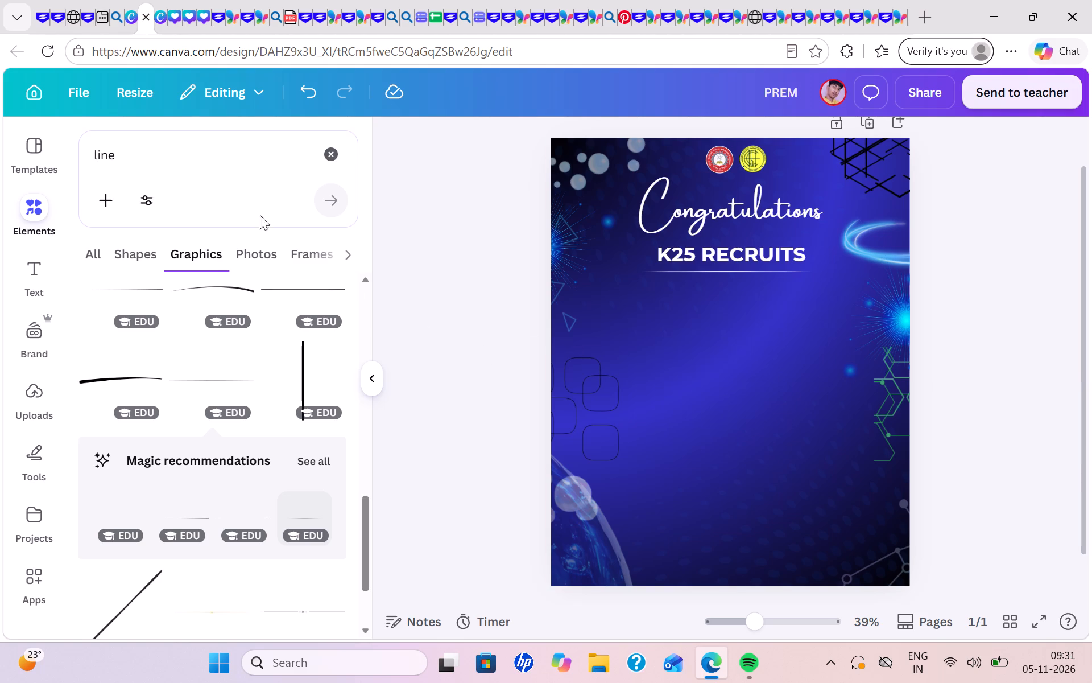
# Clear the word "line" from the elements search.
pyautogui.click(185, 161)
pyautogui.press('BackSpace')
pyautogui.press('BackSpace')
pyautogui.press('BackSpace')
pyautogui.press('BackSpace')
pyautogui.press('BackSpace')
pyautogui.press('BackSpace')
pyautogui.press('BackSpace')
pyautogui.press('BackSpace')
pyautogui.press('BackSpace')
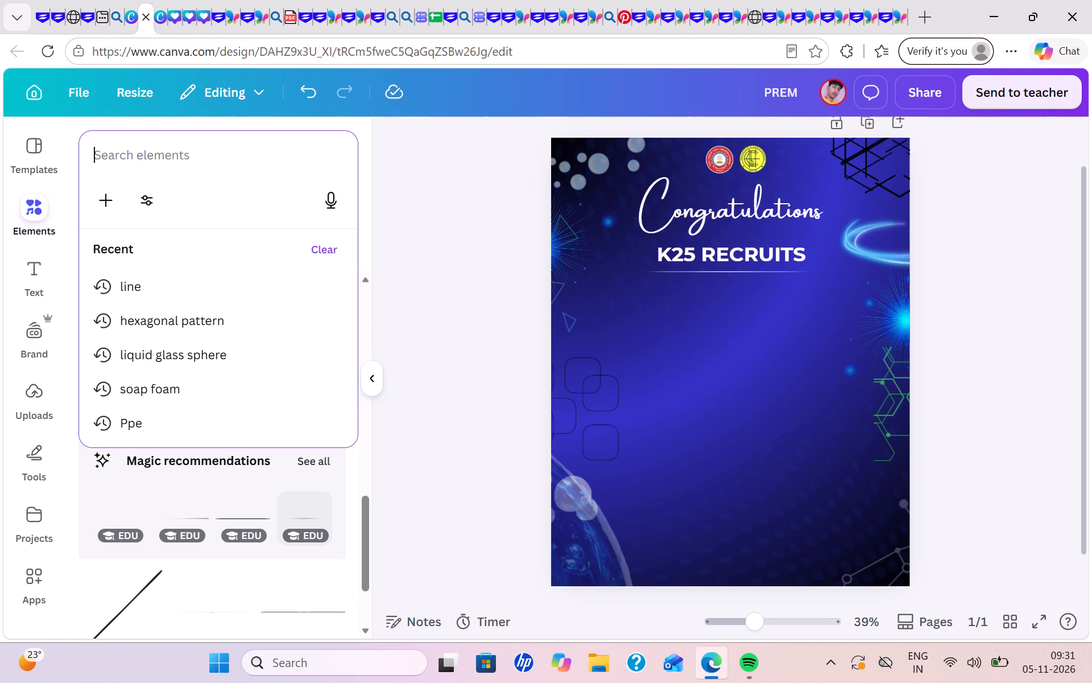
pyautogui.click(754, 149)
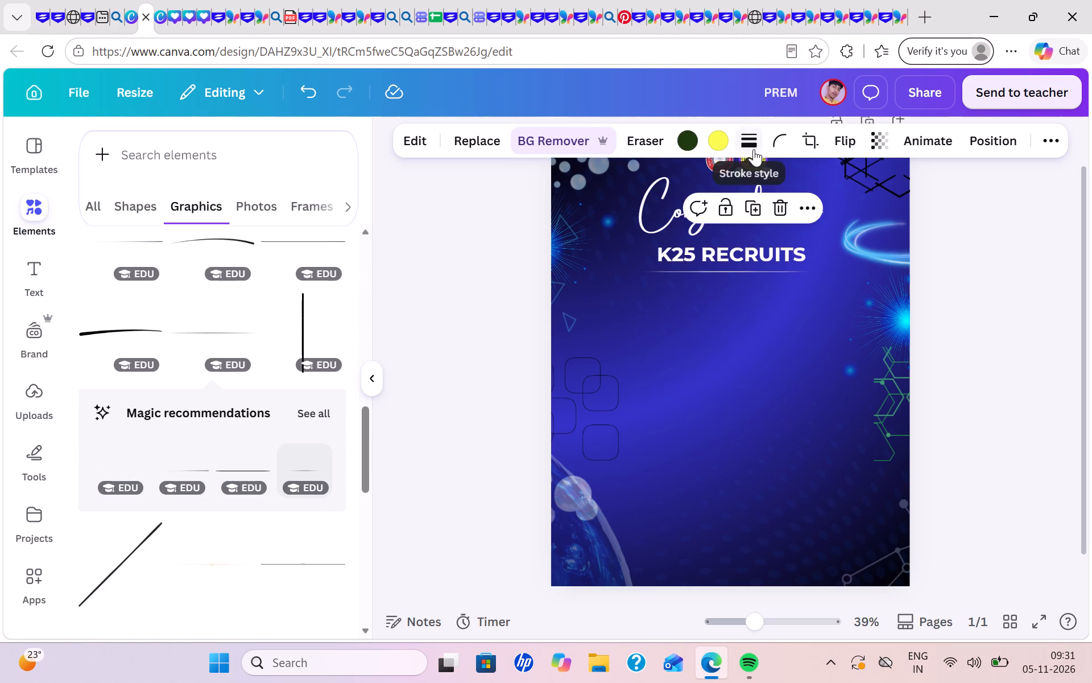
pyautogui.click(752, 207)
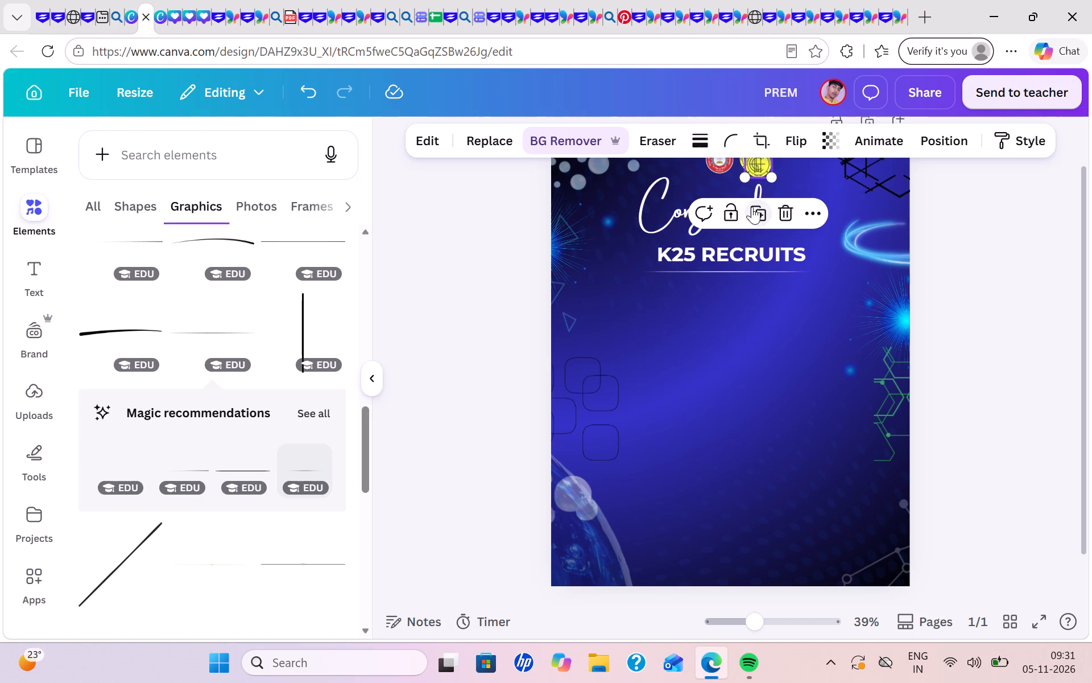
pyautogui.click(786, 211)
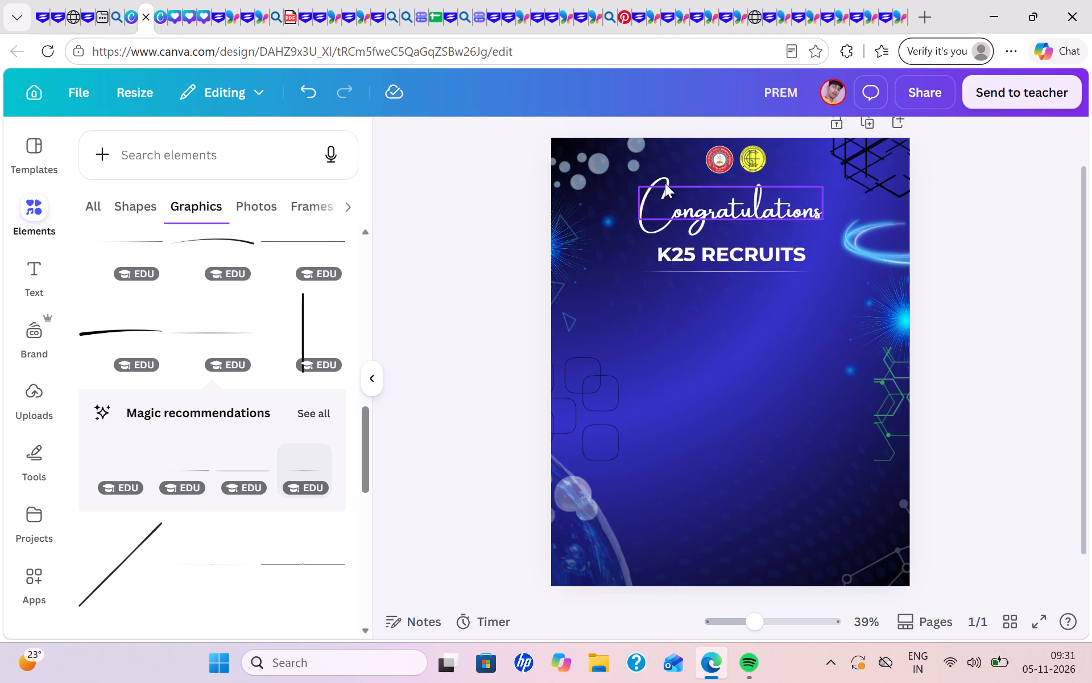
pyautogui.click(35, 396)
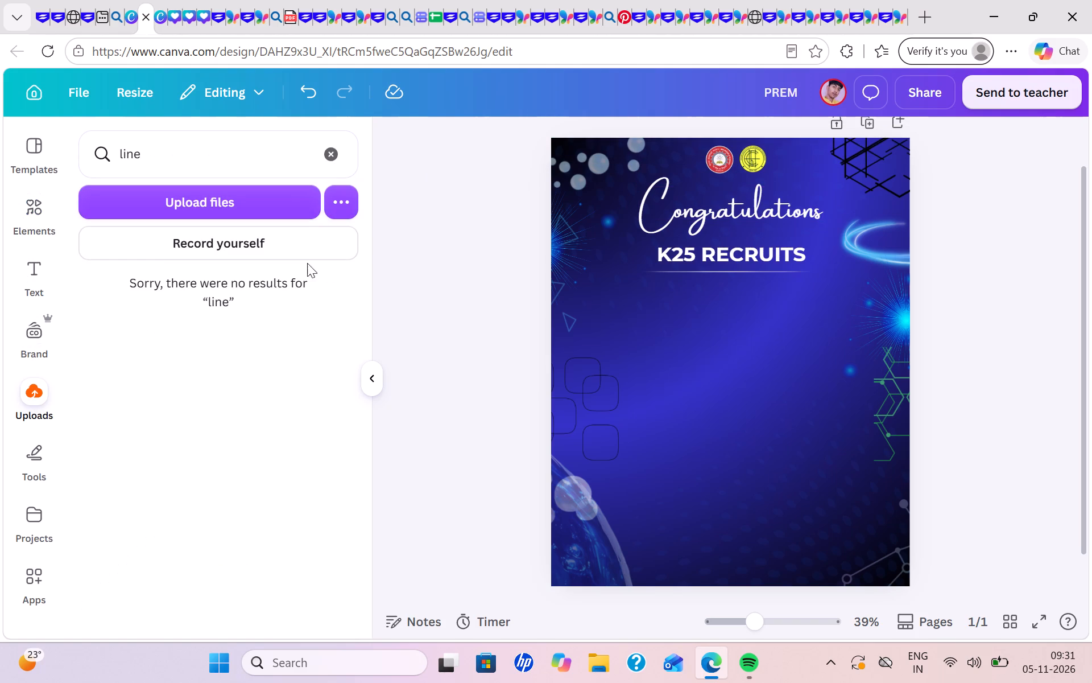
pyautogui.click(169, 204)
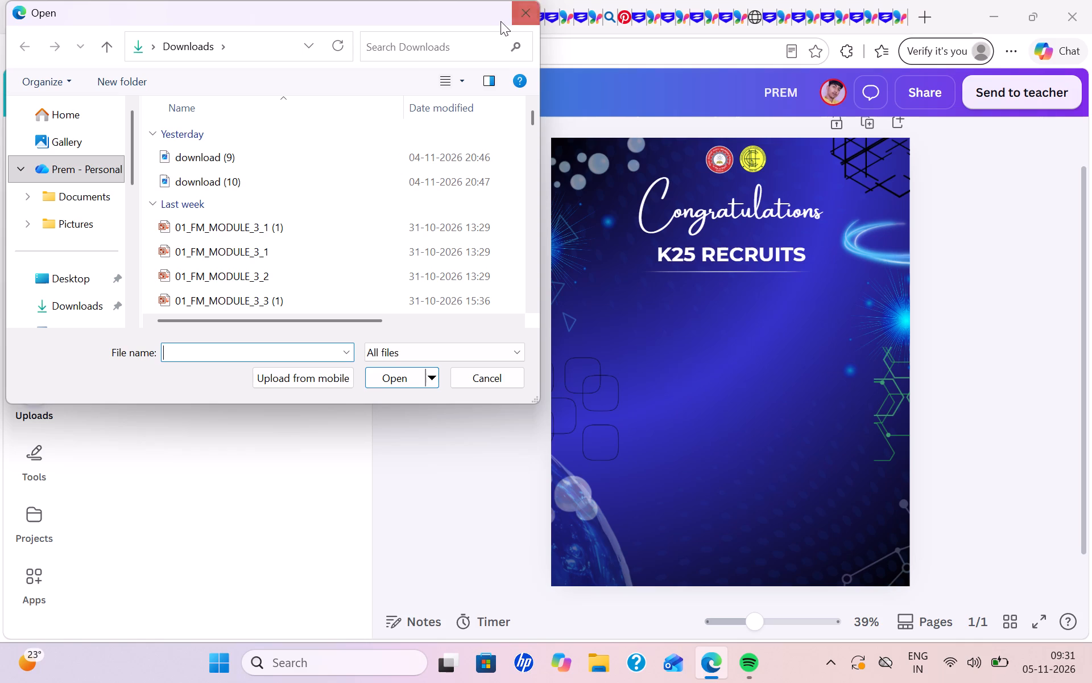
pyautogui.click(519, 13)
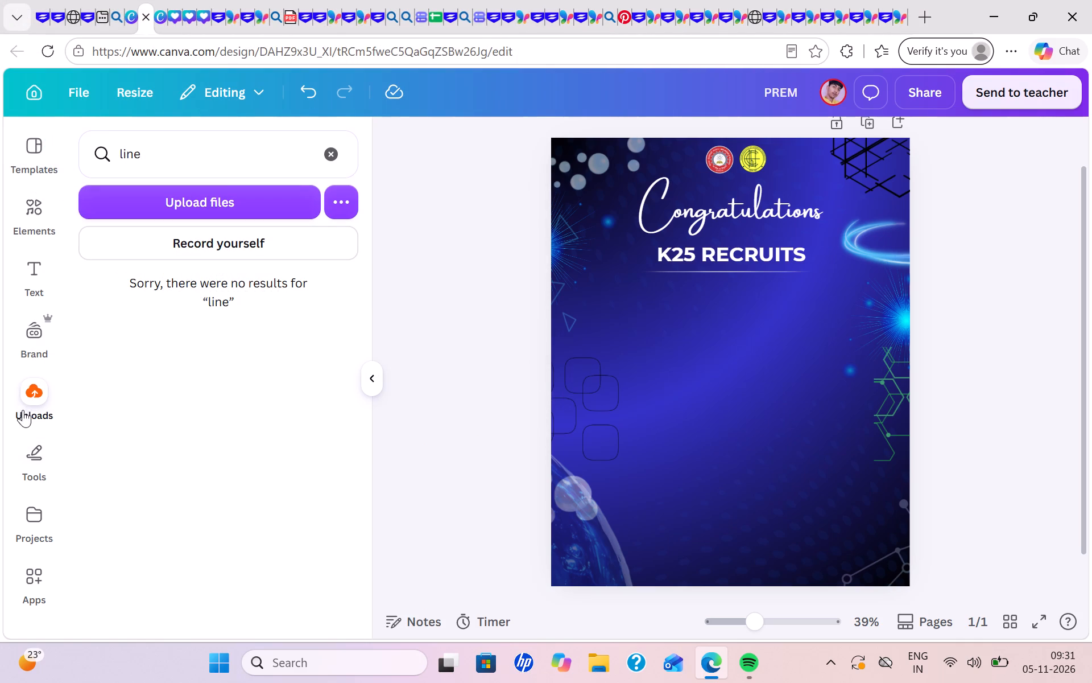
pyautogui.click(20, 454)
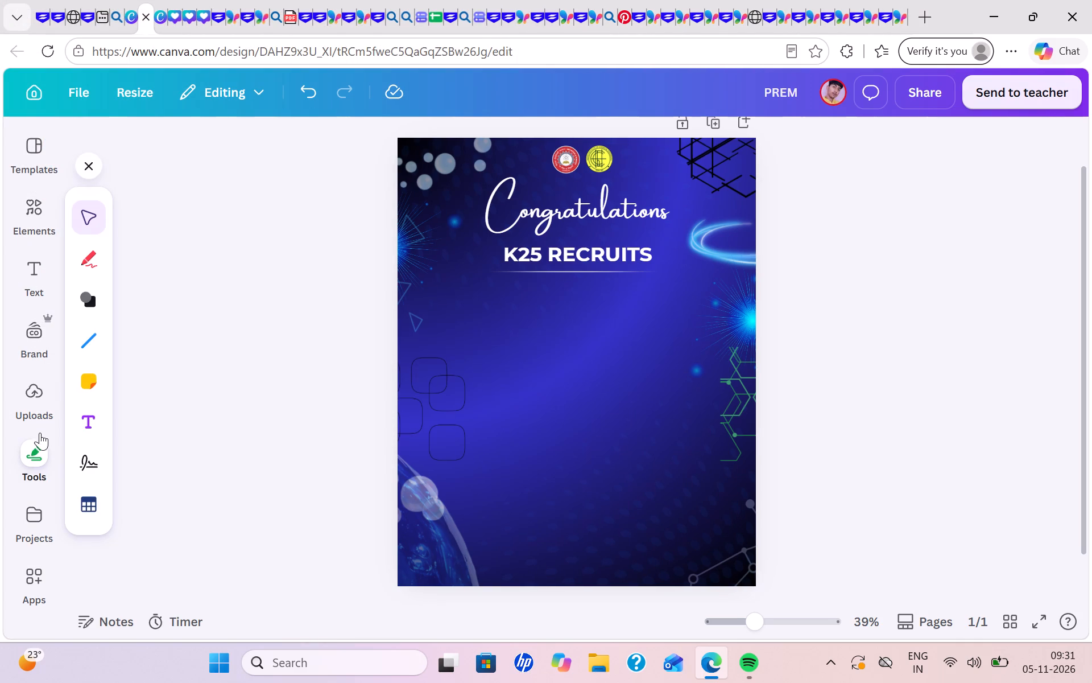
# Add the yellow Indian Institute of Chemical Engineers logo from the cleared uploads search and enlarge it to about 505 px wide.
pyautogui.click(39, 419)
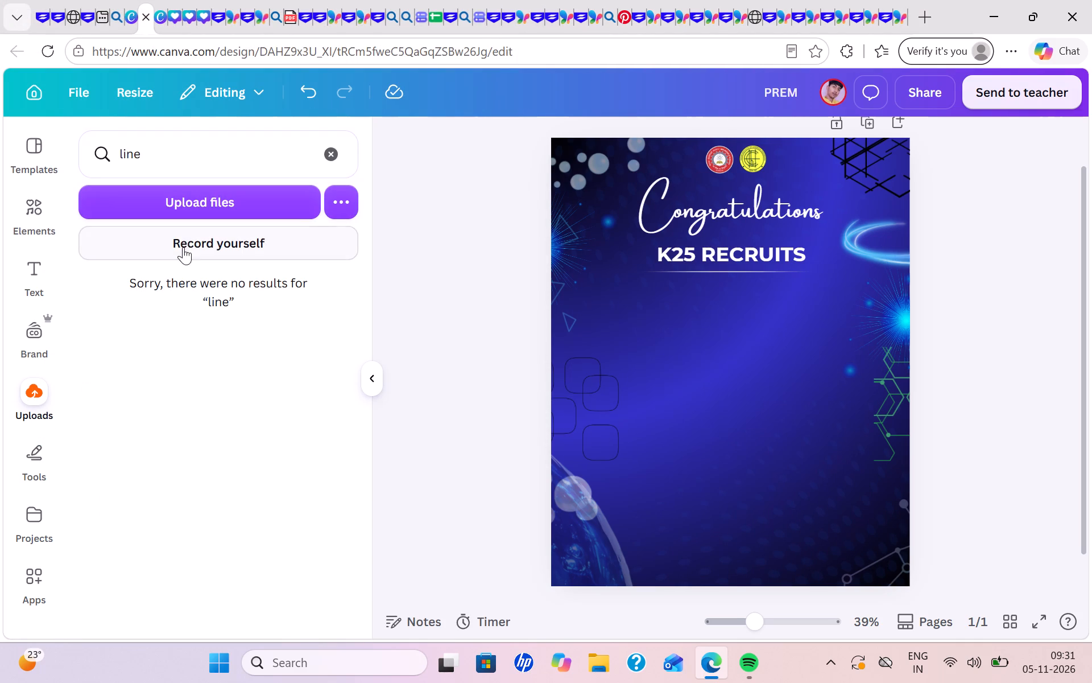
pyautogui.click(325, 155)
pyautogui.scroll(-1, 181, 437)
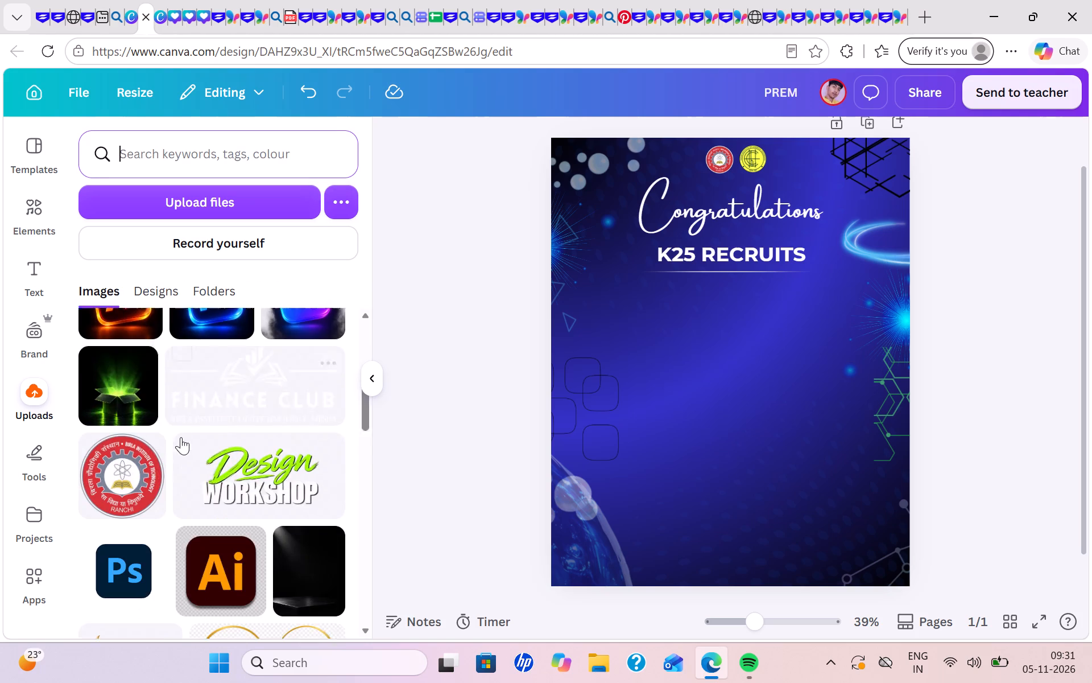
pyautogui.scroll(-4, 181, 437)
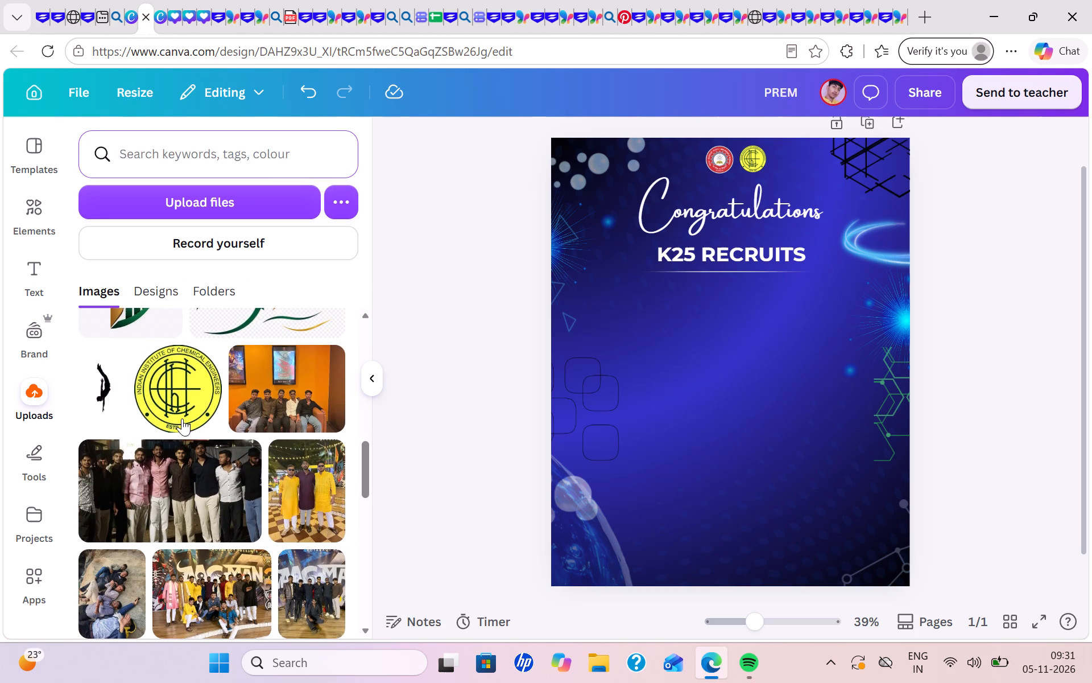
pyautogui.click(178, 382)
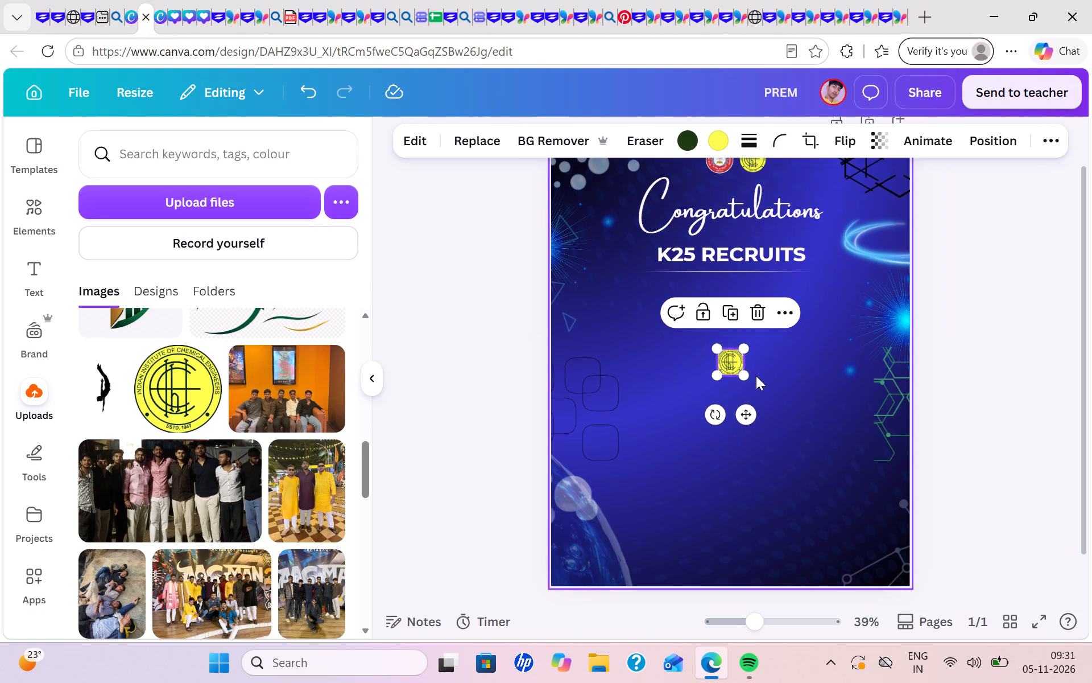
pyautogui.moveTo(744, 373); pyautogui.dragTo(908, 490)
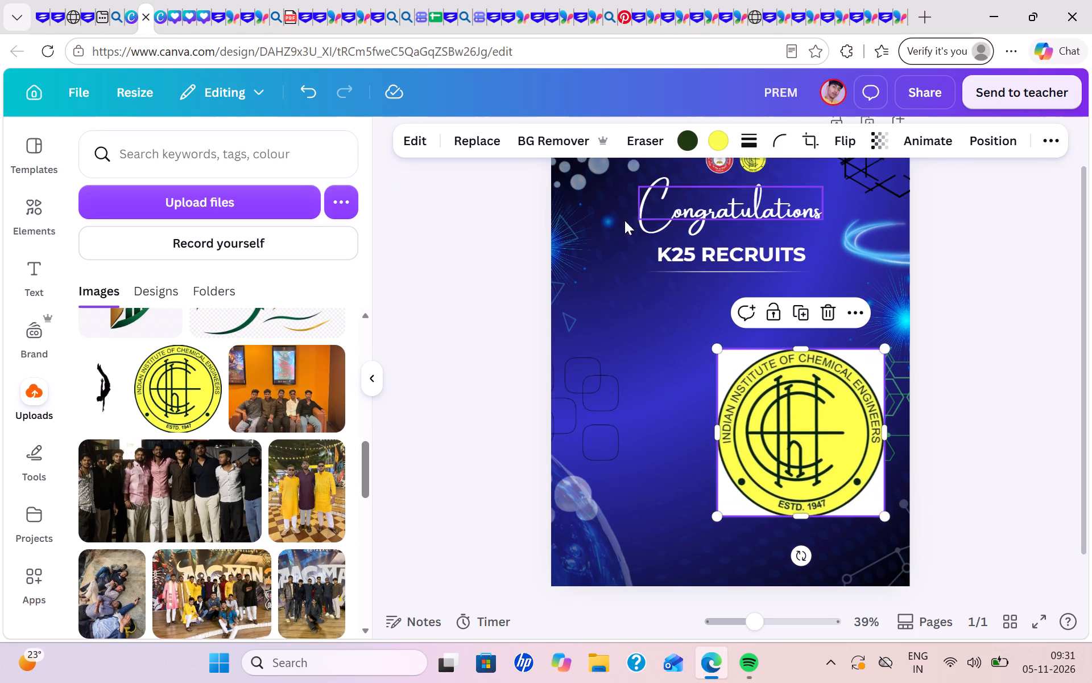
# Remove the large yellow logo's white background and place the logo below the line under K25 RECRUITS.
pyautogui.click(543, 145)
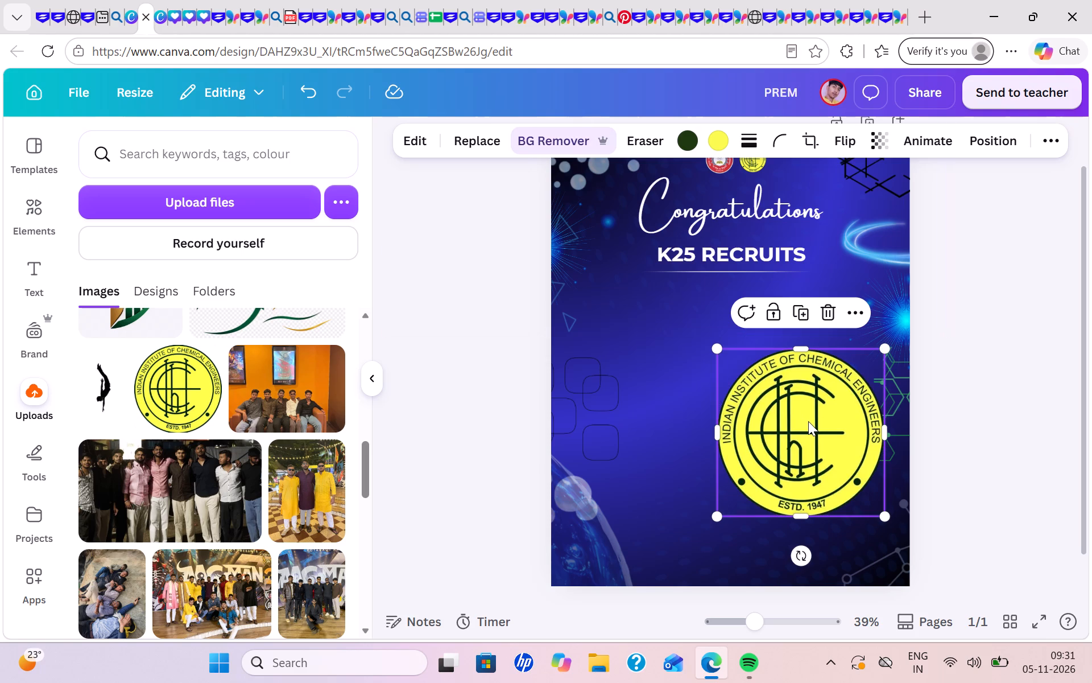
pyautogui.moveTo(808, 421); pyautogui.dragTo(746, 363)
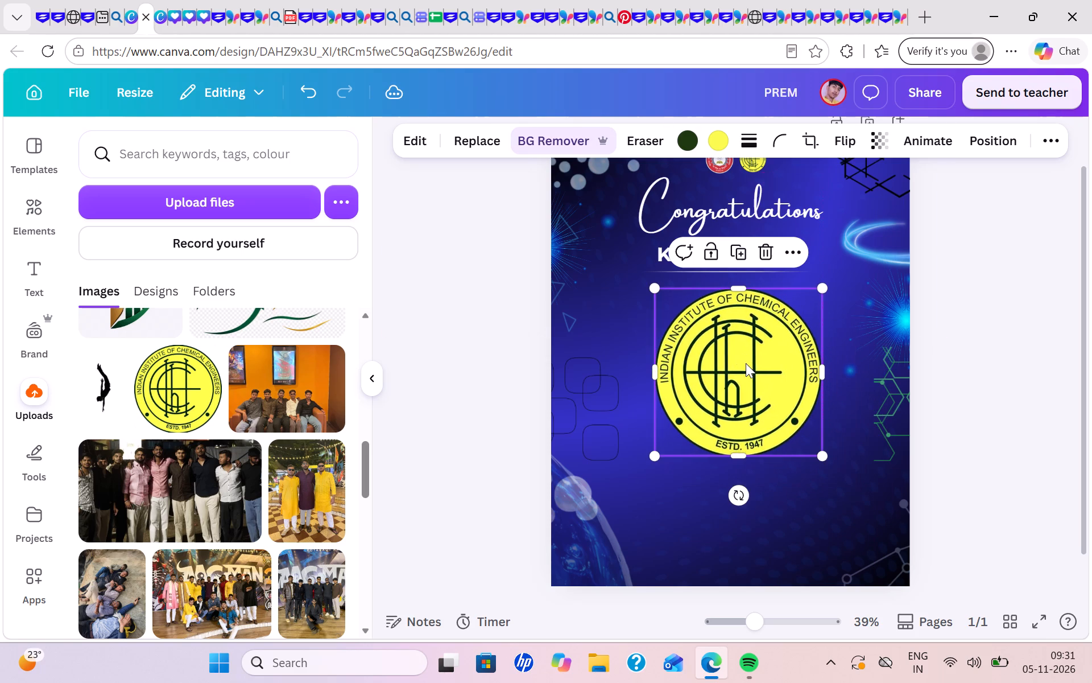
pyautogui.moveTo(726, 378); pyautogui.dragTo(726, 394)
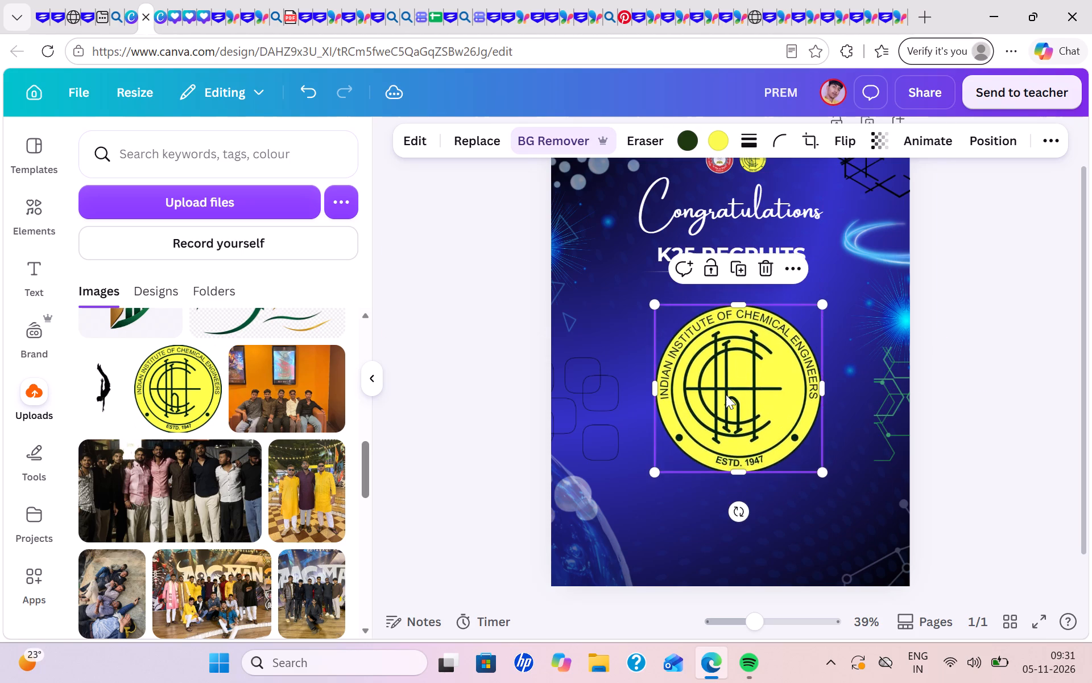
# Send the large yellow logo backward behind all other elements, keeping it in the middle of the page below the white line.
pyautogui.click(990, 138)
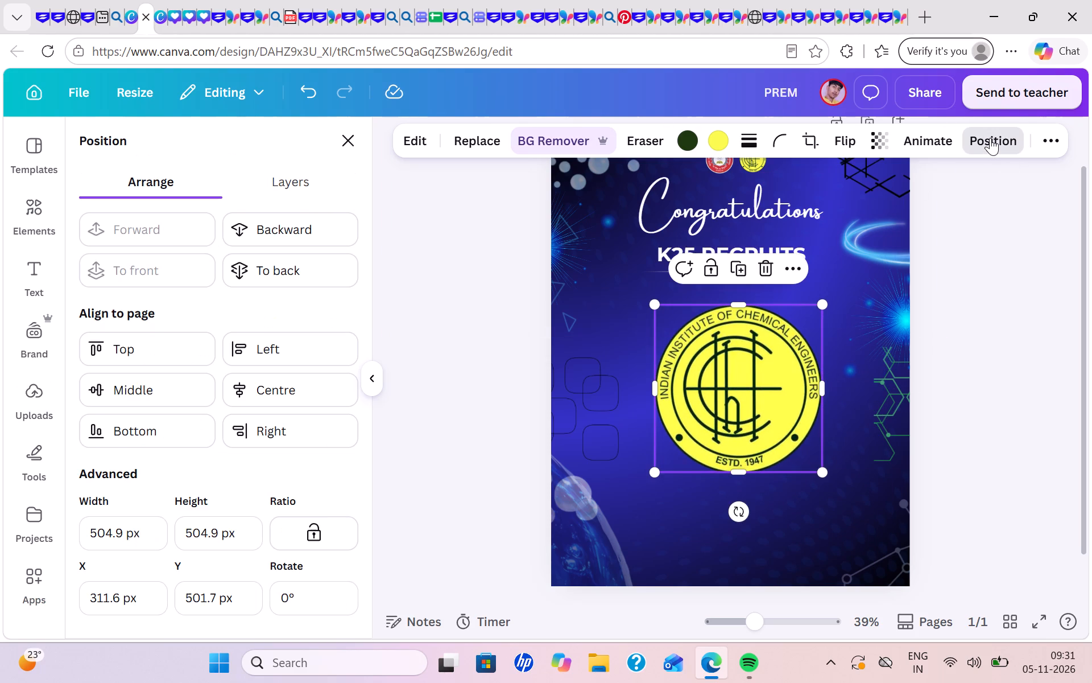
pyautogui.click(286, 230)
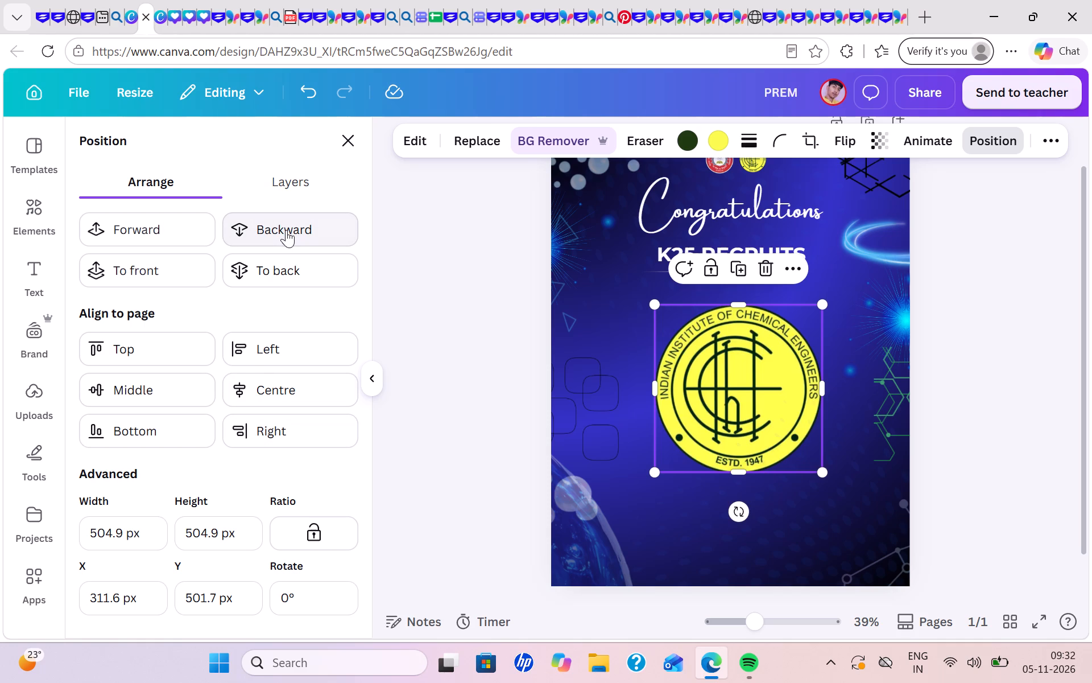
pyautogui.click(286, 230)
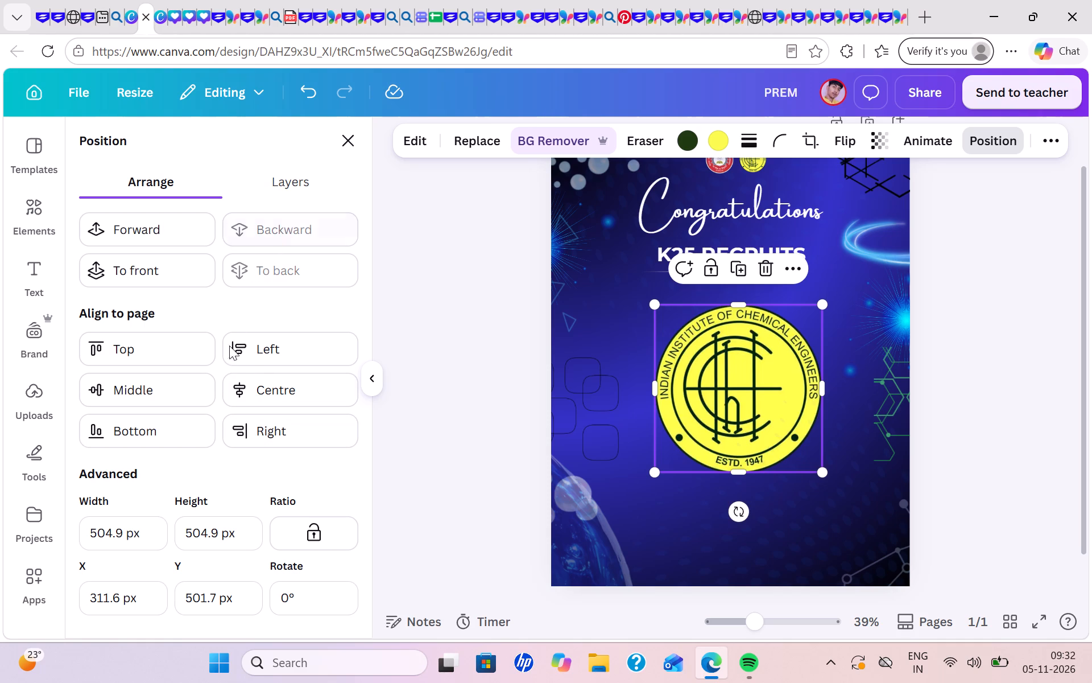
pyautogui.moveTo(787, 433); pyautogui.dragTo(679, 441)
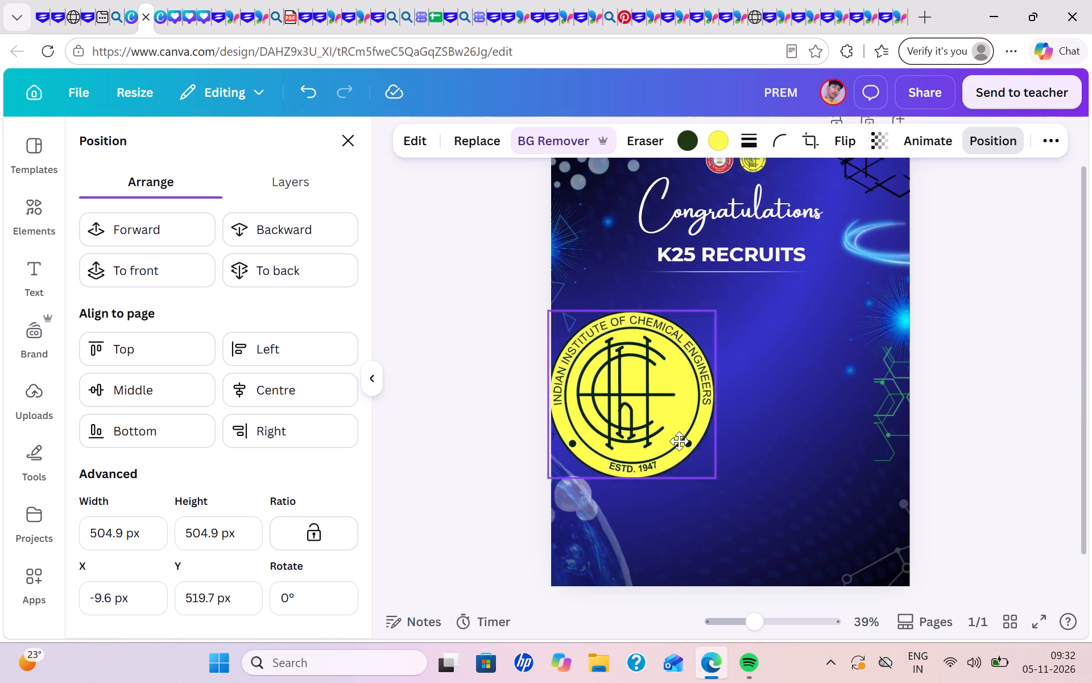
pyautogui.moveTo(679, 441); pyautogui.dragTo(800, 422)
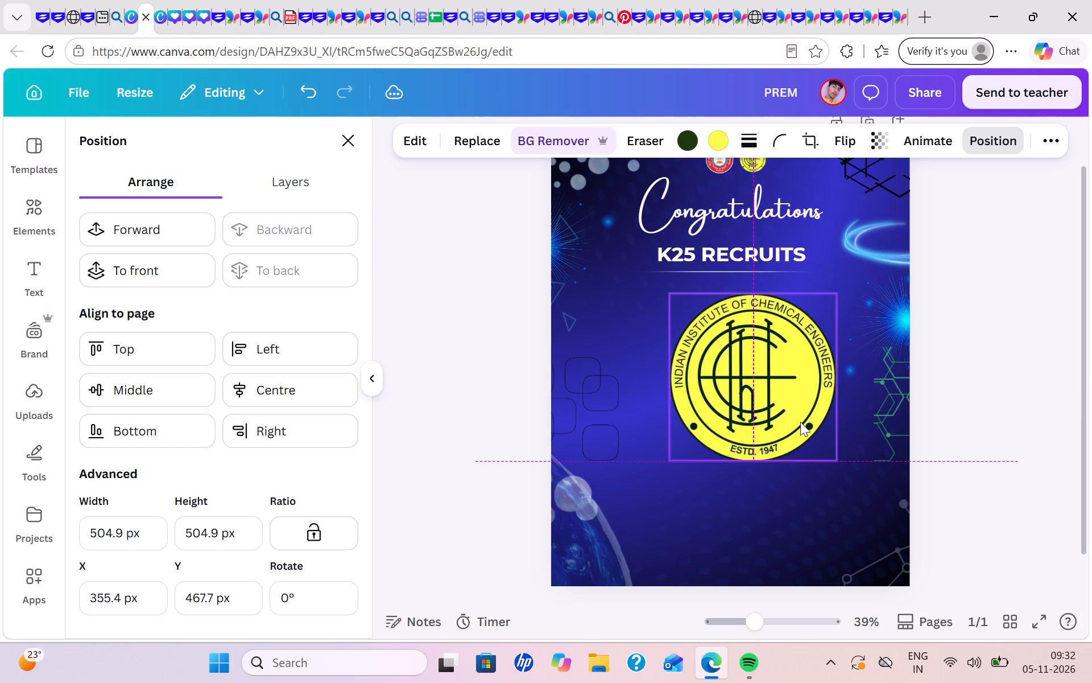
pyautogui.click(299, 274)
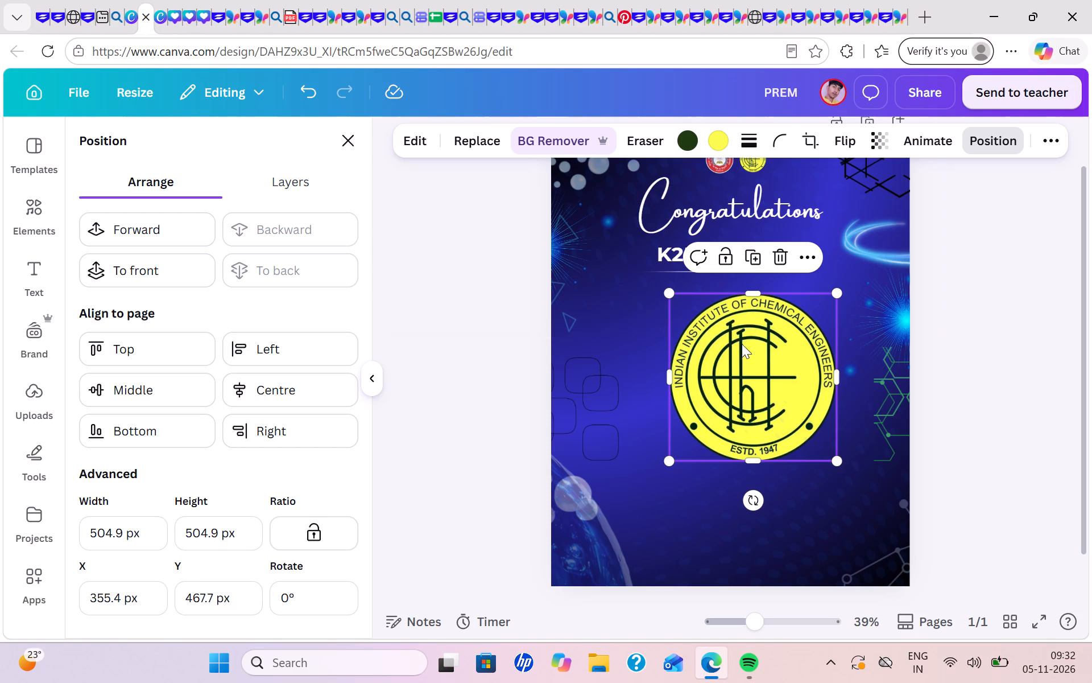
pyautogui.moveTo(755, 373); pyautogui.dragTo(724, 323)
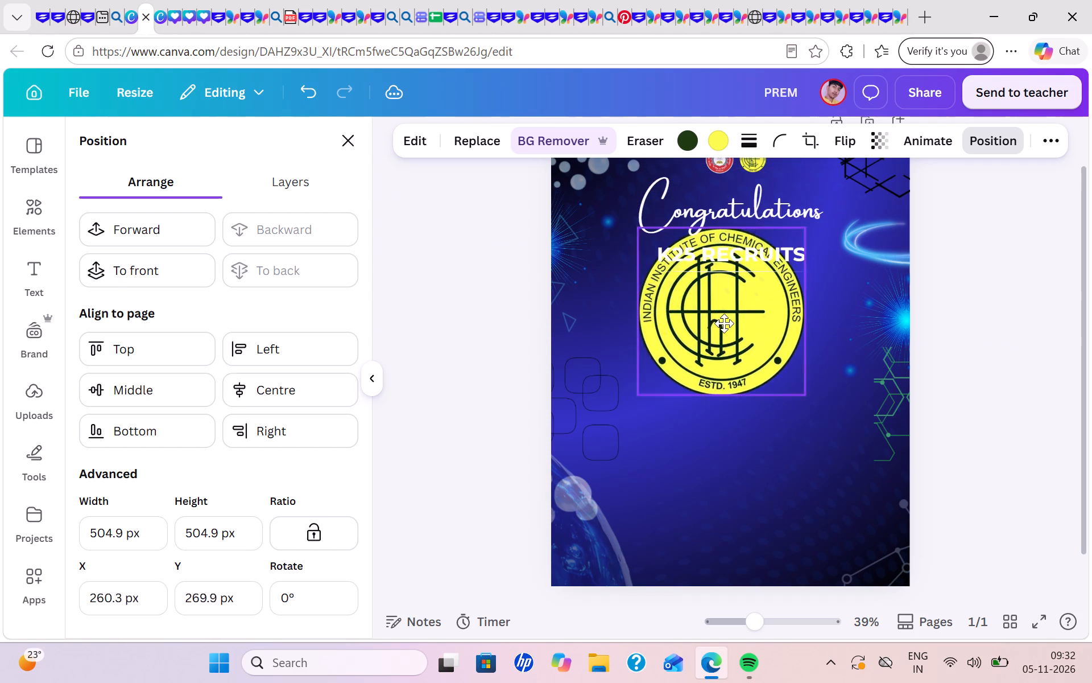
pyautogui.moveTo(724, 323); pyautogui.dragTo(731, 372)
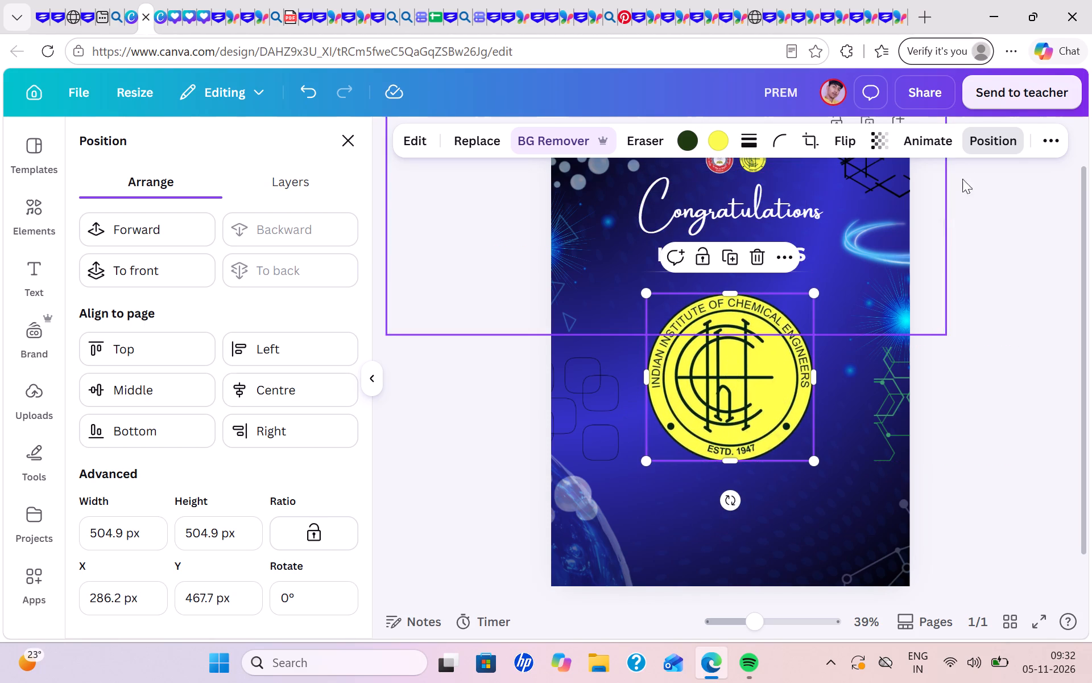
# Fade the large logo into a watermark with a transparency value of 14, placed at about X 289, Y 532 px.
pyautogui.click(883, 131)
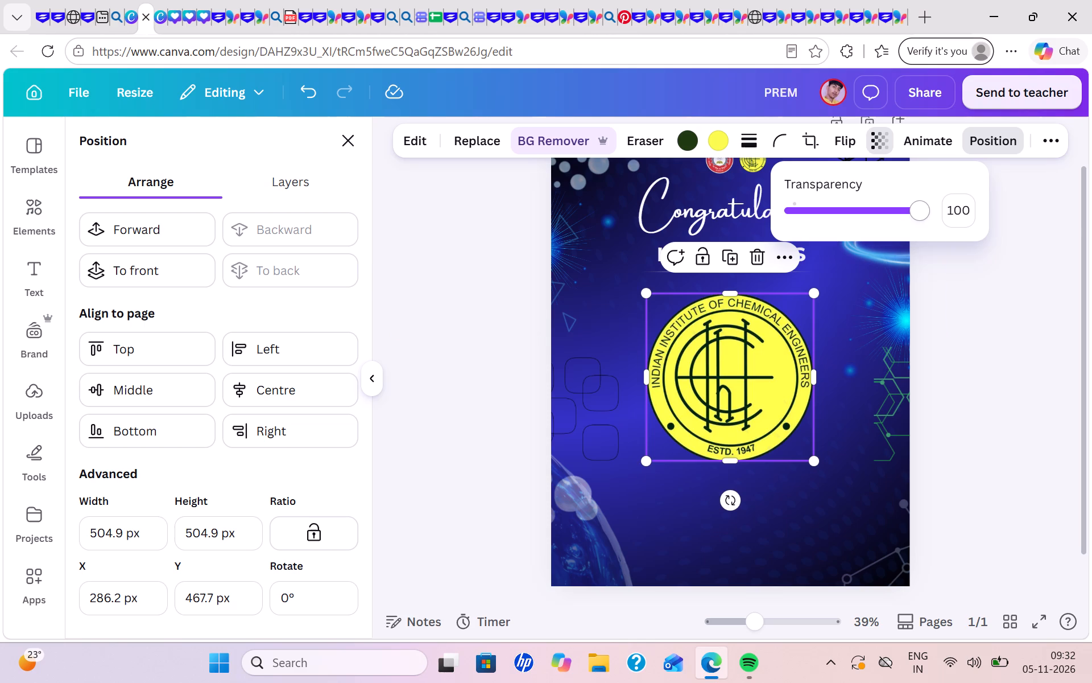
pyautogui.moveTo(921, 213); pyautogui.dragTo(829, 222)
pyautogui.moveTo(768, 355); pyautogui.dragTo(801, 246)
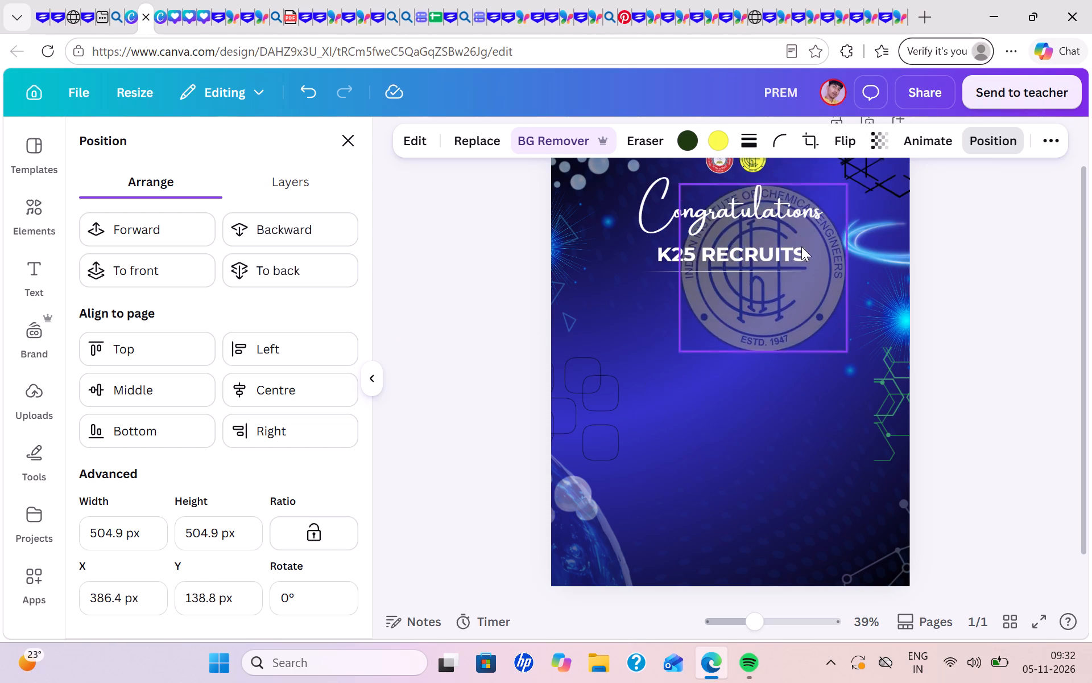
pyautogui.moveTo(801, 246); pyautogui.dragTo(766, 351)
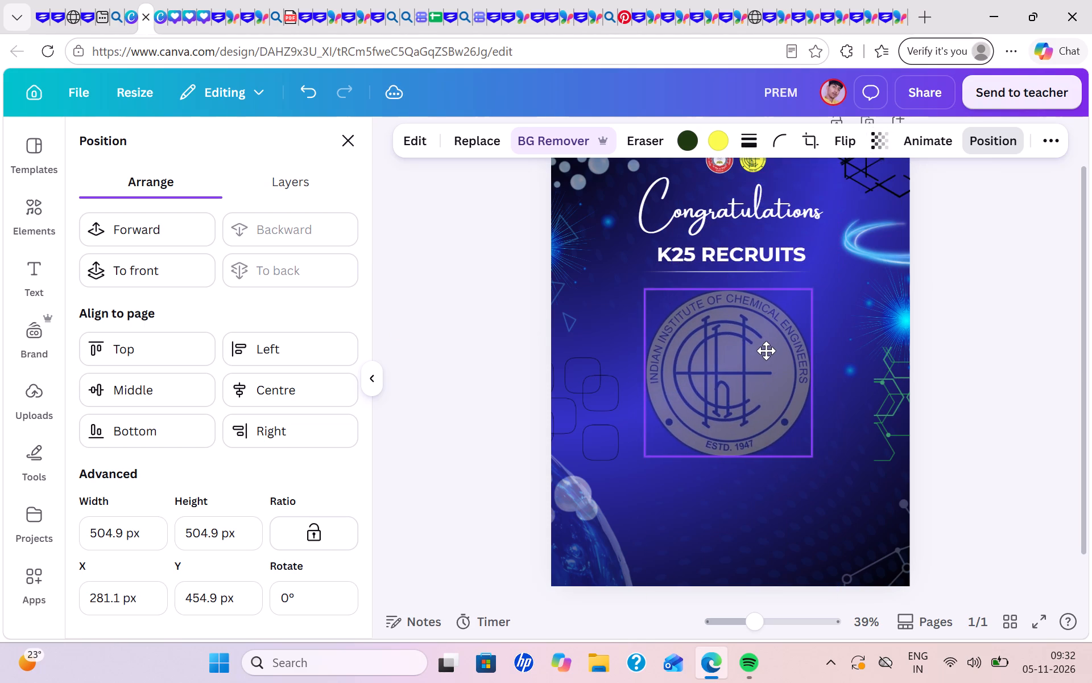
pyautogui.moveTo(766, 351); pyautogui.dragTo(769, 376)
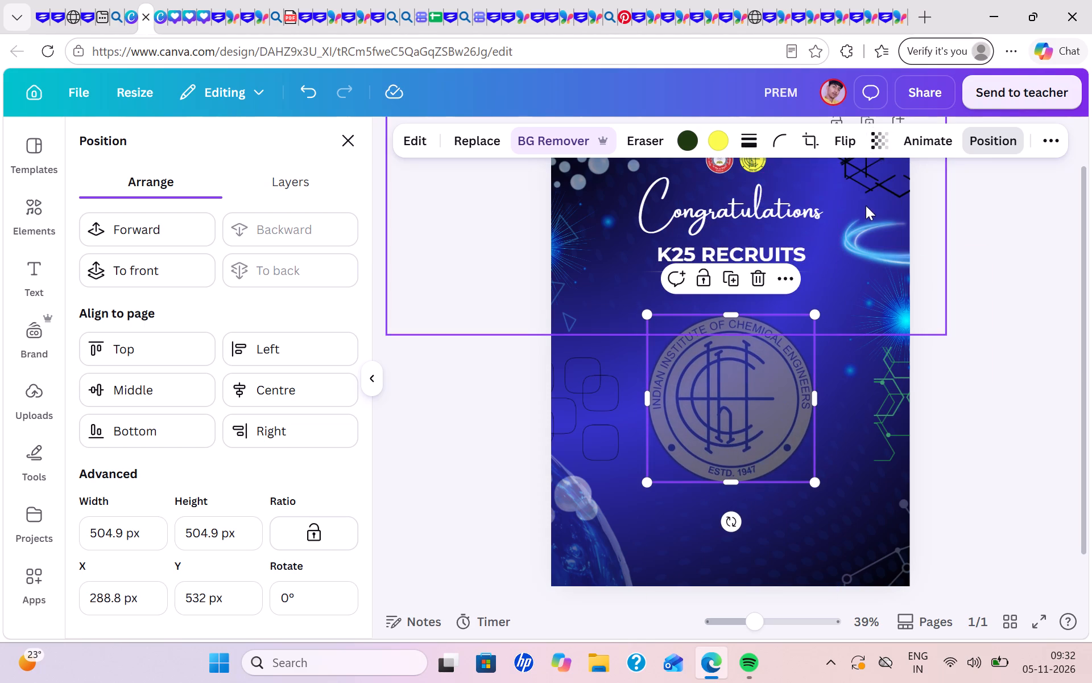
pyautogui.click(875, 145)
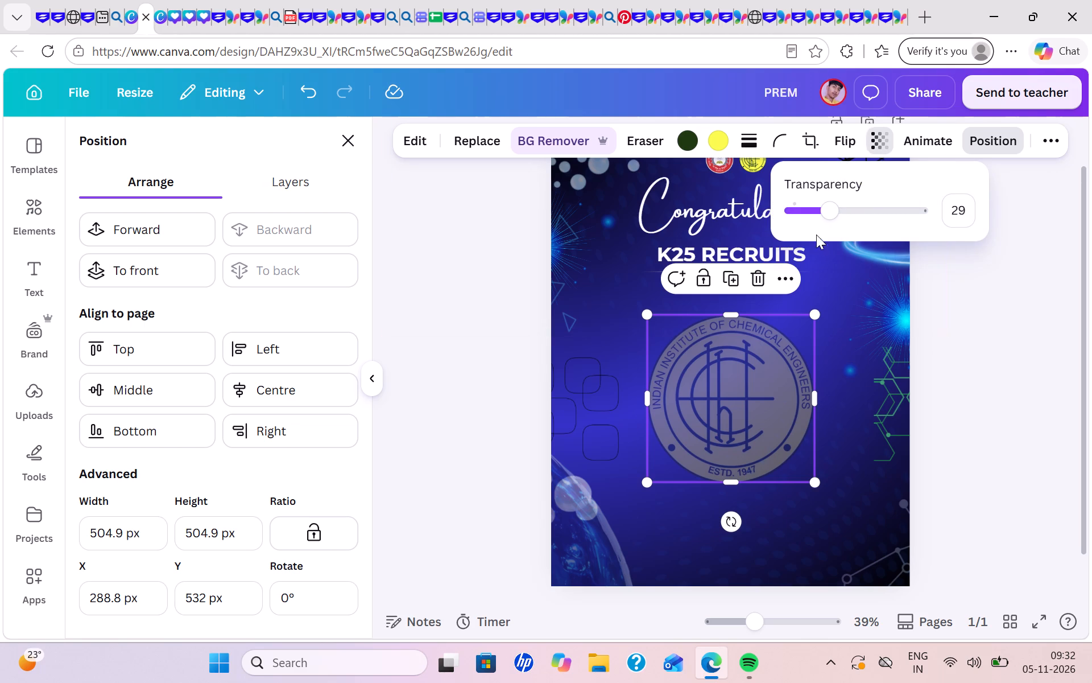
pyautogui.moveTo(823, 212); pyautogui.dragTo(803, 212)
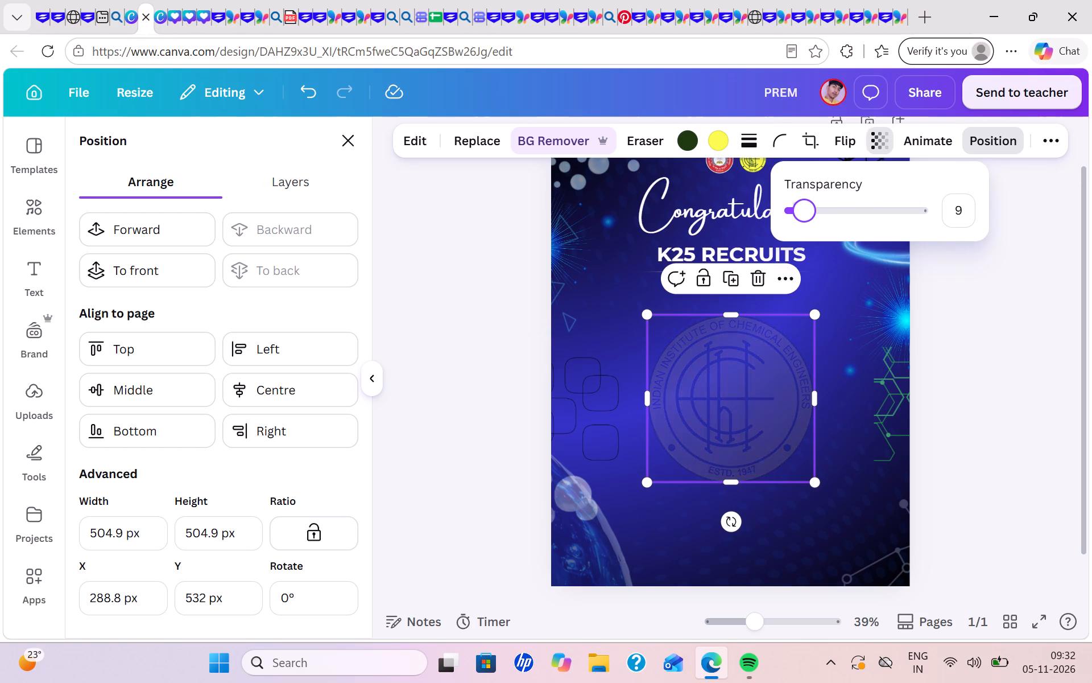
pyautogui.moveTo(803, 212); pyautogui.dragTo(806, 215)
pyautogui.moveTo(806, 215); pyautogui.dragTo(809, 213)
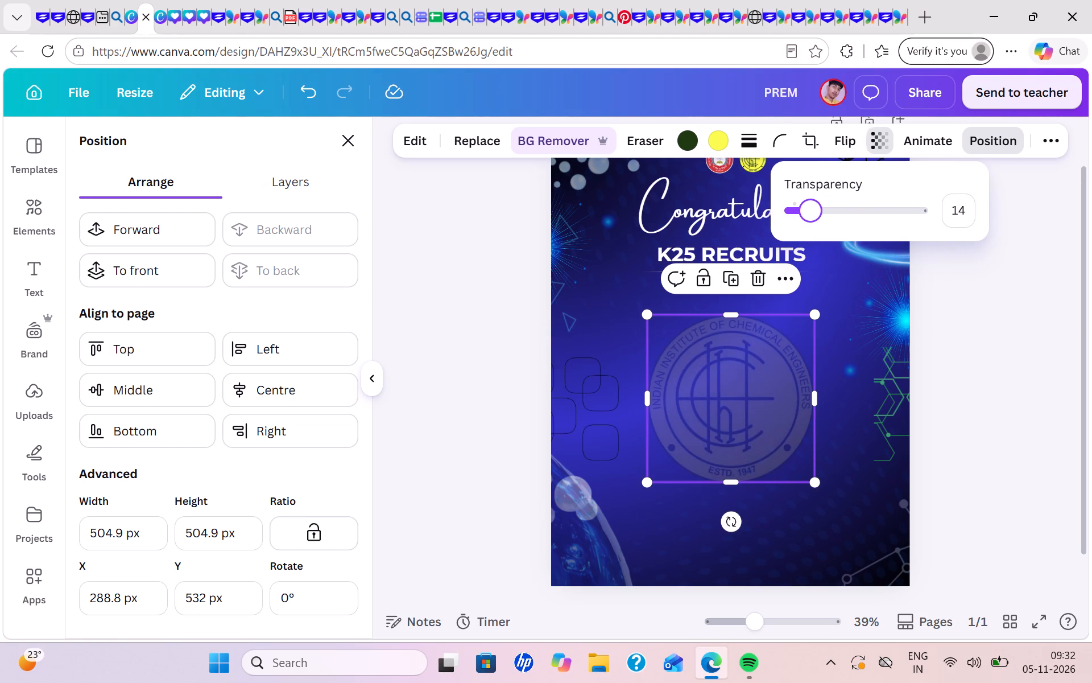
# Enlarge the faded logo watermark to about 638 px wide and place it below the white line at about X 248, Y 508 px.
pyautogui.moveTo(779, 402); pyautogui.dragTo(777, 408)
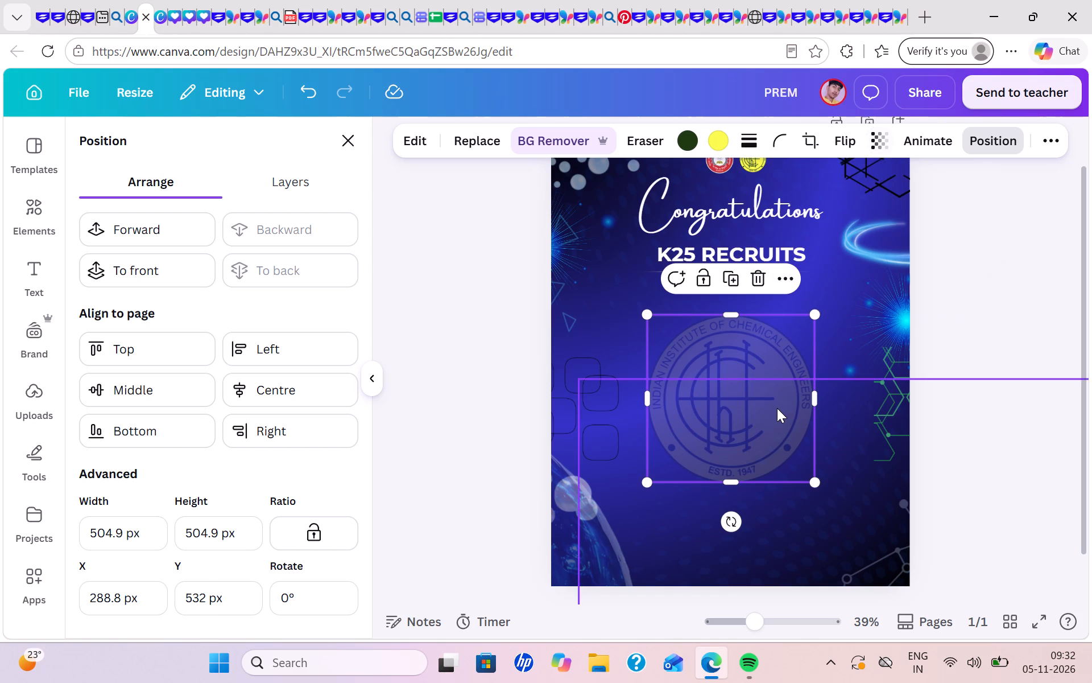
pyautogui.moveTo(777, 408); pyautogui.dragTo(784, 420)
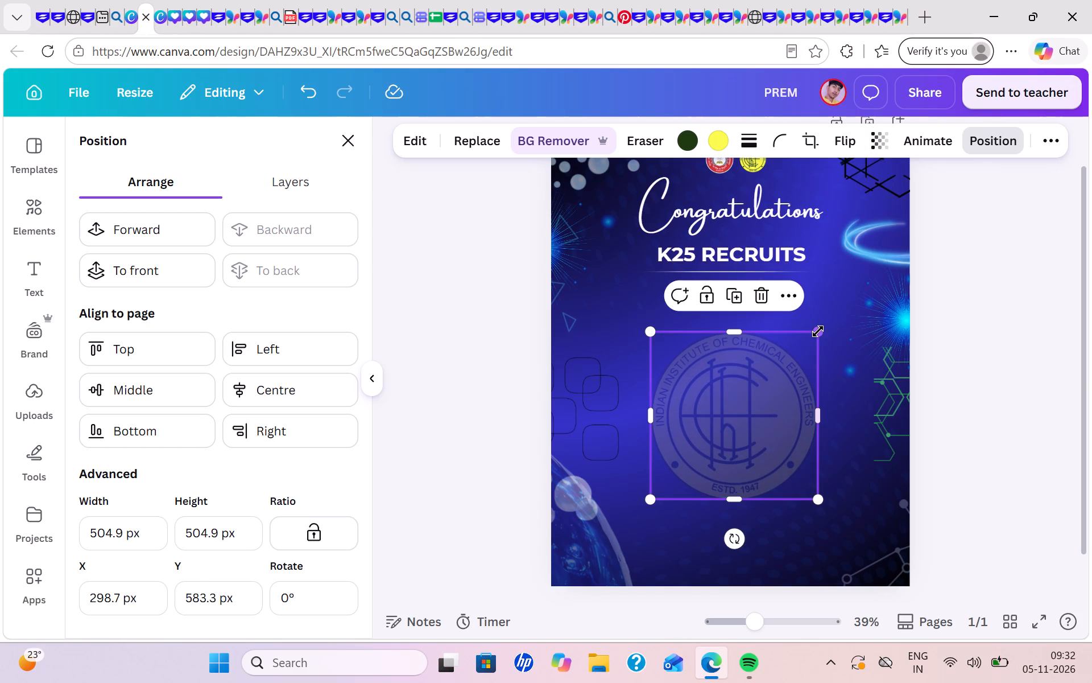
pyautogui.moveTo(818, 331); pyautogui.dragTo(892, 294)
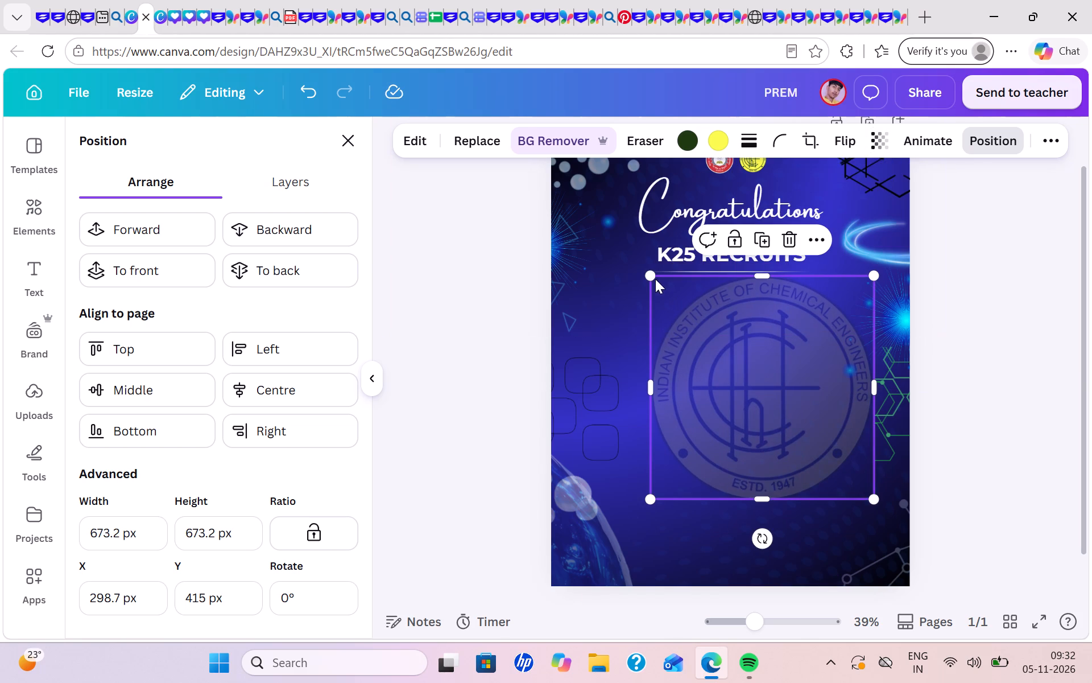
pyautogui.moveTo(651, 271); pyautogui.dragTo(576, 249)
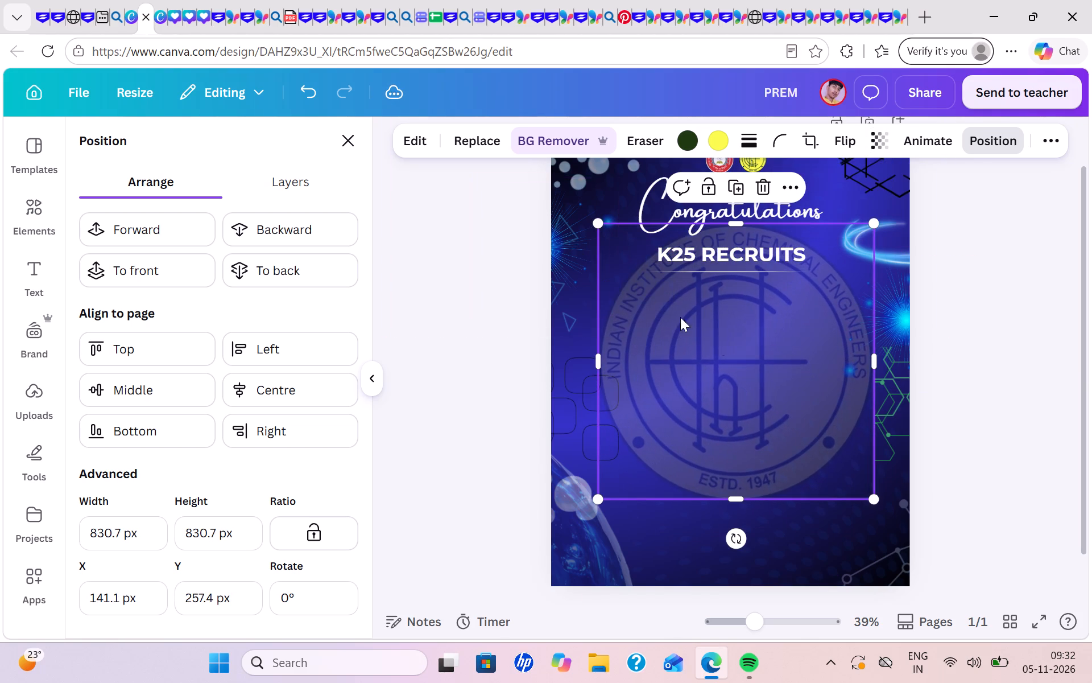
pyautogui.moveTo(765, 388); pyautogui.dragTo(770, 449)
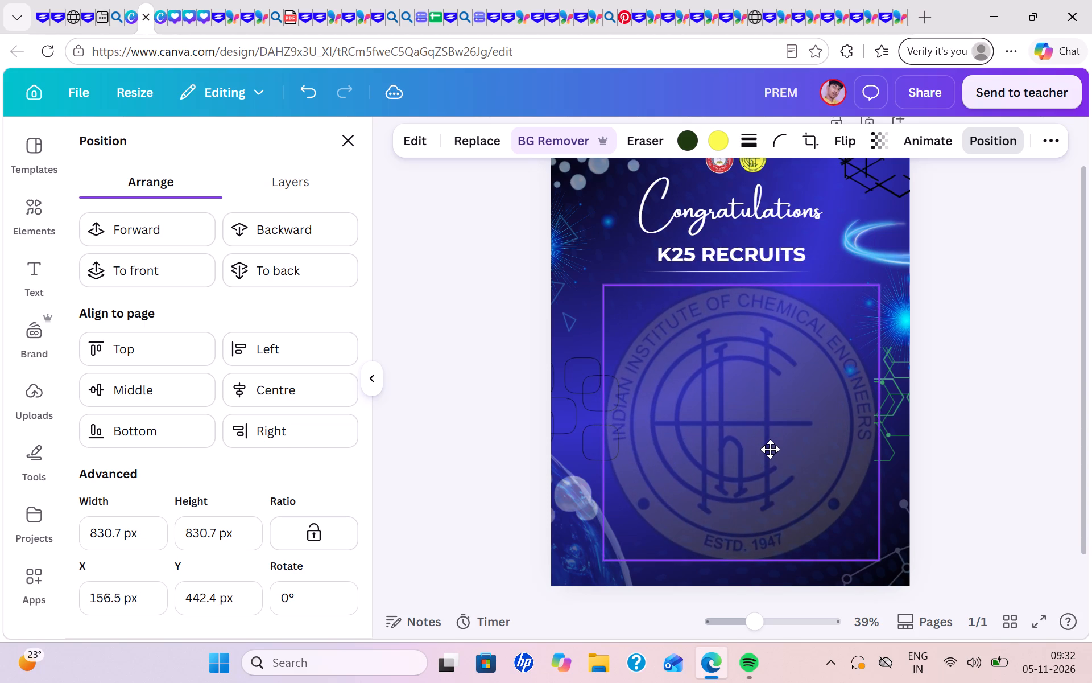
pyautogui.moveTo(770, 449); pyautogui.dragTo(771, 441)
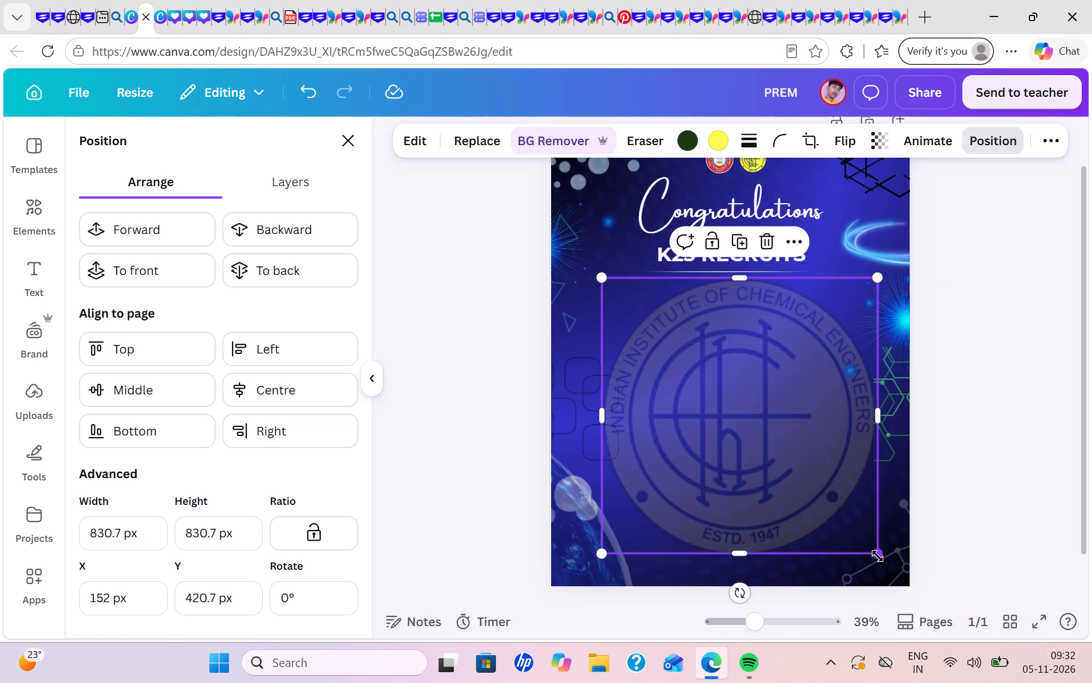
pyautogui.moveTo(878, 554); pyautogui.dragTo(859, 525)
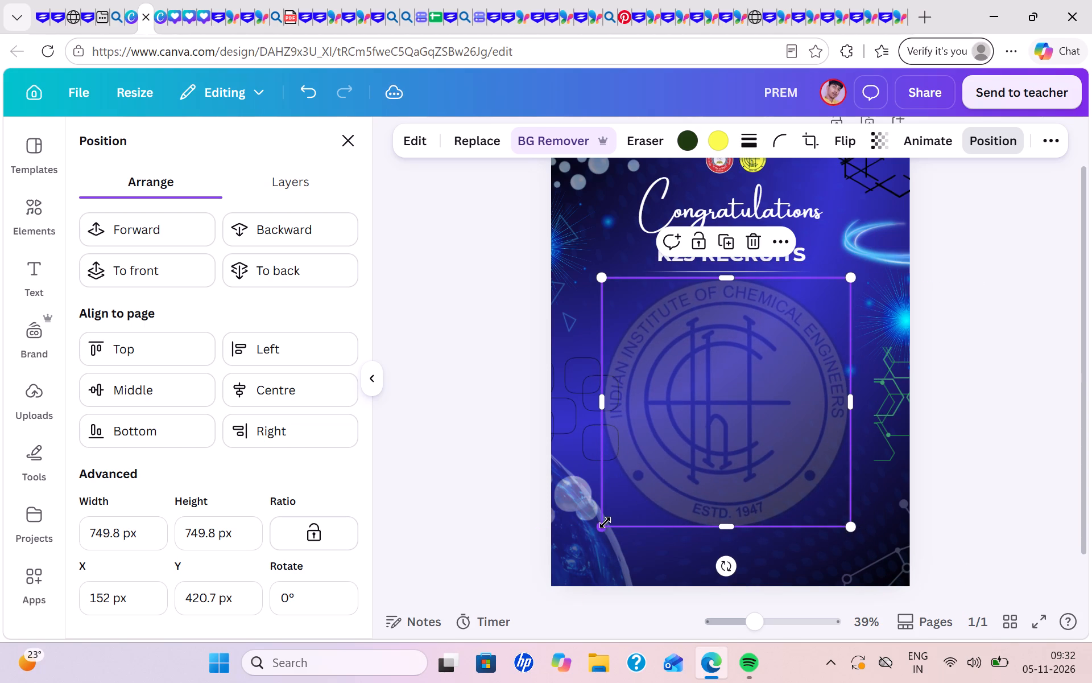
pyautogui.moveTo(604, 523); pyautogui.dragTo(660, 503)
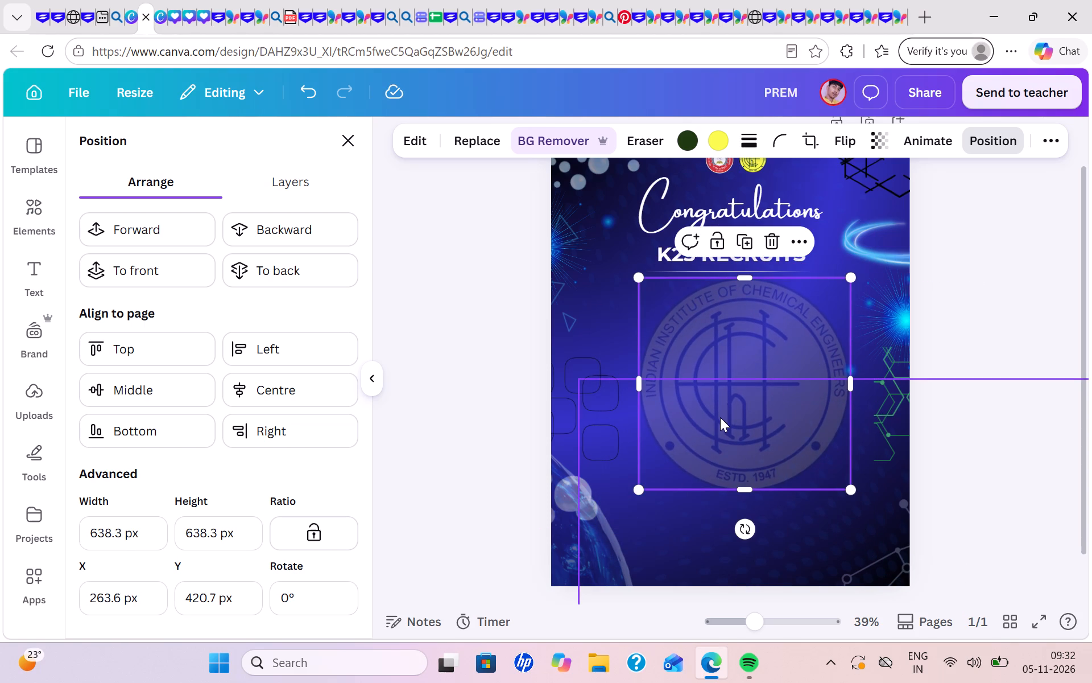
pyautogui.moveTo(720, 417); pyautogui.dragTo(717, 447)
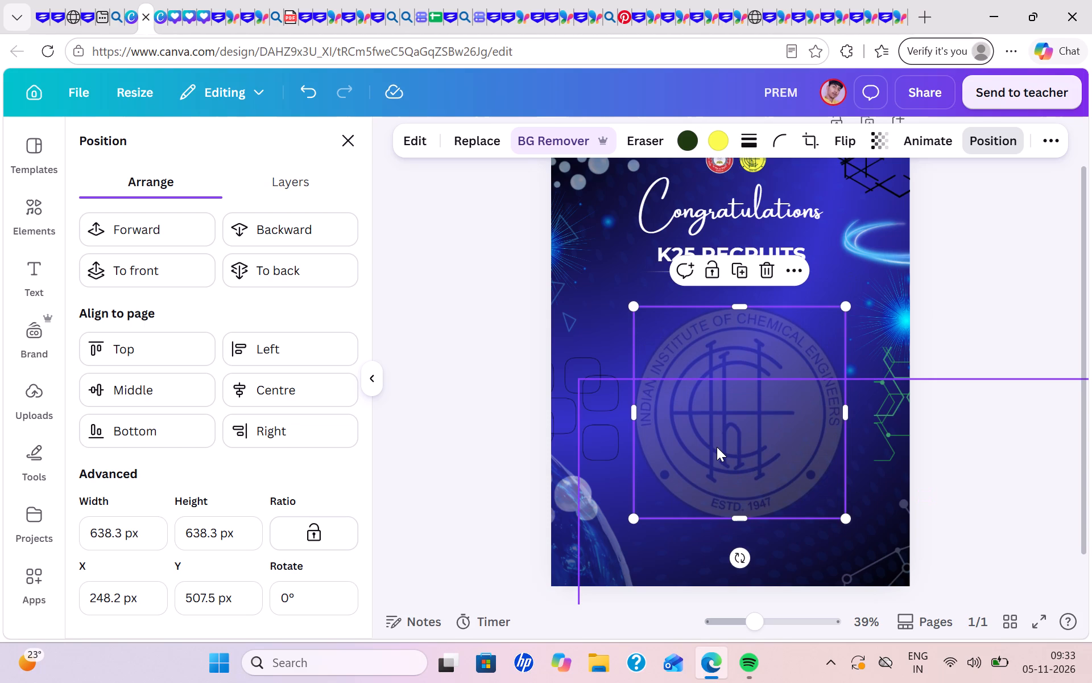
pyautogui.click(1006, 368)
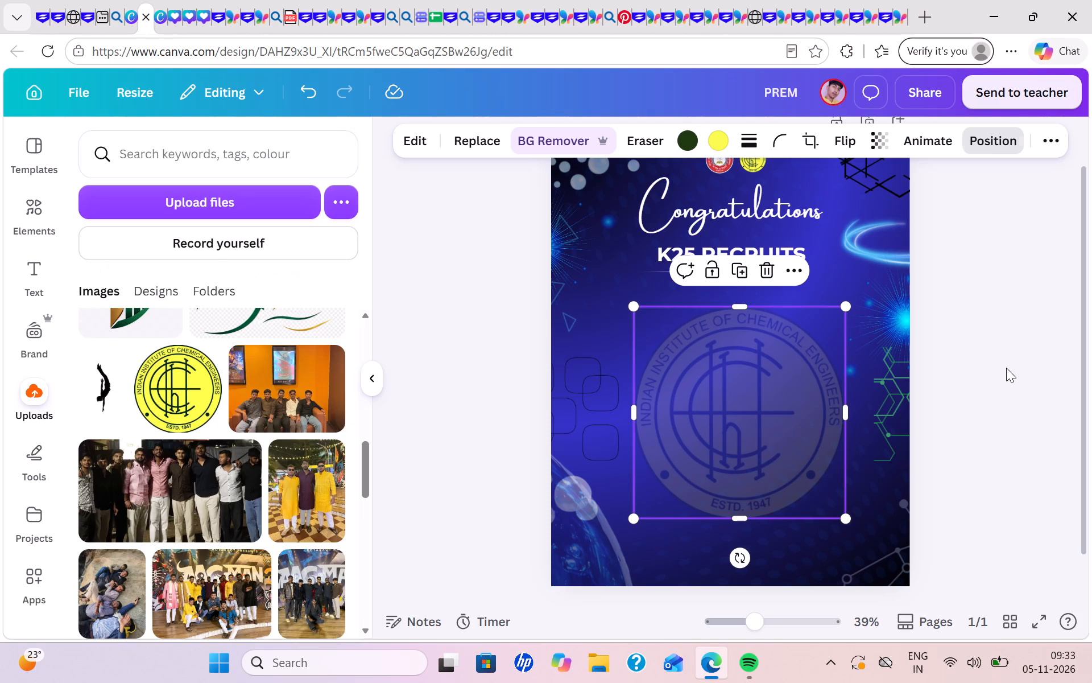
pyautogui.click(1006, 368)
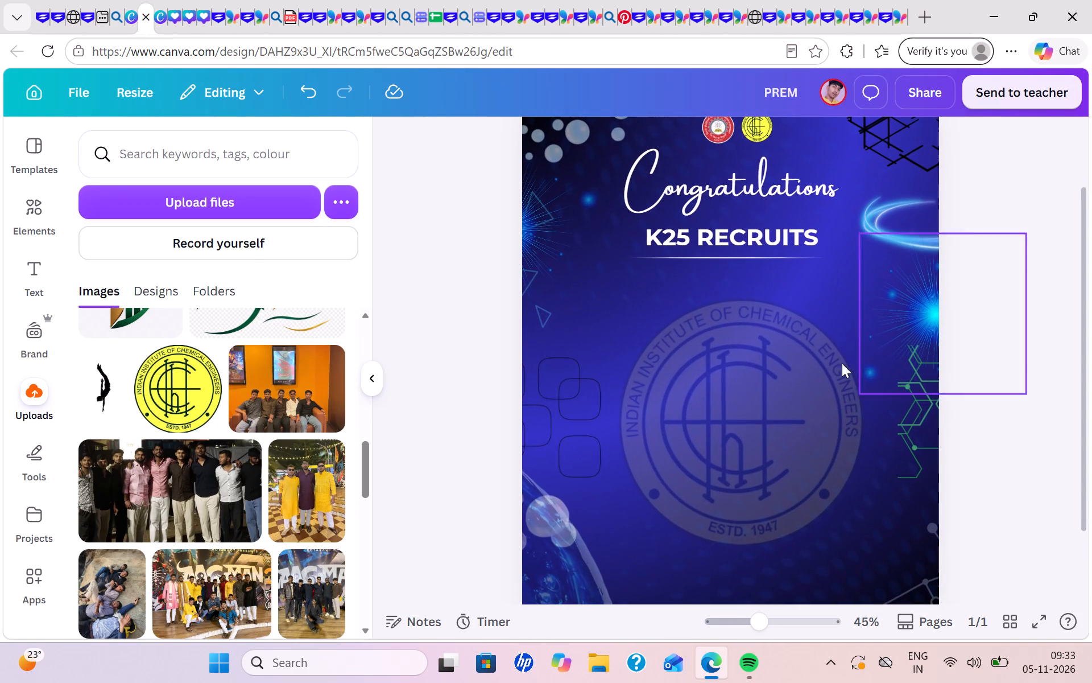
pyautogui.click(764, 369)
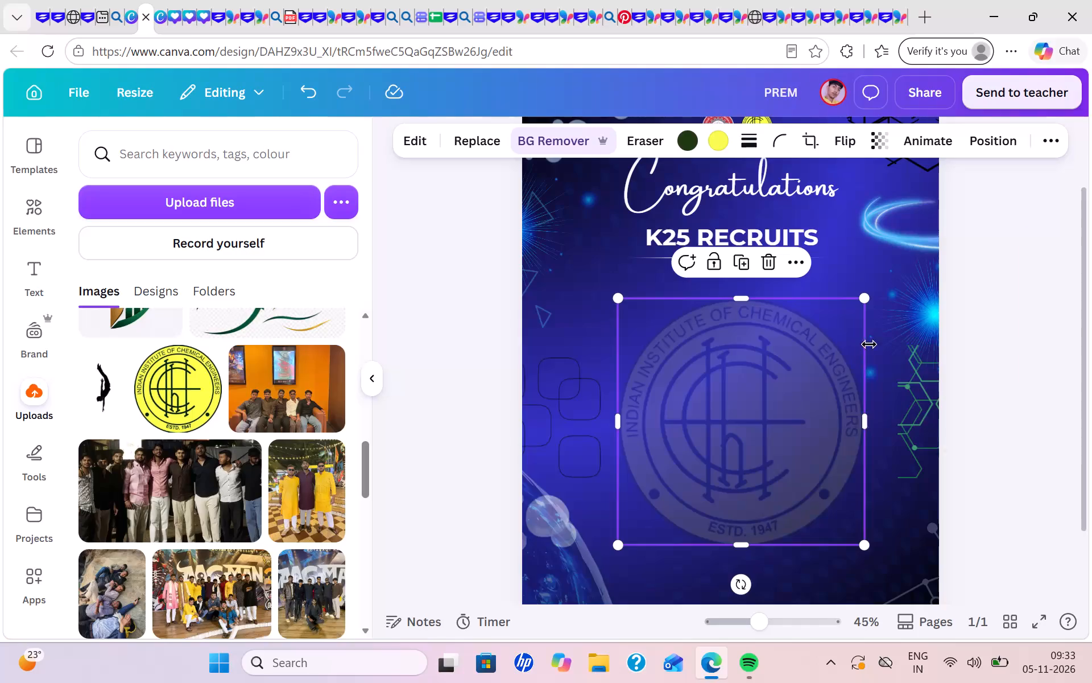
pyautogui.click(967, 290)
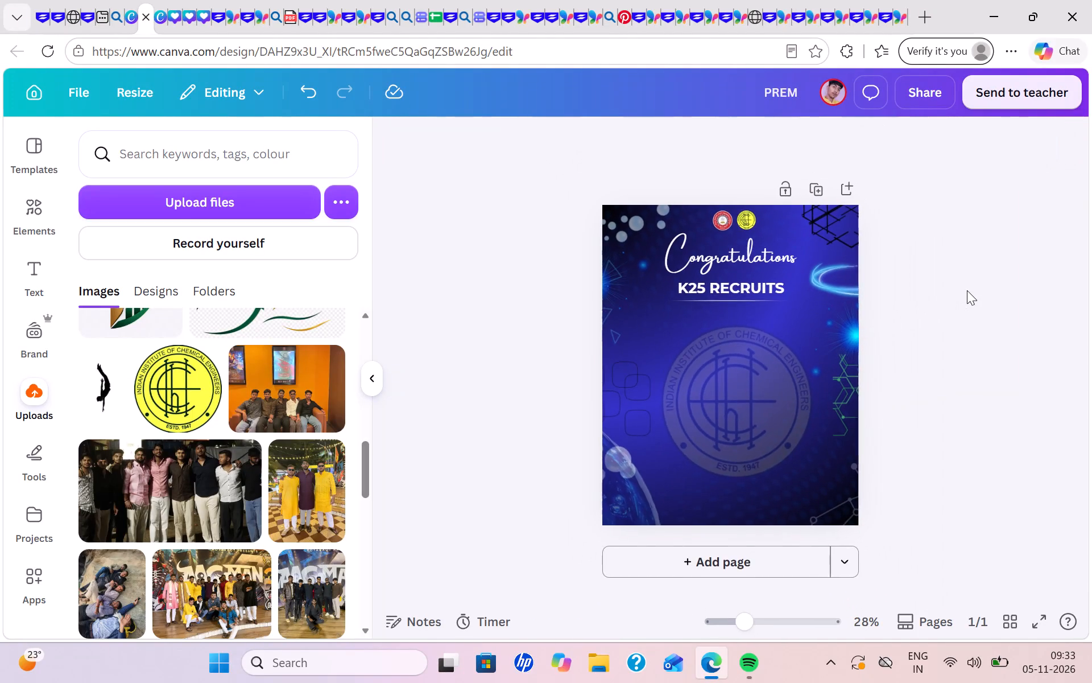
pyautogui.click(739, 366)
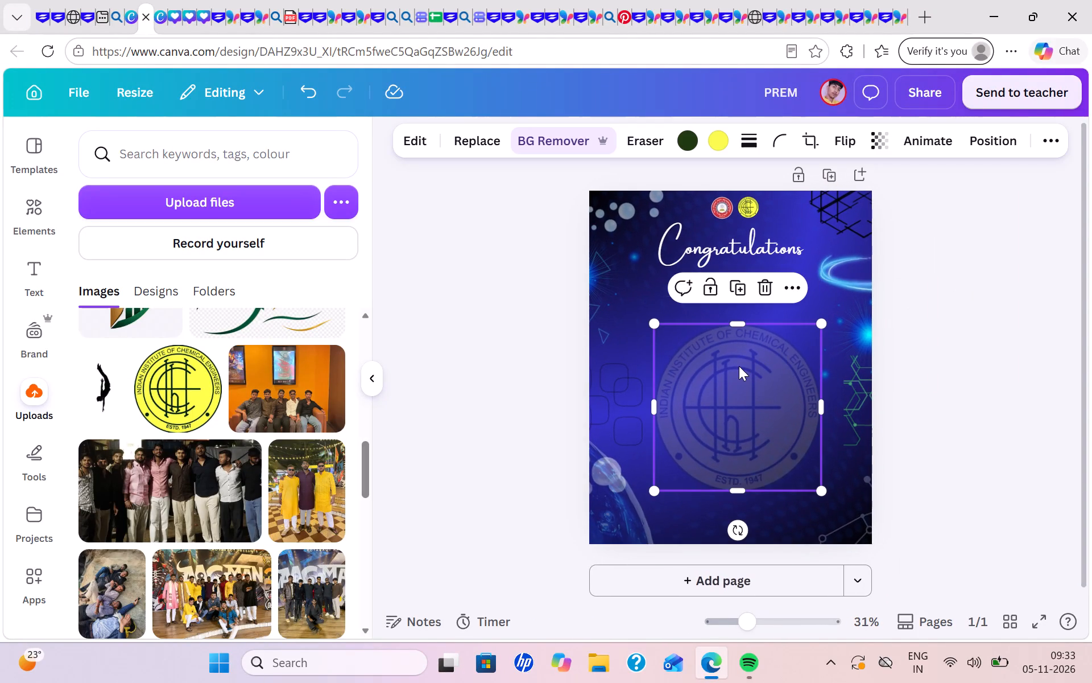
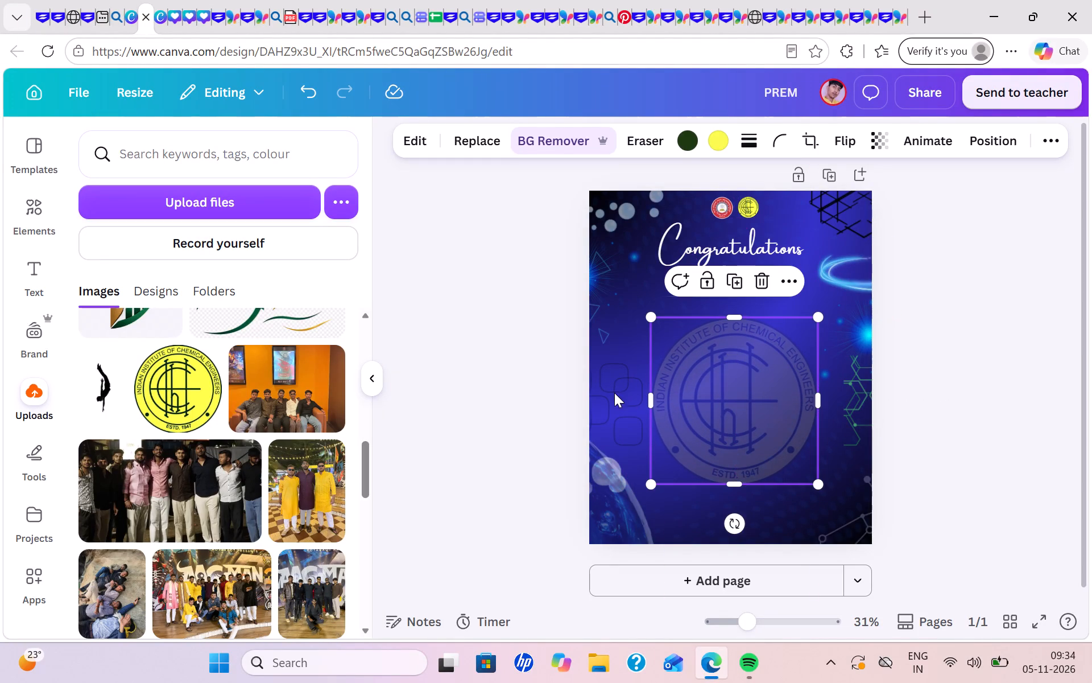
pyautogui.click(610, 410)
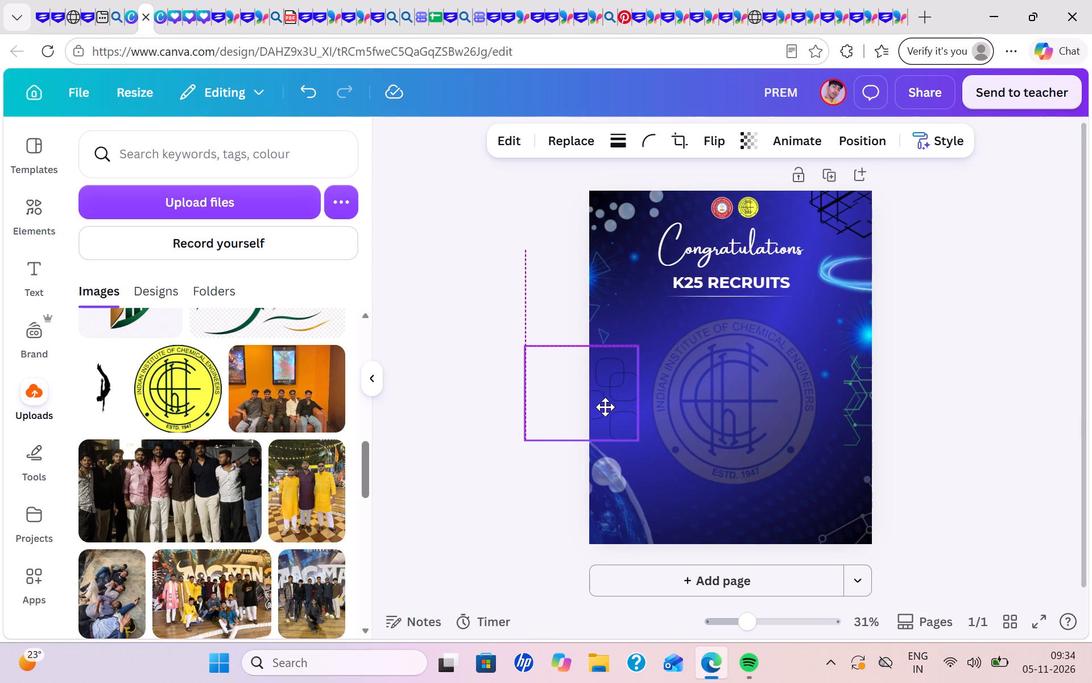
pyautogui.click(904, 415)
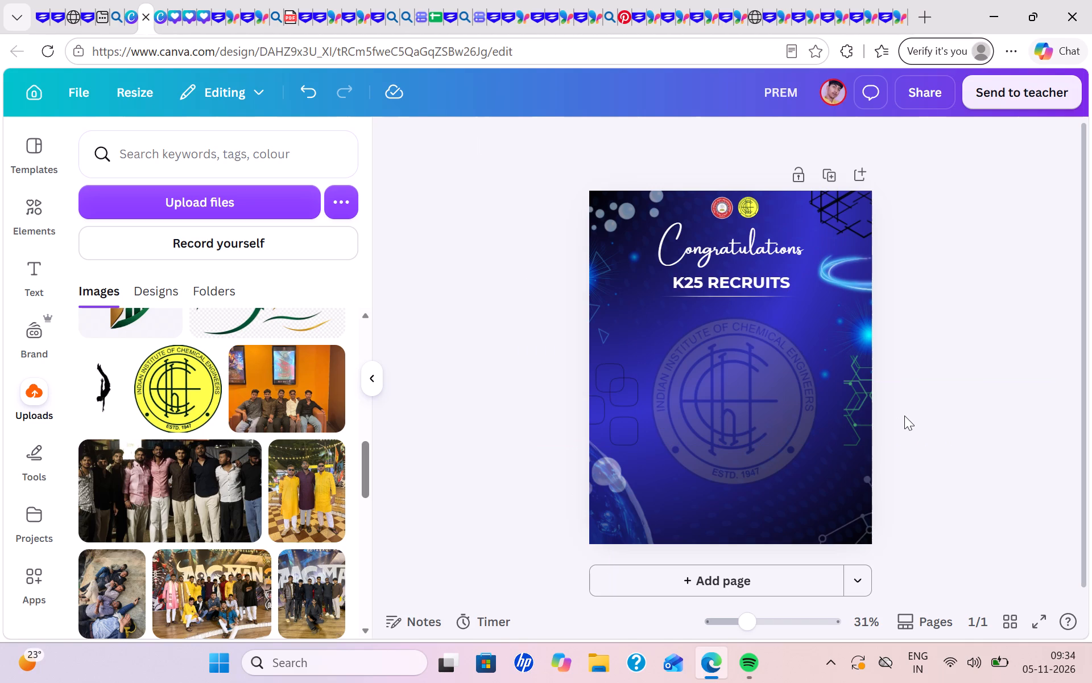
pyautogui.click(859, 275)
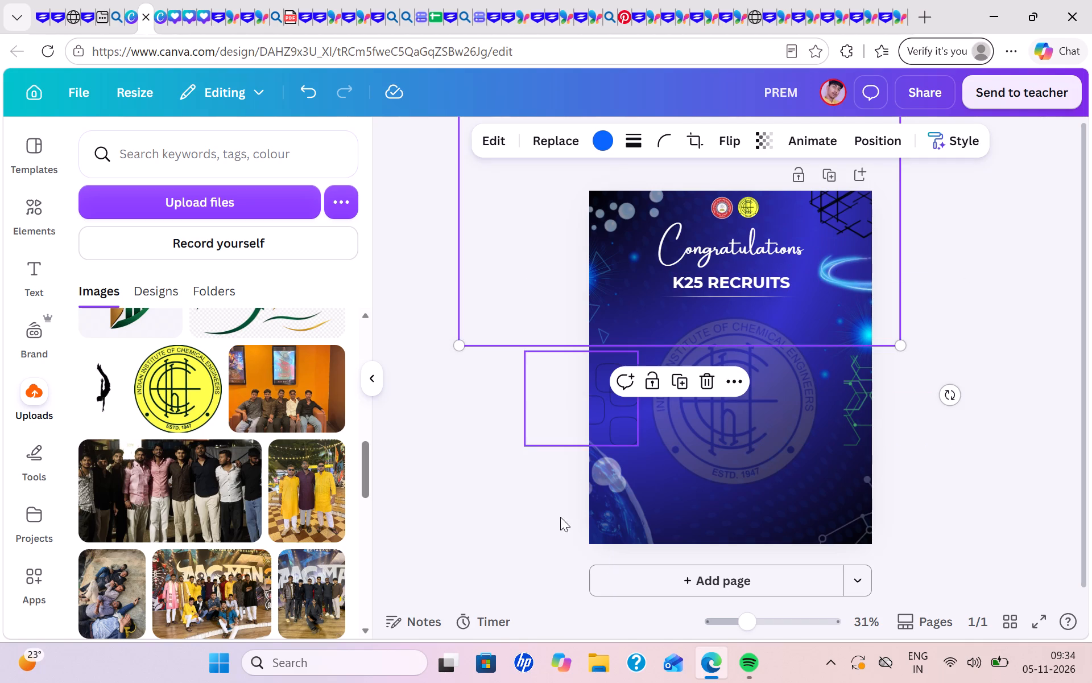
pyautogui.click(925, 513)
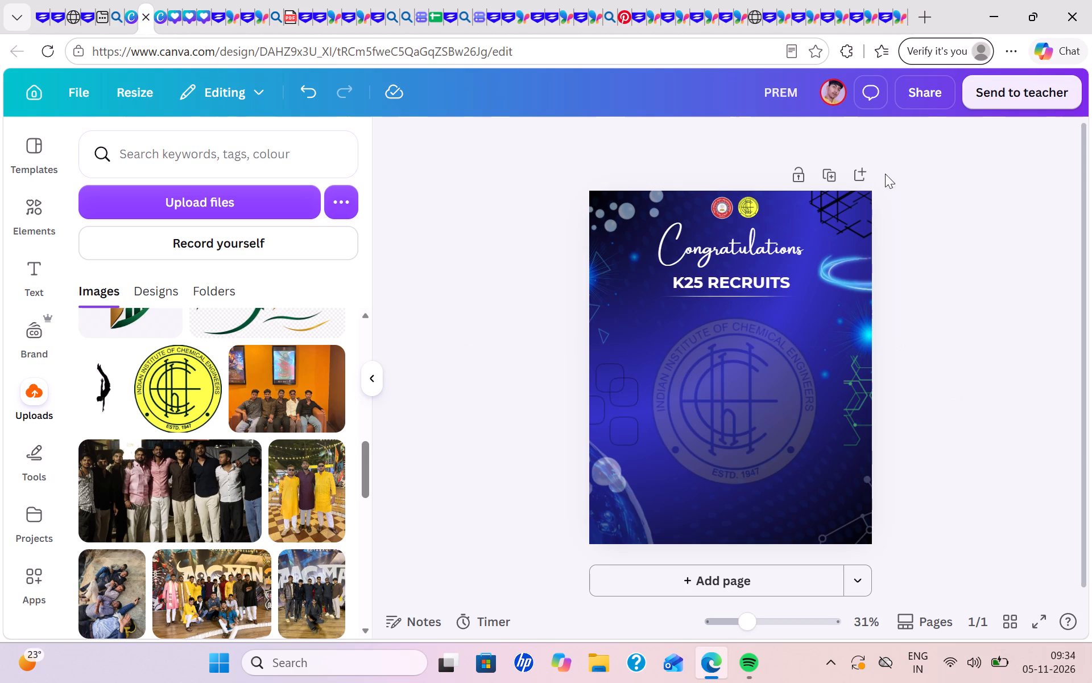
# Set the transparency value of the blue glow element at the page's right edge to 62.
pyautogui.click(853, 216)
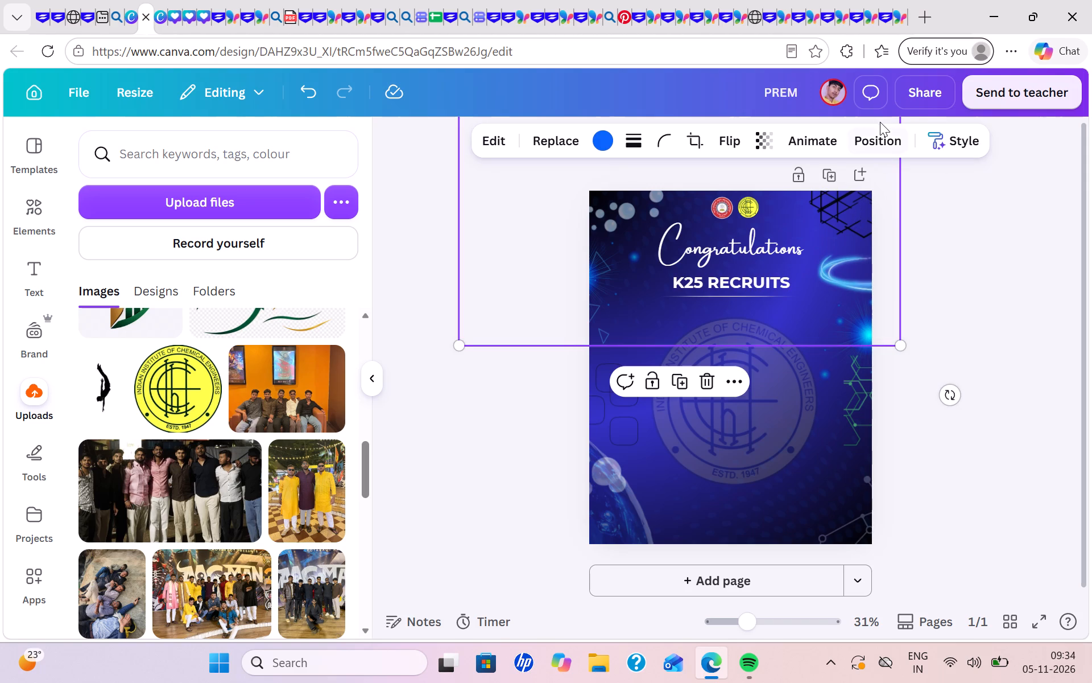
pyautogui.click(851, 136)
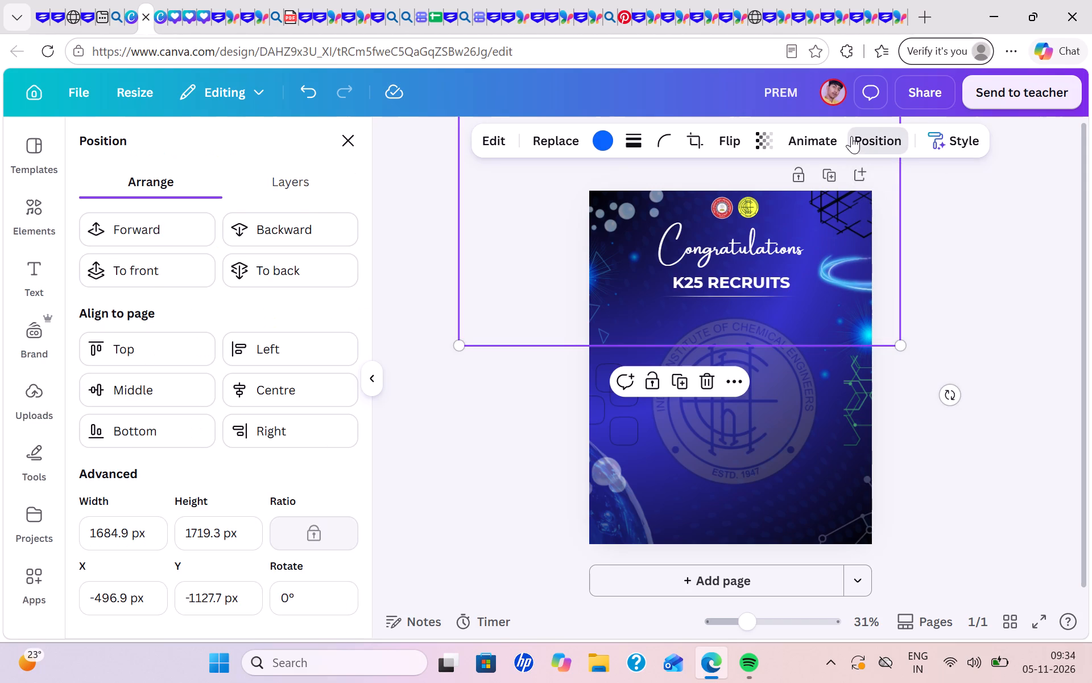
pyautogui.click(272, 192)
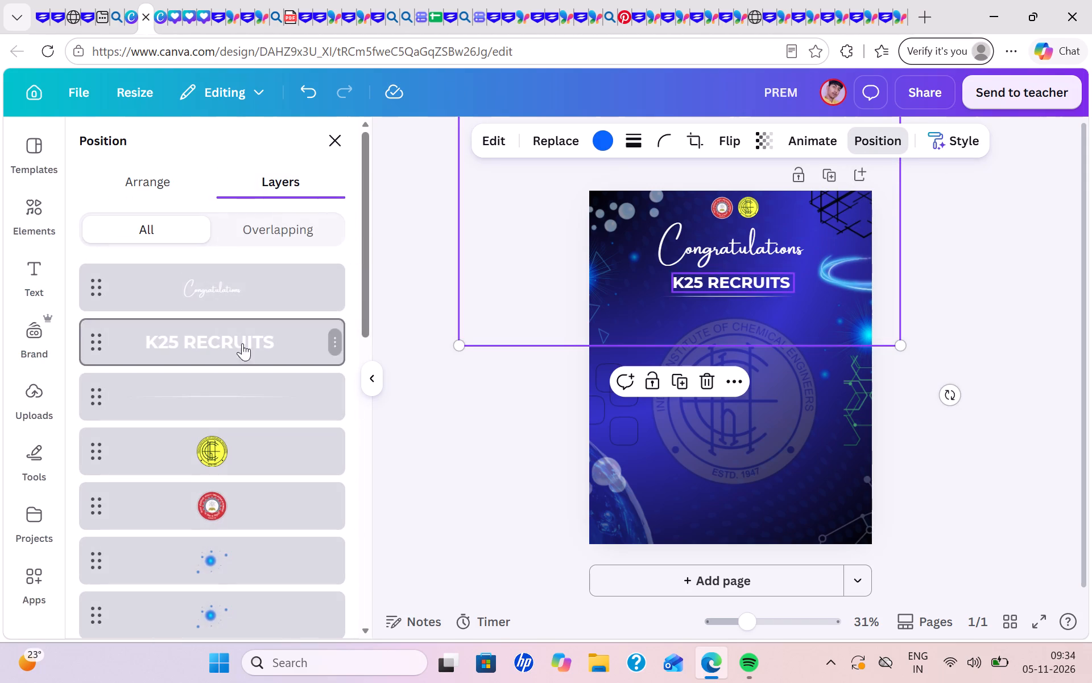
pyautogui.scroll(-3, 218, 435)
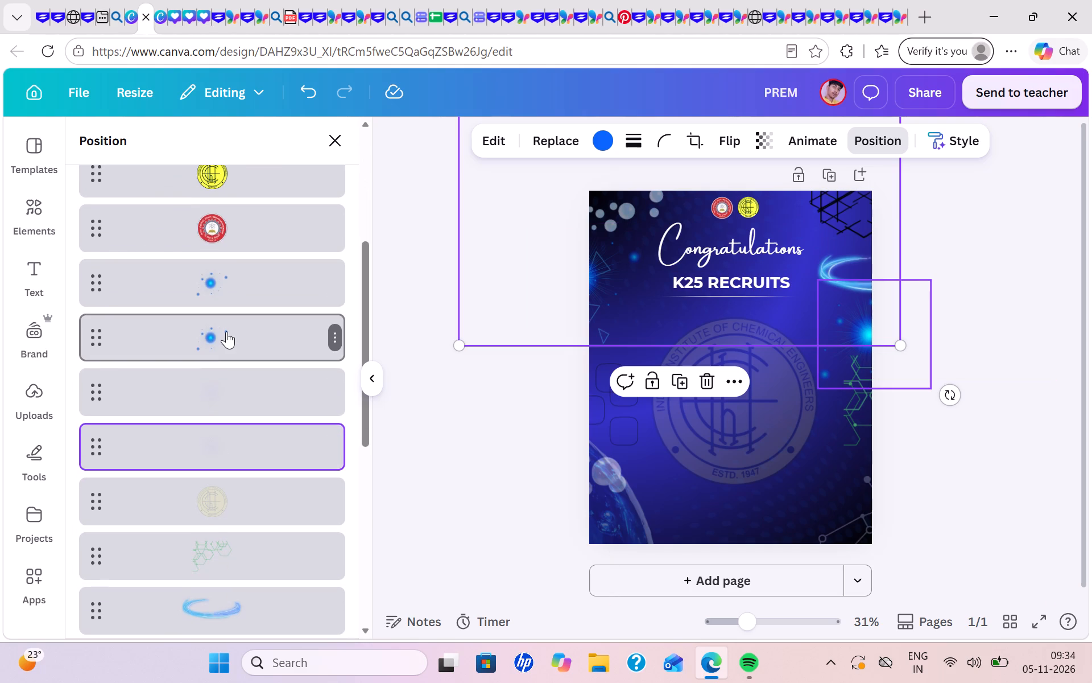
pyautogui.click(225, 328)
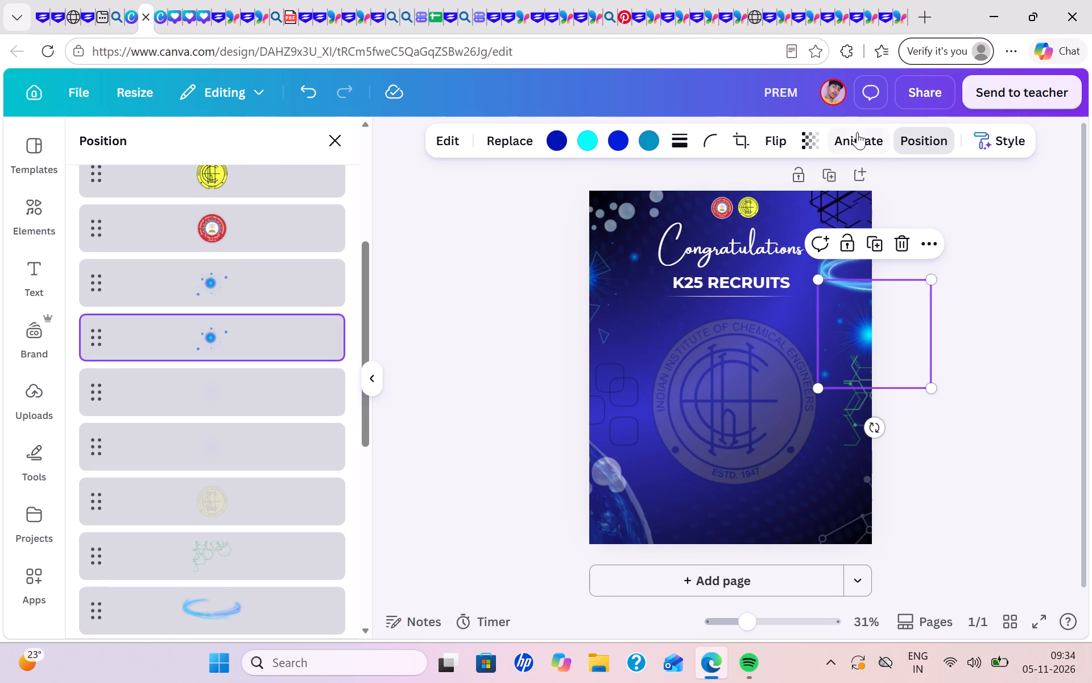
pyautogui.click(799, 145)
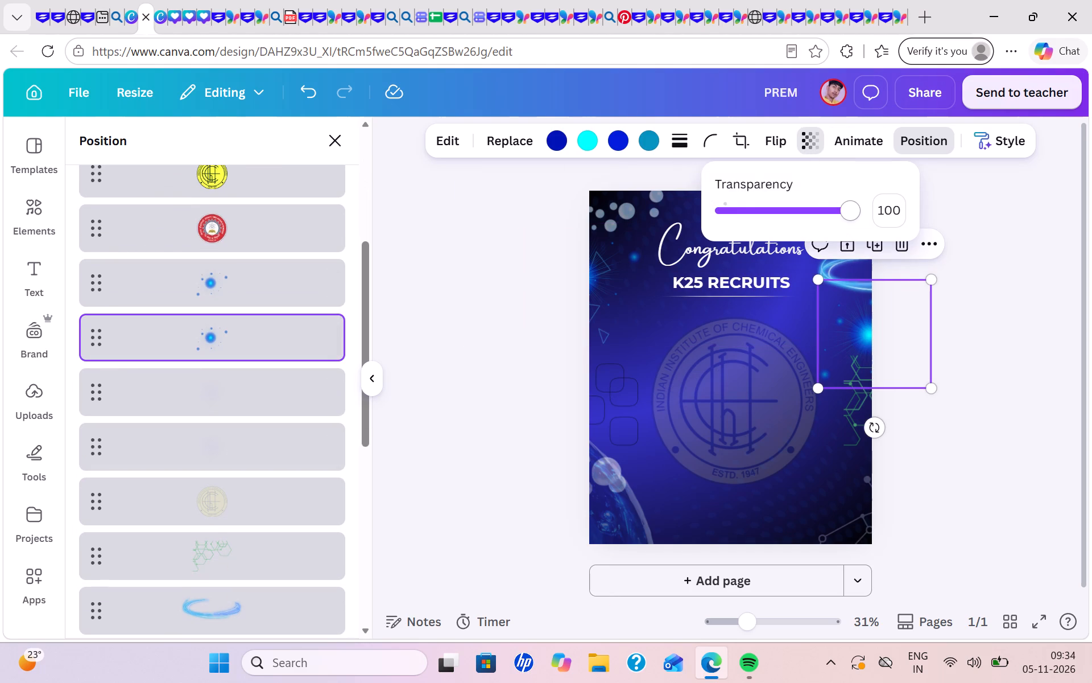
pyautogui.moveTo(846, 207); pyautogui.dragTo(806, 207)
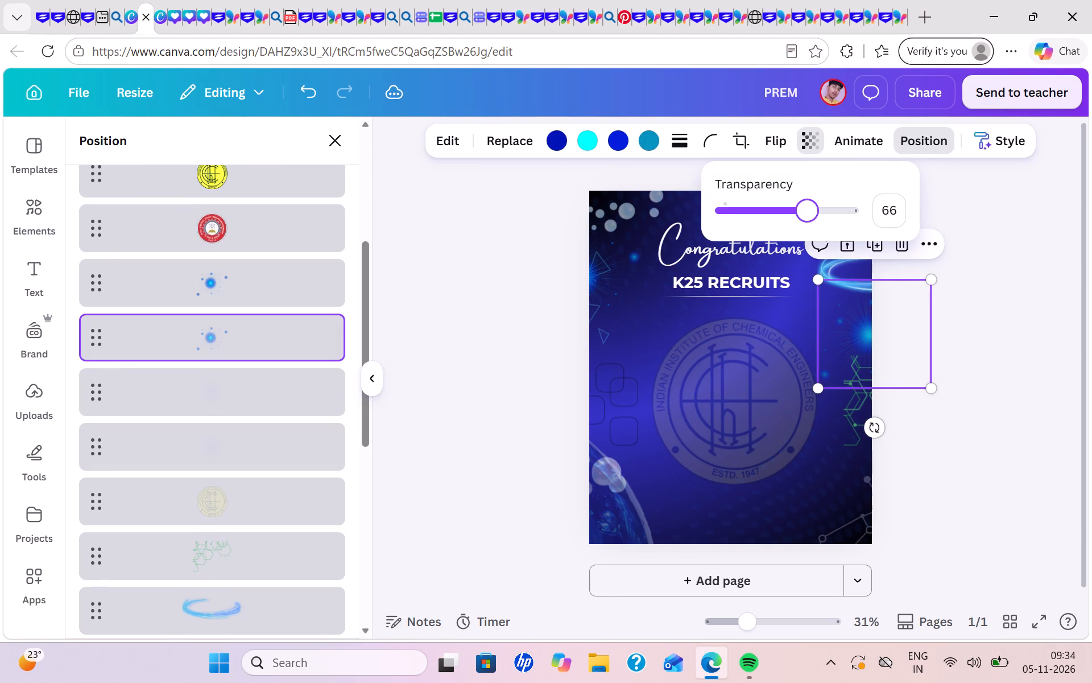
pyautogui.moveTo(806, 207); pyautogui.dragTo(803, 211)
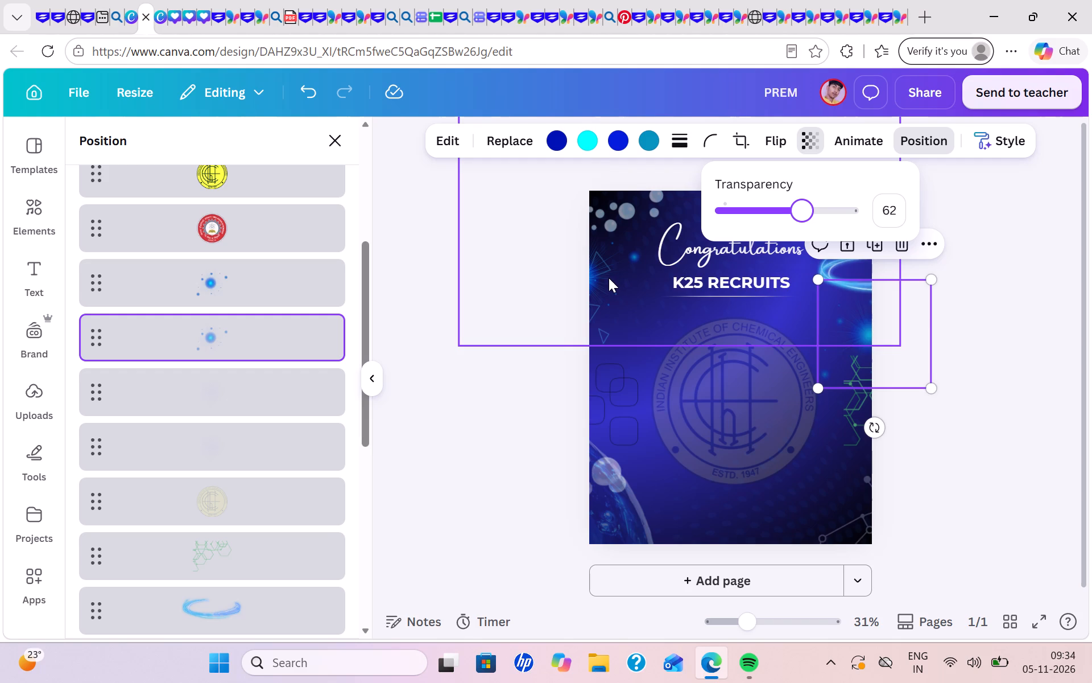
# Set the transparency value of the matching blue glow element at the page's left edge to 54.
pyautogui.click(609, 278)
pyautogui.click(810, 145)
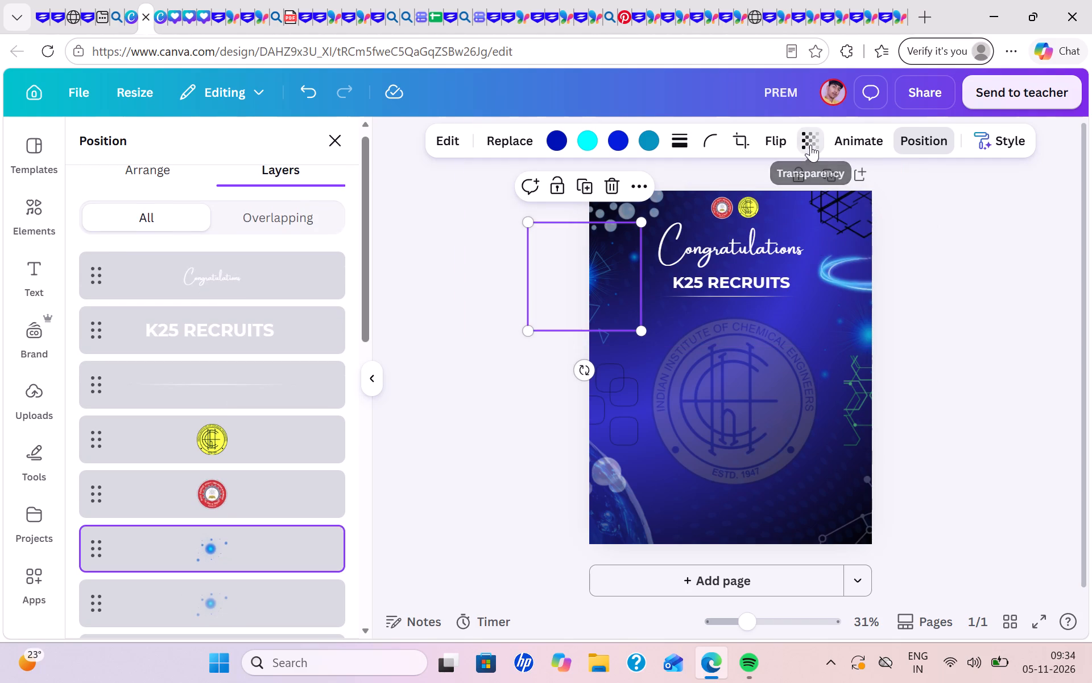
pyautogui.moveTo(854, 211); pyautogui.dragTo(850, 211)
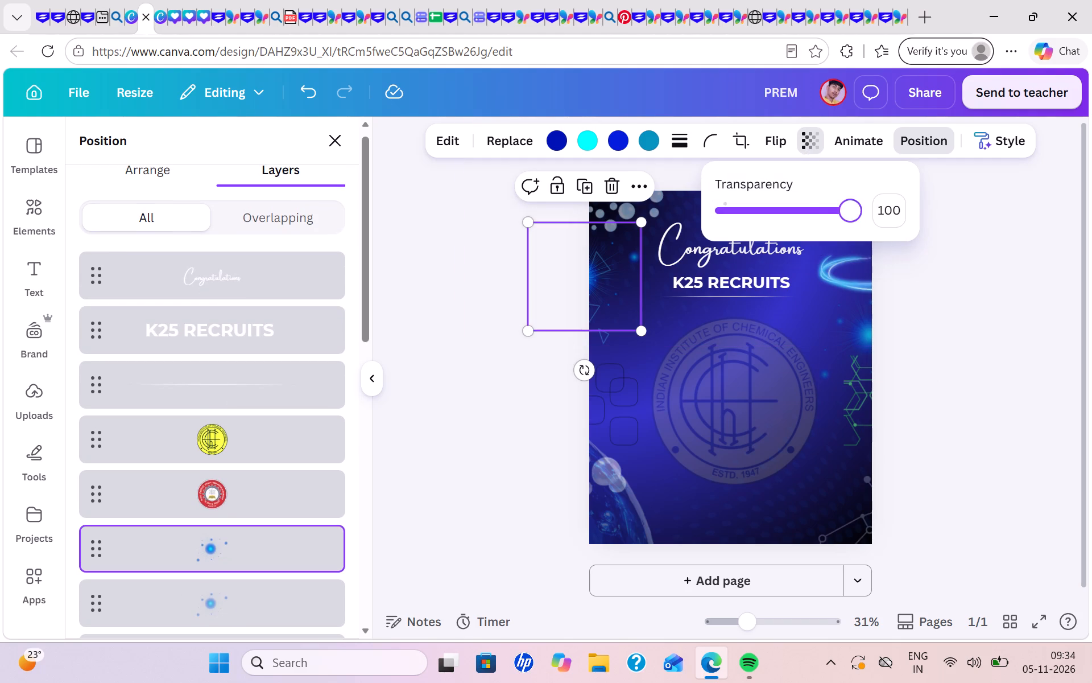
pyautogui.moveTo(850, 211); pyautogui.dragTo(791, 216)
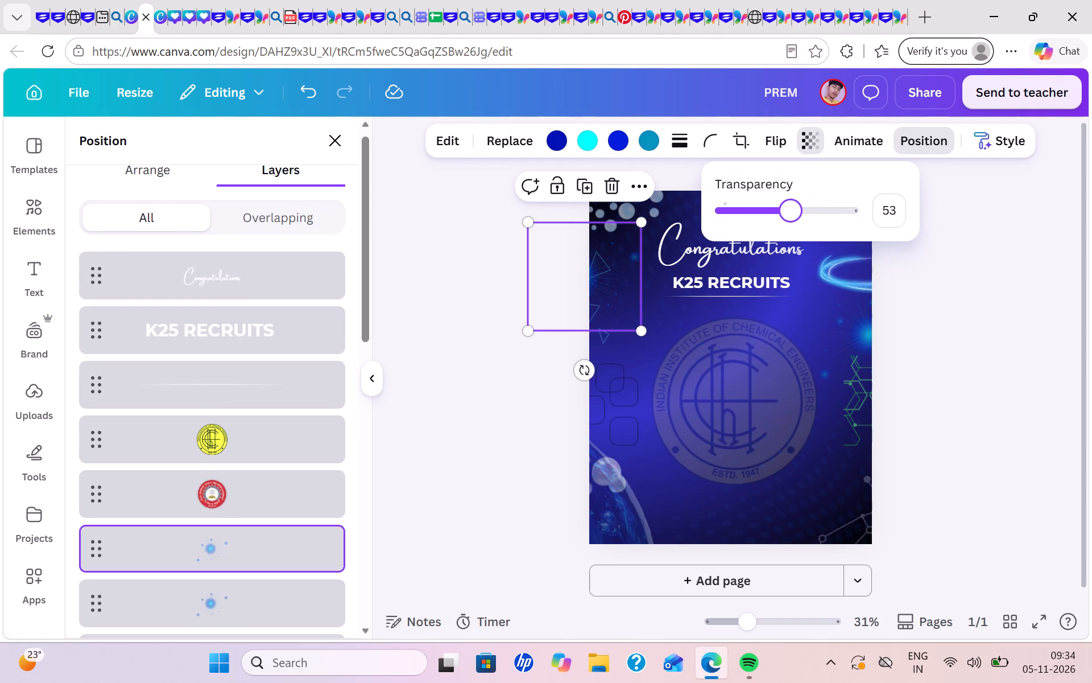
pyautogui.moveTo(791, 216); pyautogui.dragTo(792, 216)
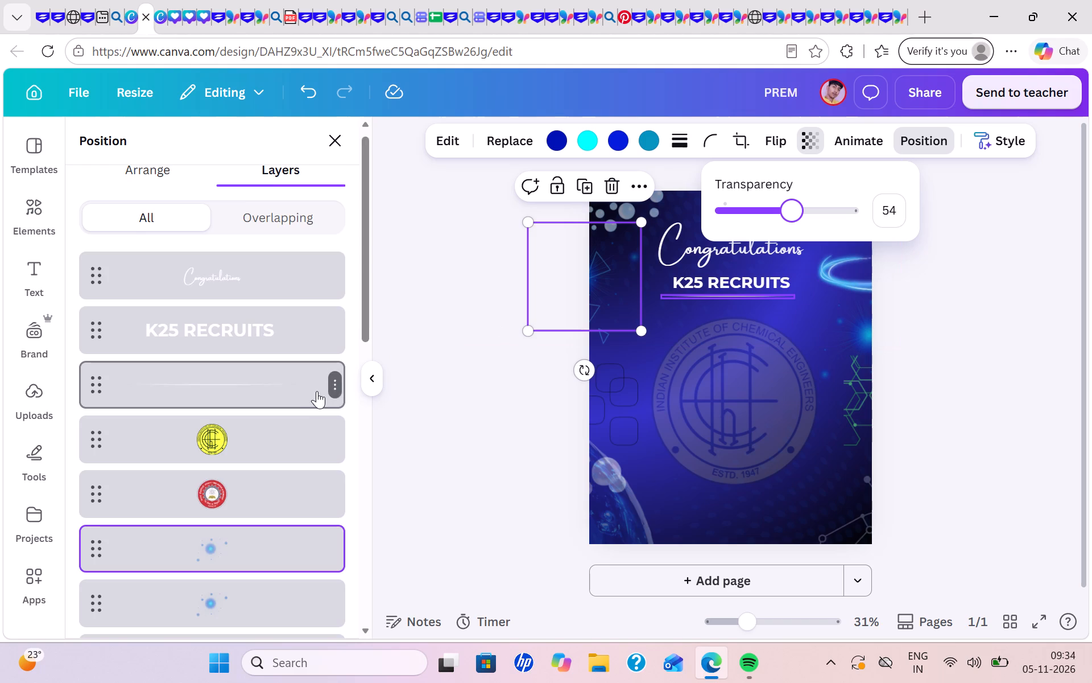
# Set the transparency value of the light-blue swirl at the page's upper right edge to 40.
pyautogui.scroll(-5, 317, 391)
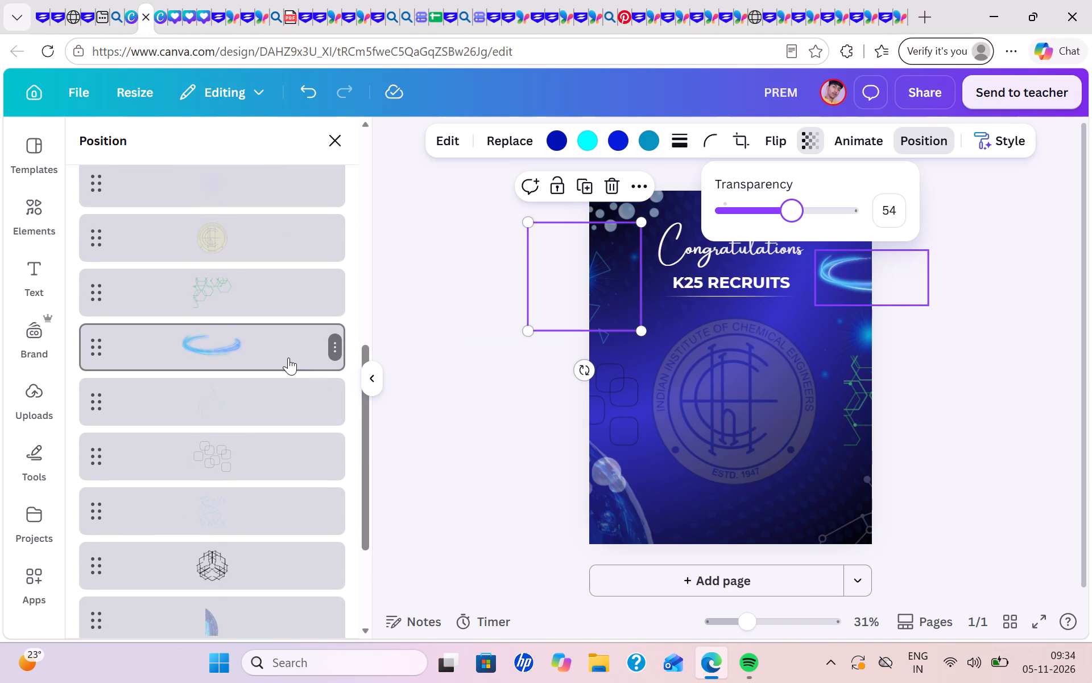
pyautogui.click(288, 357)
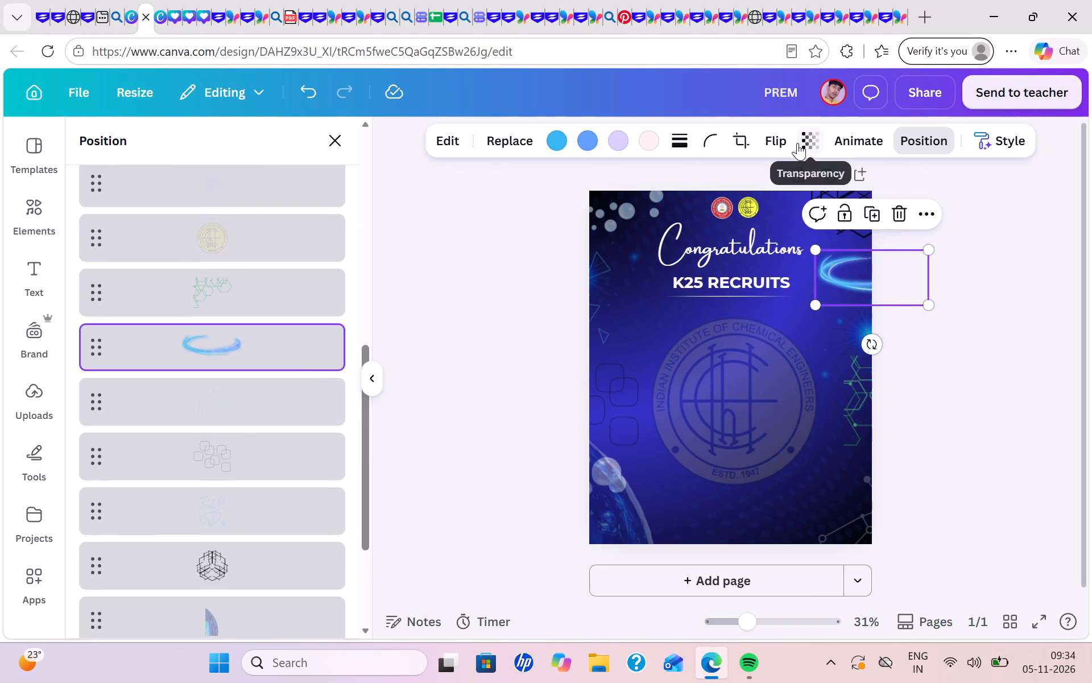
pyautogui.click(797, 143)
pyautogui.moveTo(846, 212); pyautogui.dragTo(806, 213)
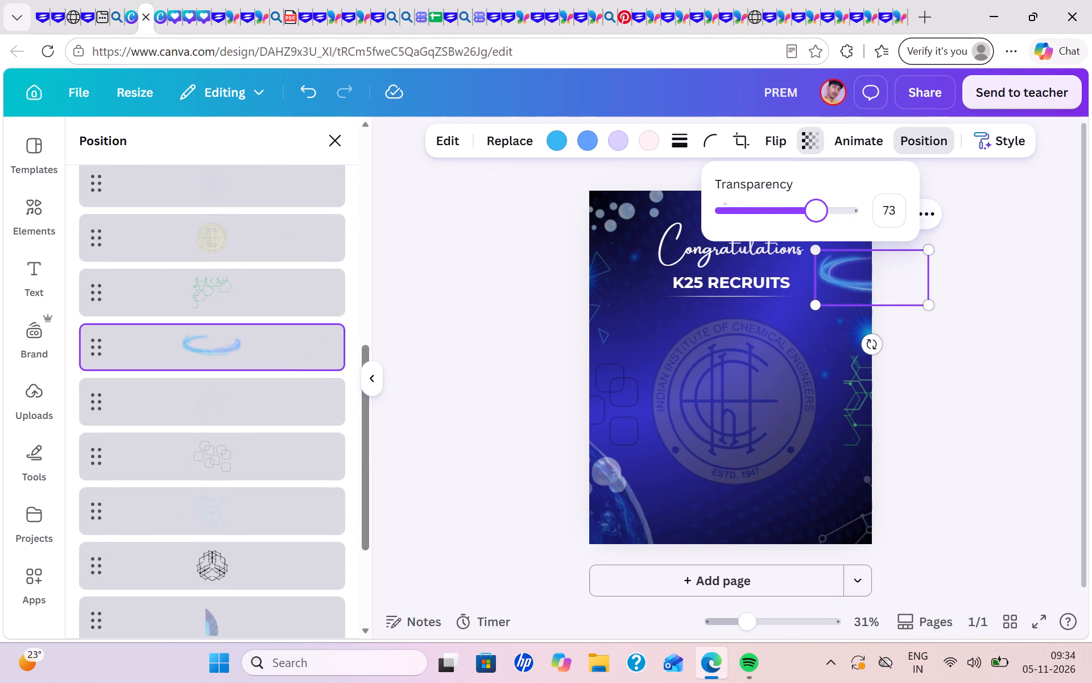
pyautogui.moveTo(806, 213); pyautogui.dragTo(764, 215)
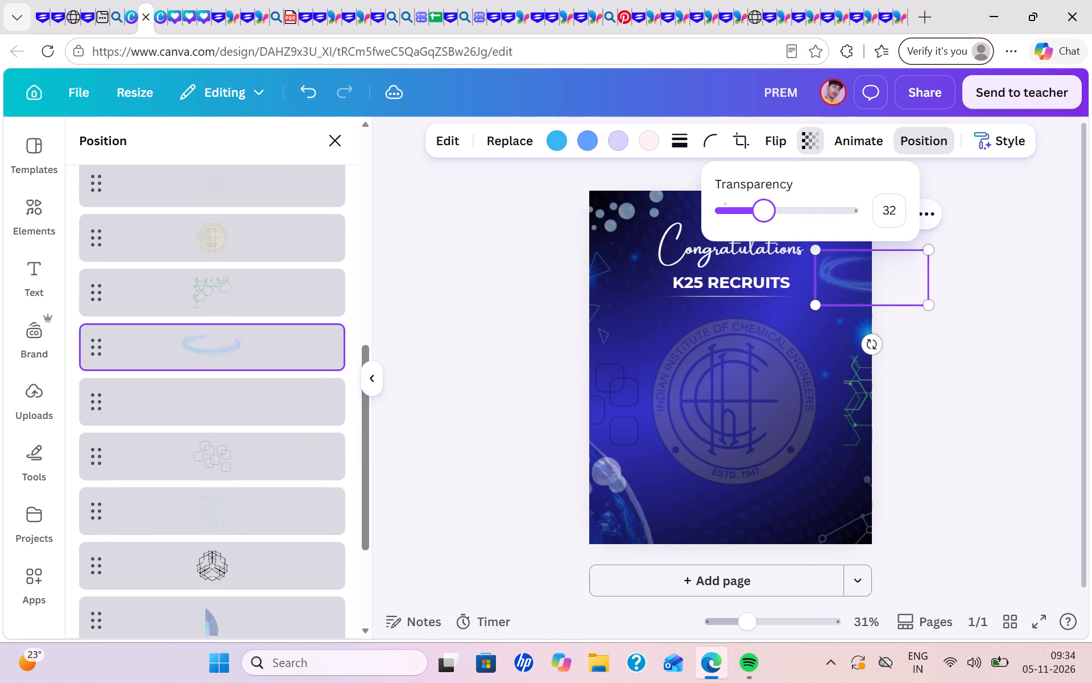
pyautogui.moveTo(764, 215); pyautogui.dragTo(774, 216)
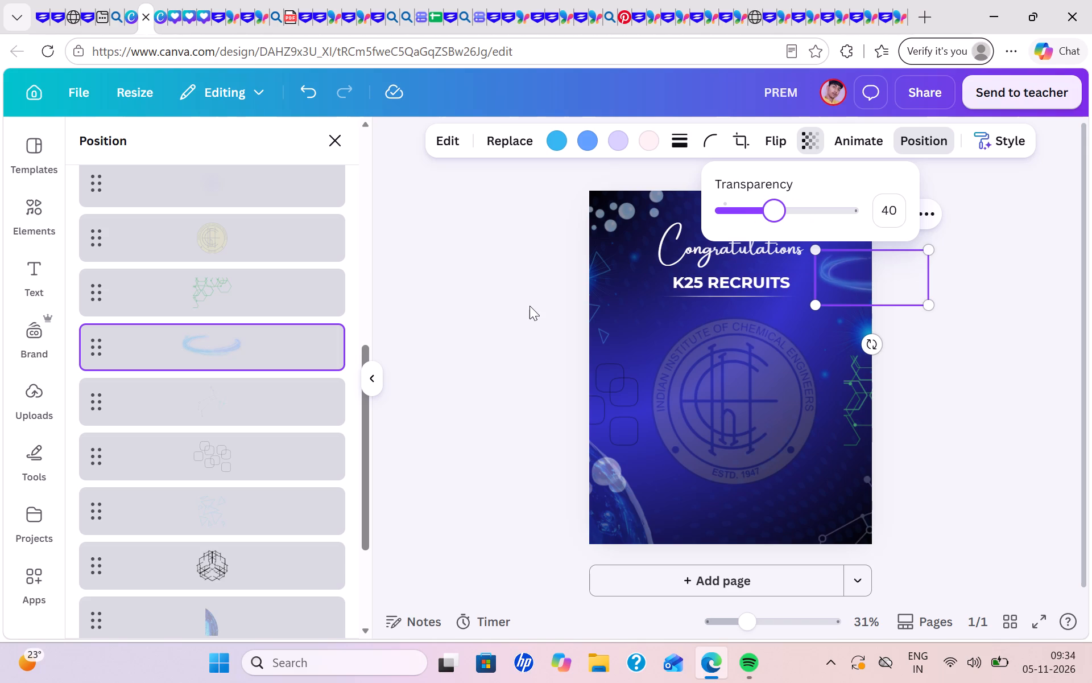
pyautogui.click(530, 306)
pyautogui.click(530, 306)
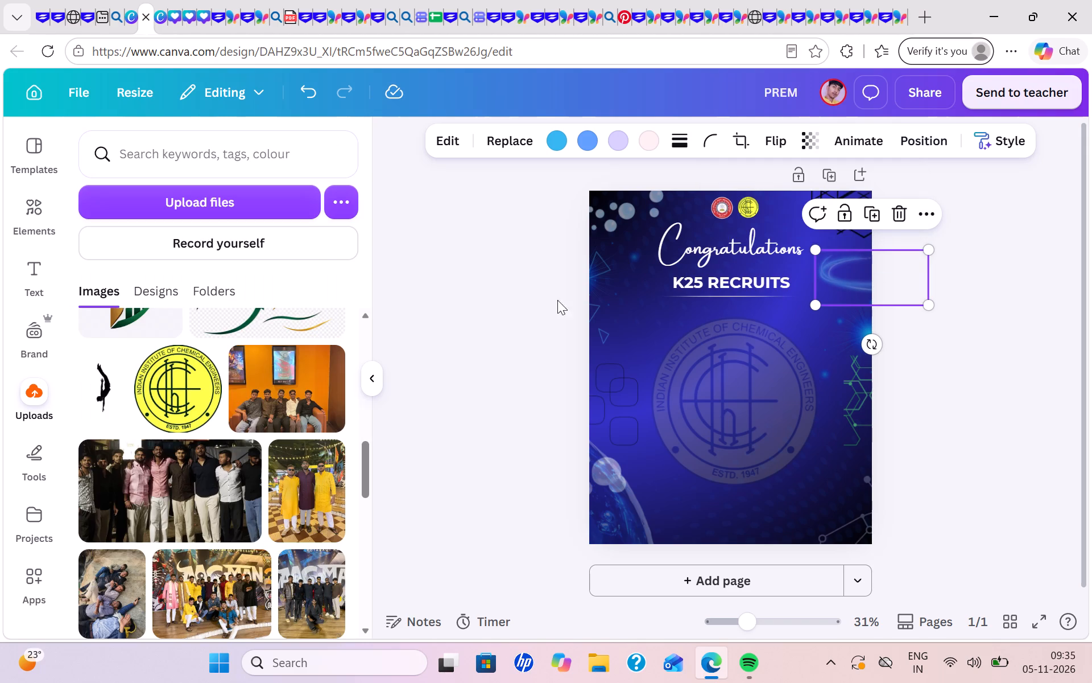
# Fade the black geometric cube line pattern in the page's top-right corner to well under half opacity.
pyautogui.click(911, 130)
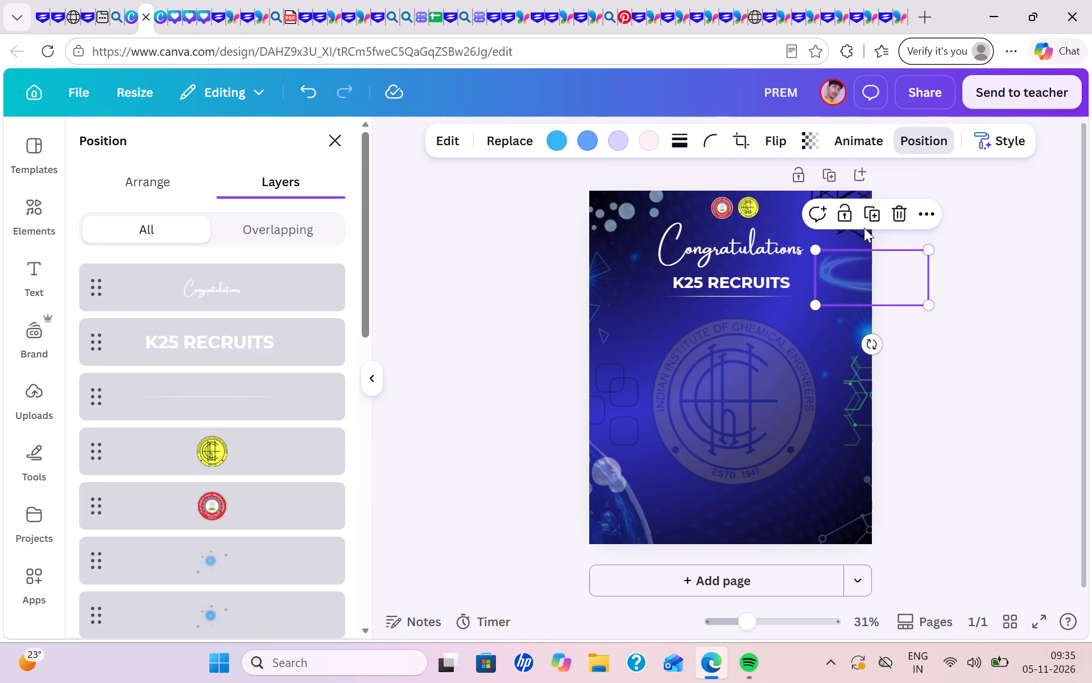
pyautogui.scroll(-3, 212, 414)
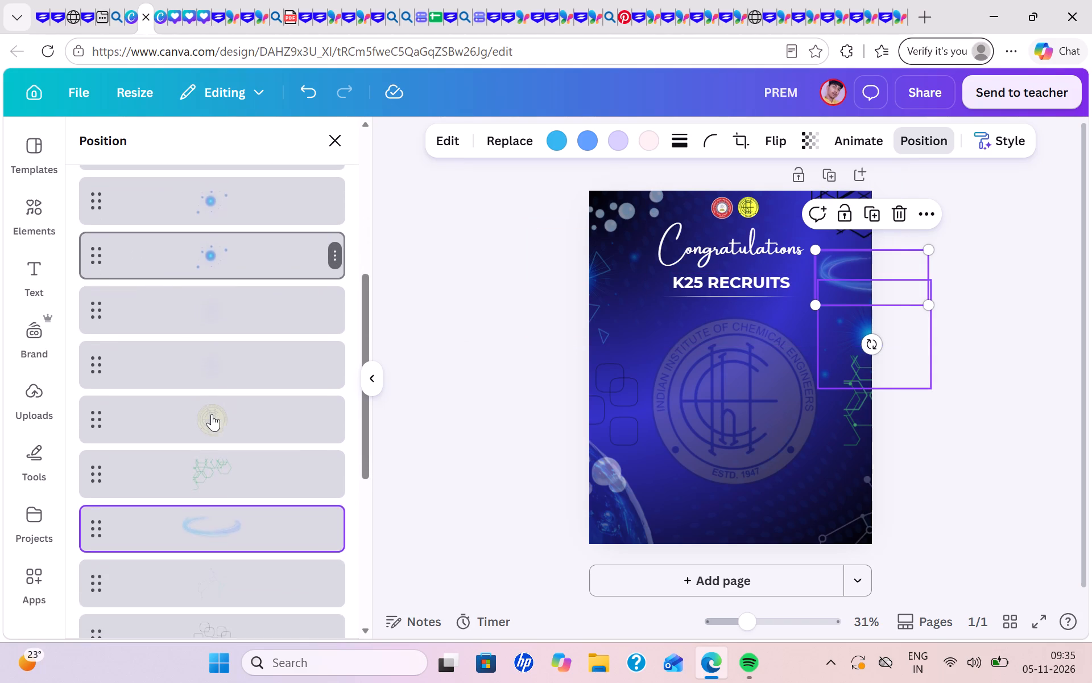
pyautogui.scroll(-2, 222, 491)
pyautogui.click(221, 521)
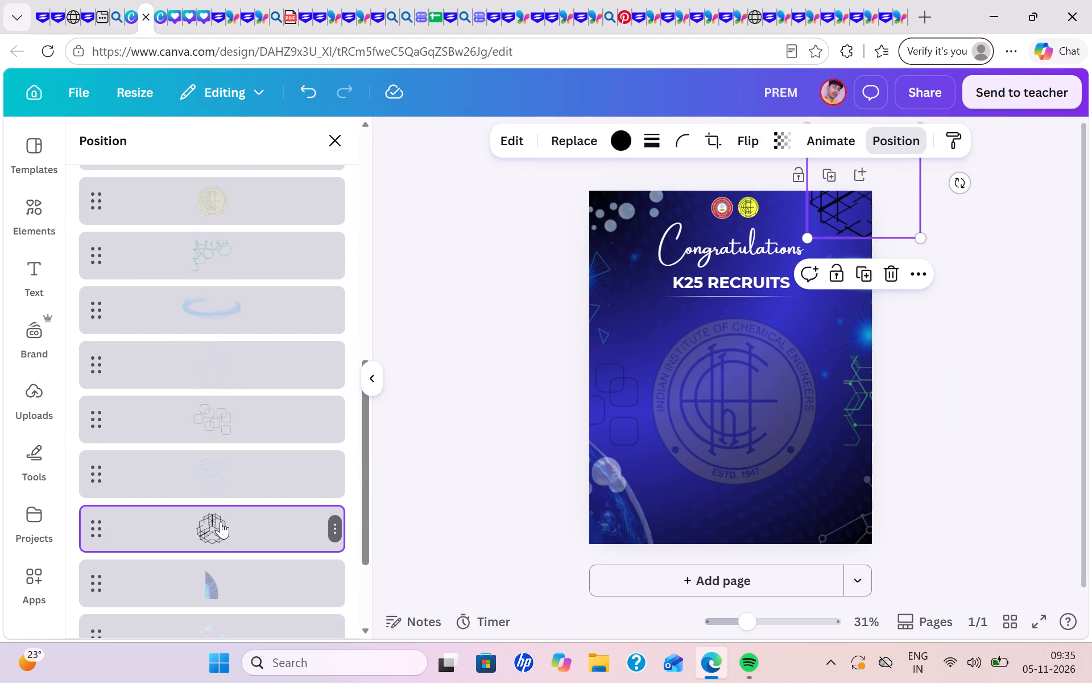
pyautogui.click(822, 137)
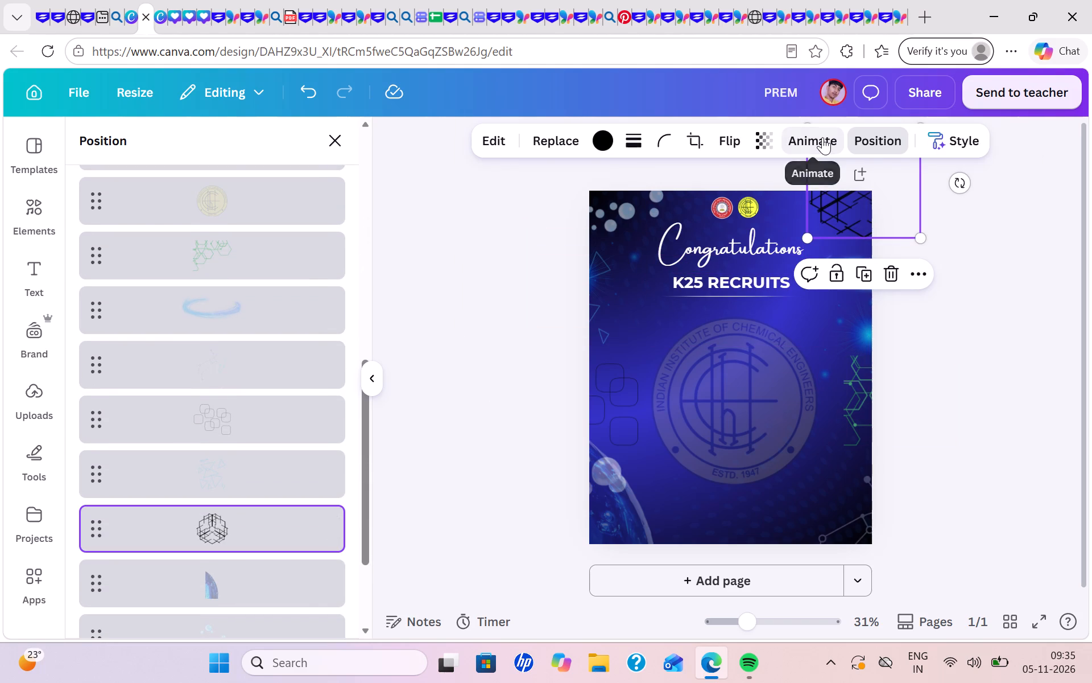
pyautogui.click(764, 132)
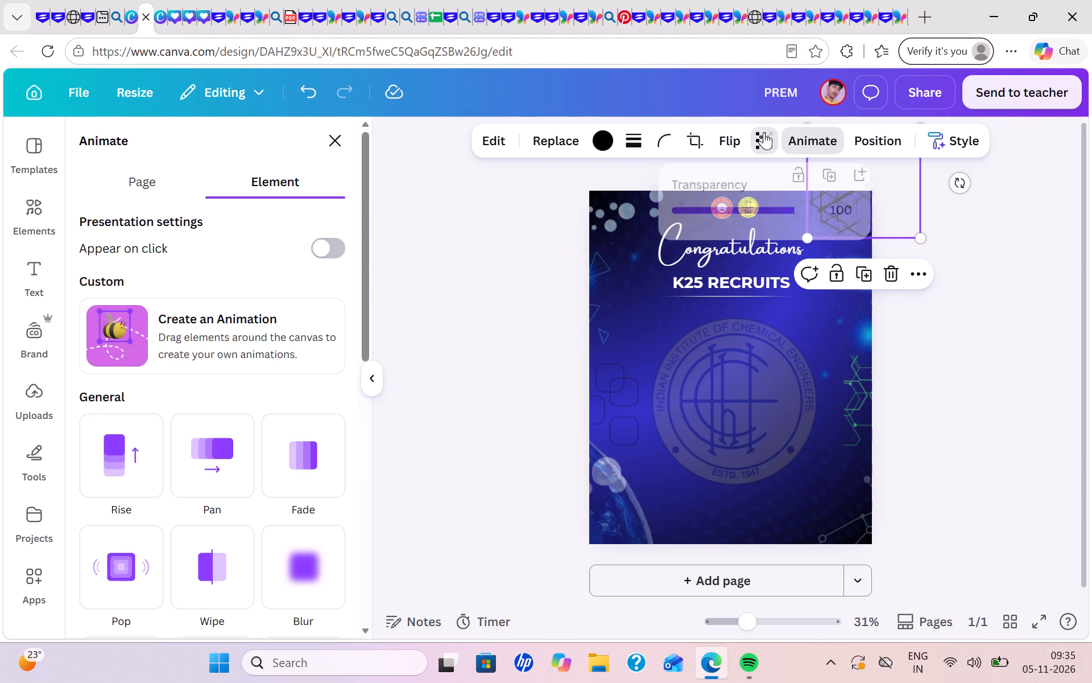
pyautogui.moveTo(807, 214); pyautogui.dragTo(776, 213)
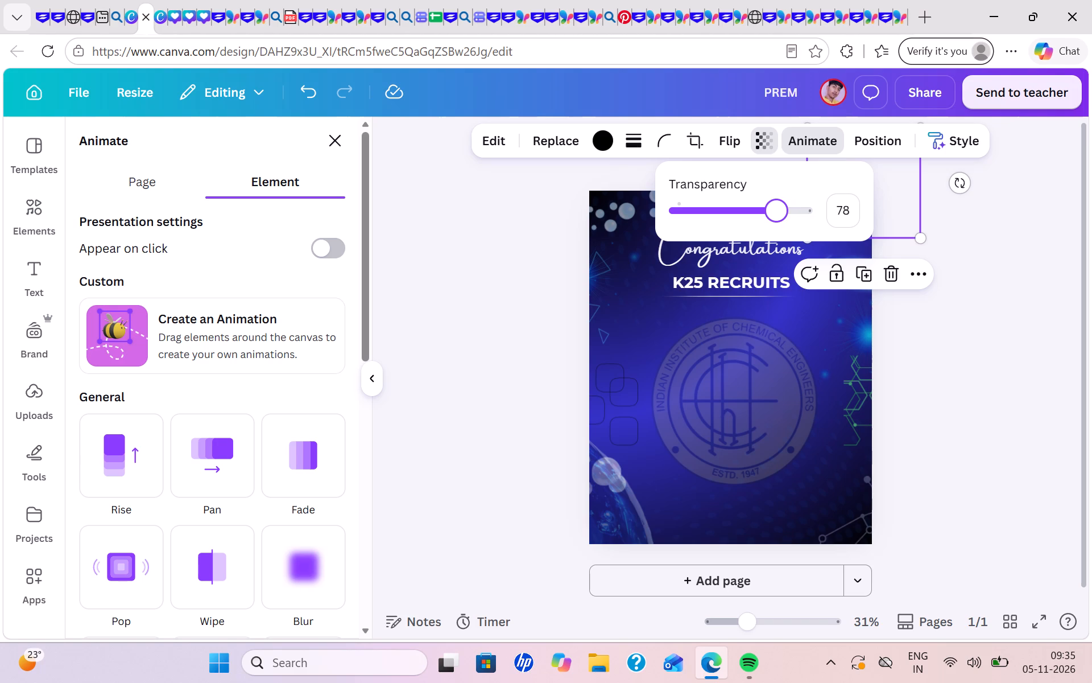
pyautogui.moveTo(776, 213); pyautogui.dragTo(776, 212)
pyautogui.click(937, 300)
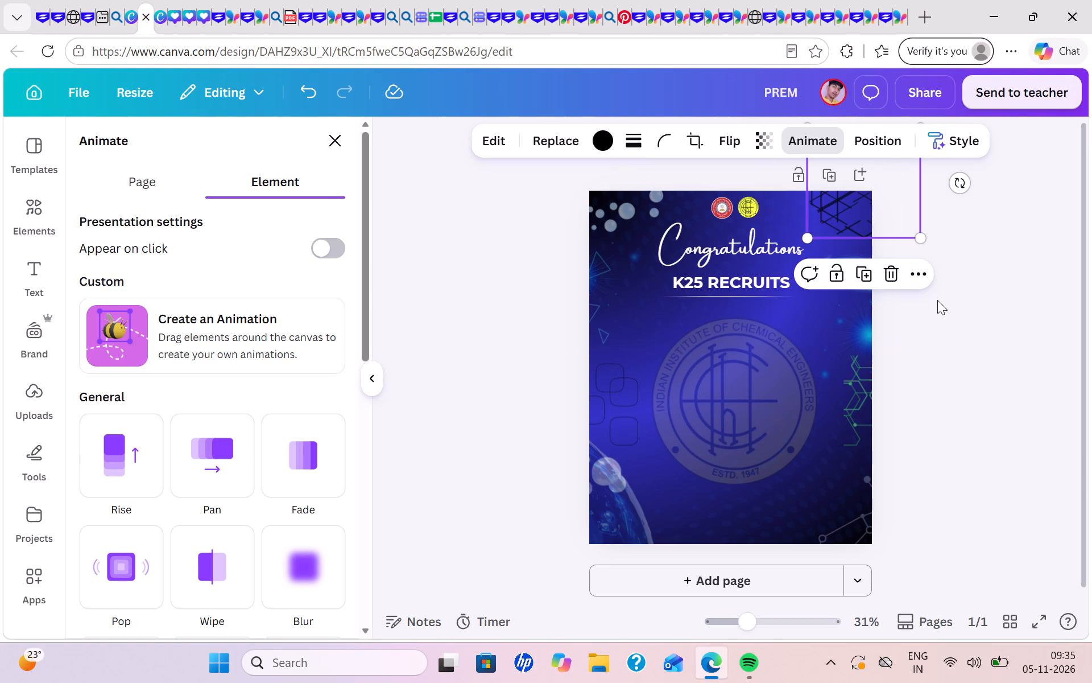
pyautogui.click(771, 137)
pyautogui.moveTo(775, 203); pyautogui.dragTo(739, 195)
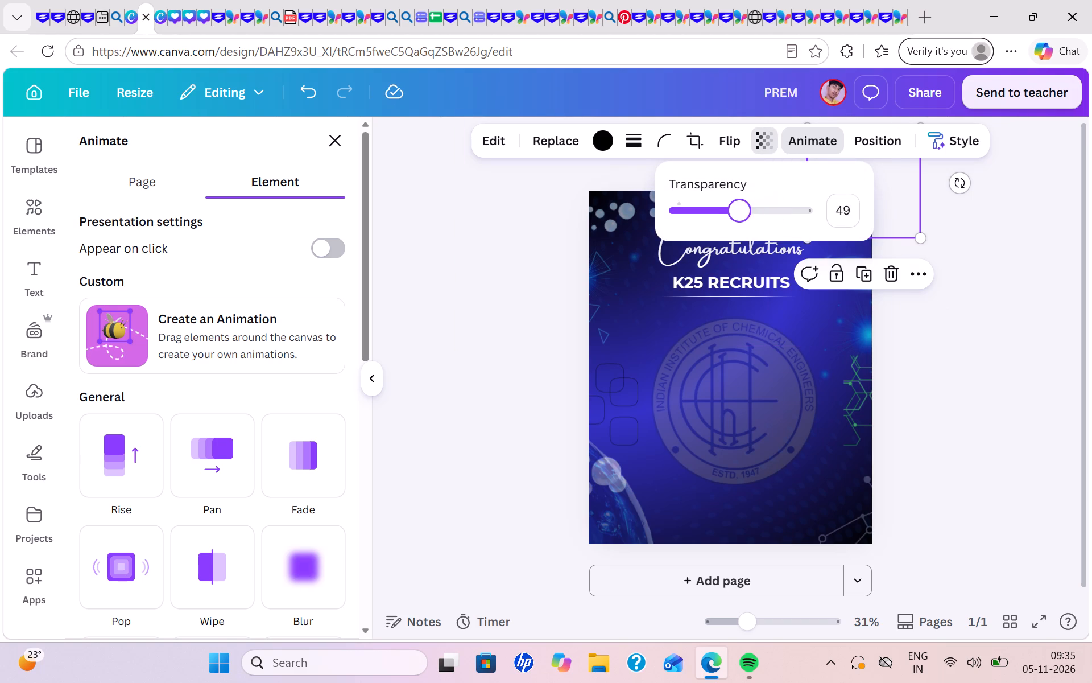
pyautogui.moveTo(739, 195); pyautogui.dragTo(725, 192)
pyautogui.click(923, 380)
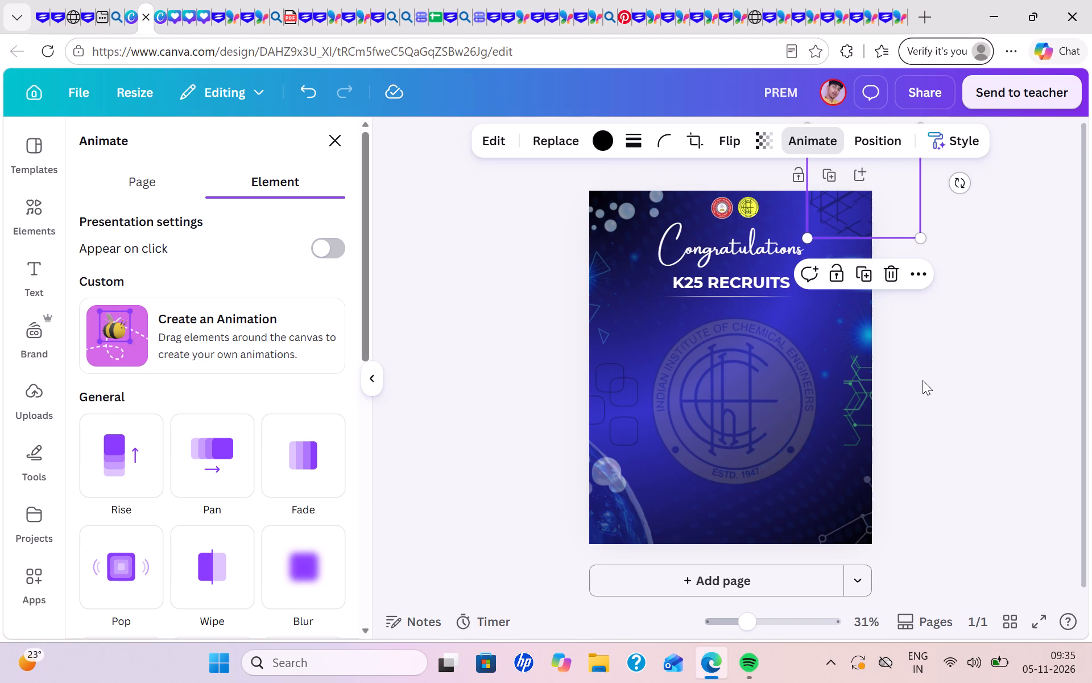
pyautogui.click(923, 380)
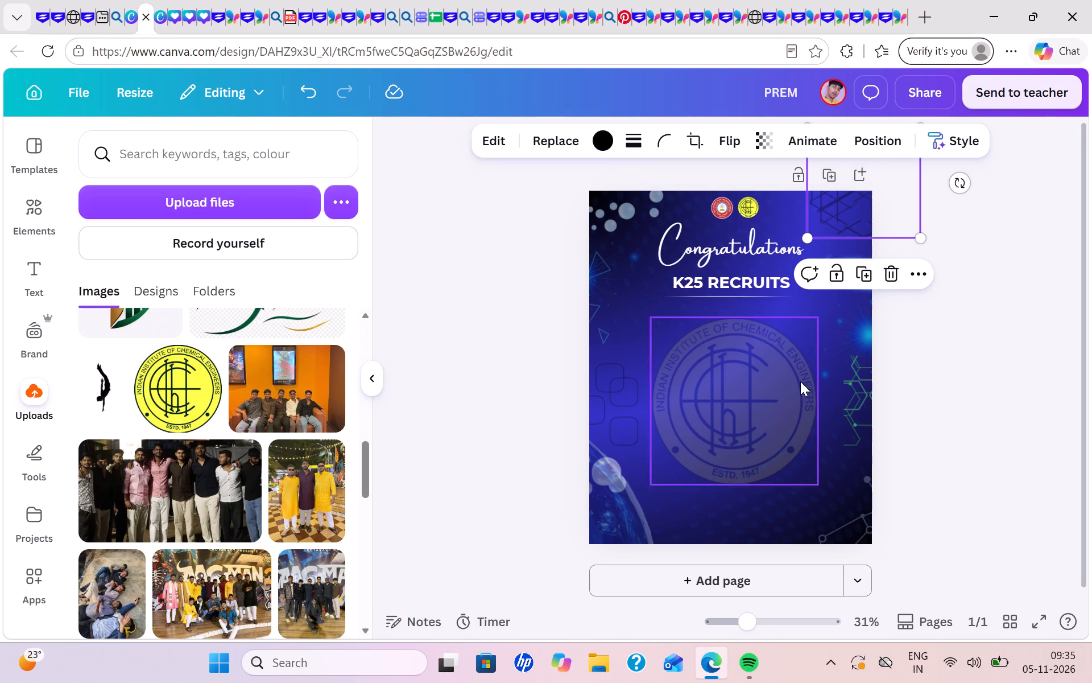
# Set the transparency value of the curved blue tech image in the page's lower-left corner to 14.
pyautogui.click(599, 476)
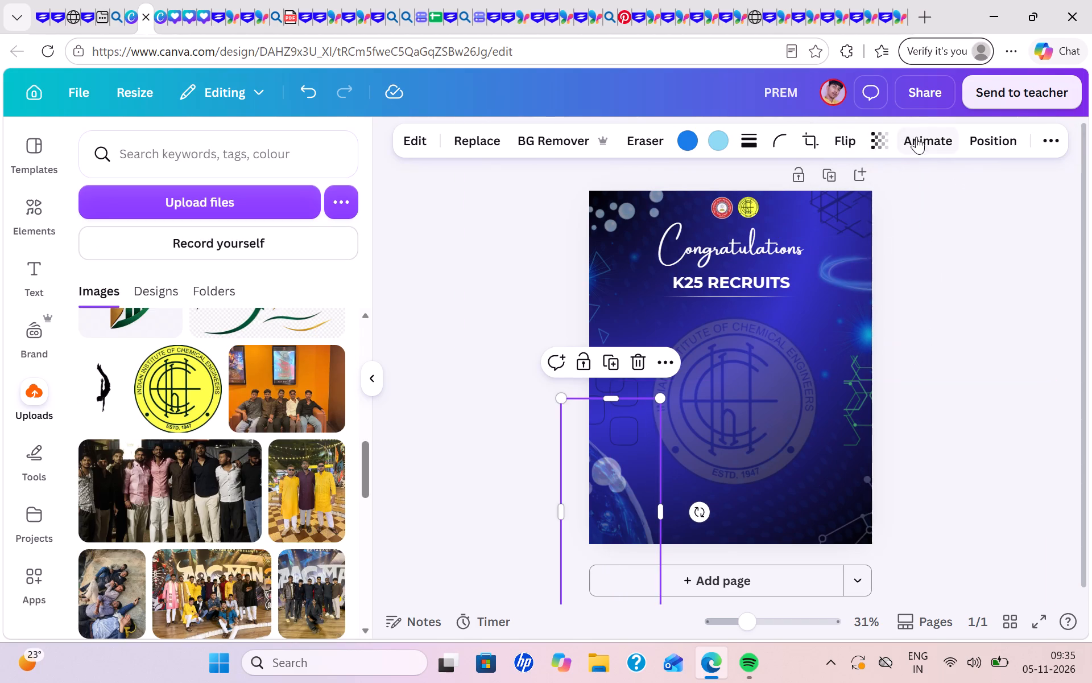
pyautogui.click(890, 142)
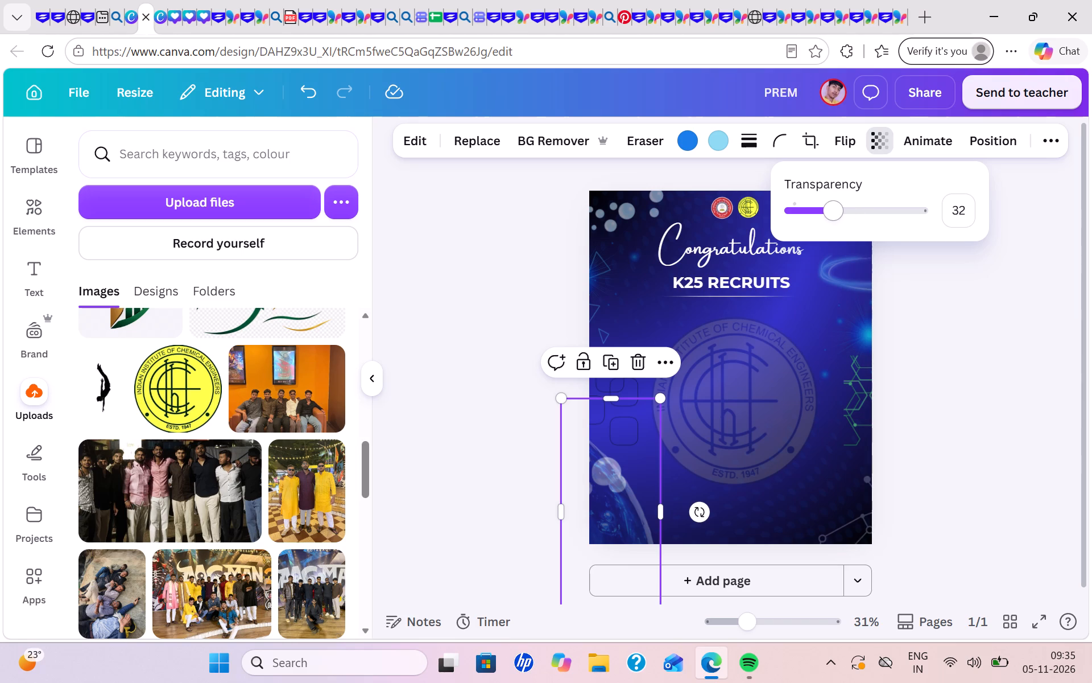
pyautogui.moveTo(834, 209); pyautogui.dragTo(810, 208)
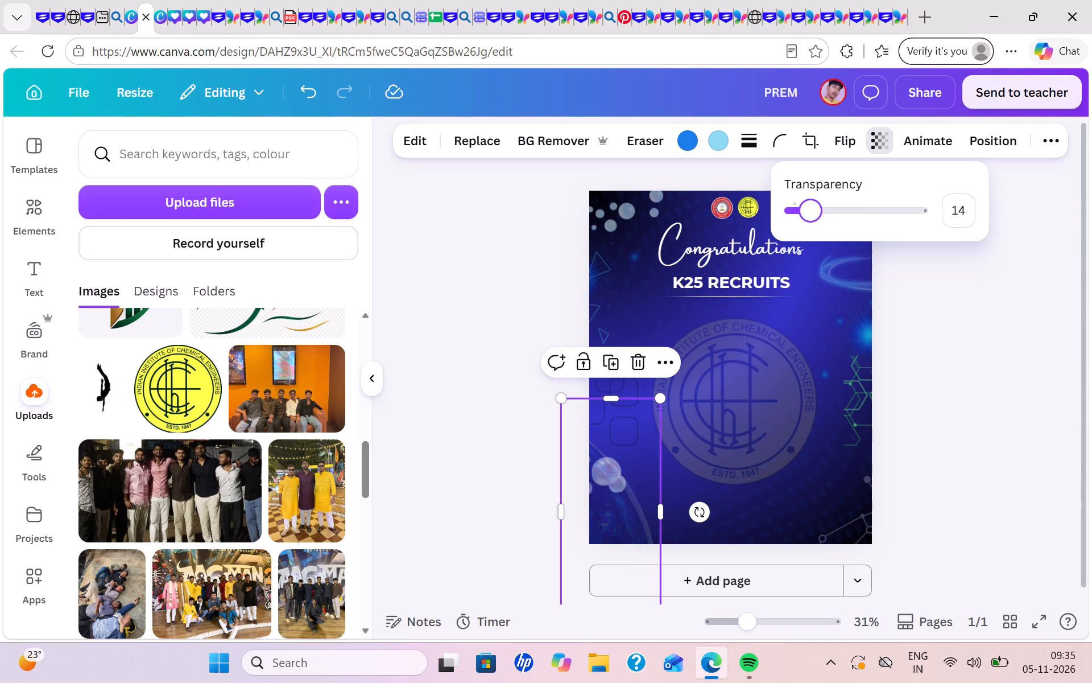
# Set the transparency value of the curved blue tech image in the page's lower-left corner to 38.
pyautogui.moveTo(810, 208); pyautogui.dragTo(837, 209)
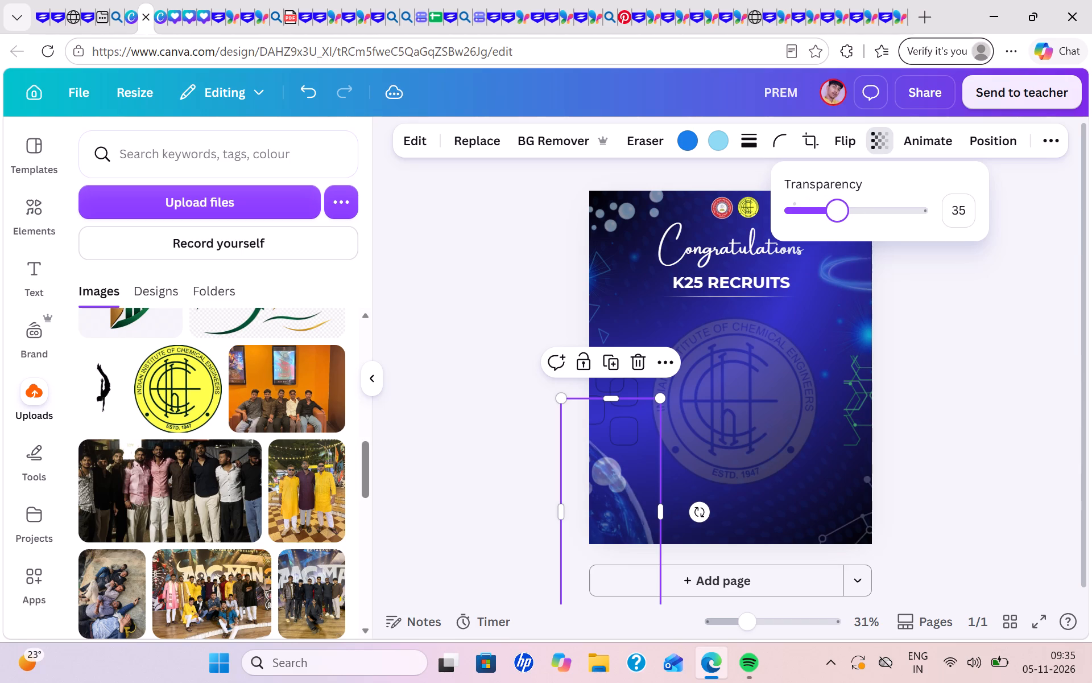
pyautogui.moveTo(837, 209); pyautogui.dragTo(841, 209)
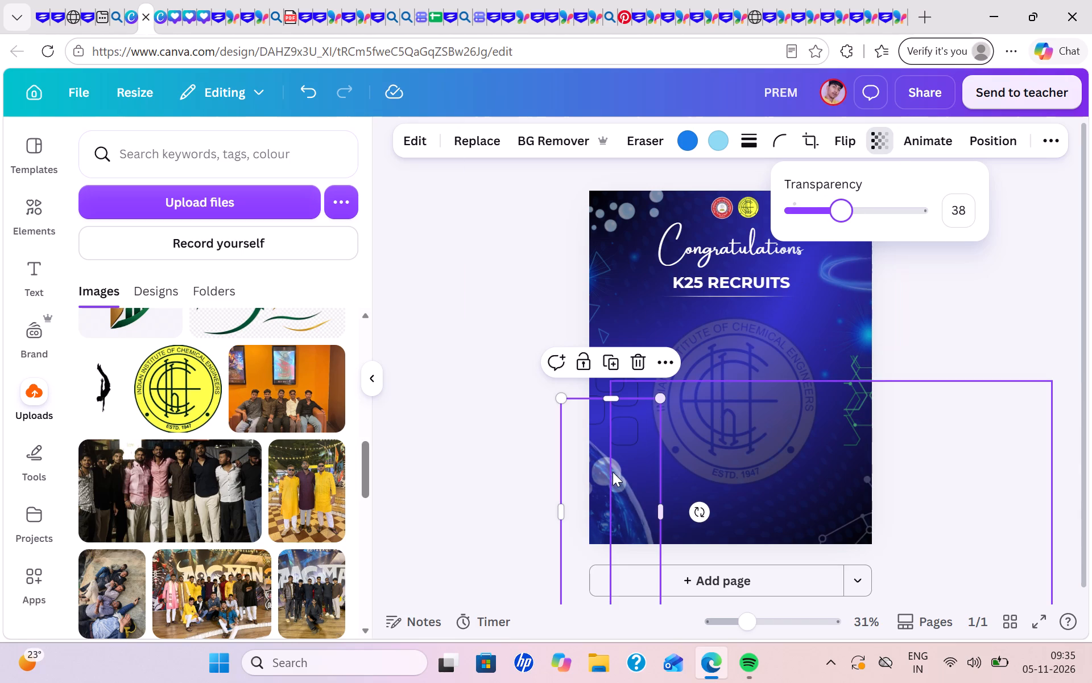
# Review the full layer stack of the page, from the blue gradient background up to the Congratulations heading.
pyautogui.click(985, 136)
pyautogui.scroll(-1, 236, 446)
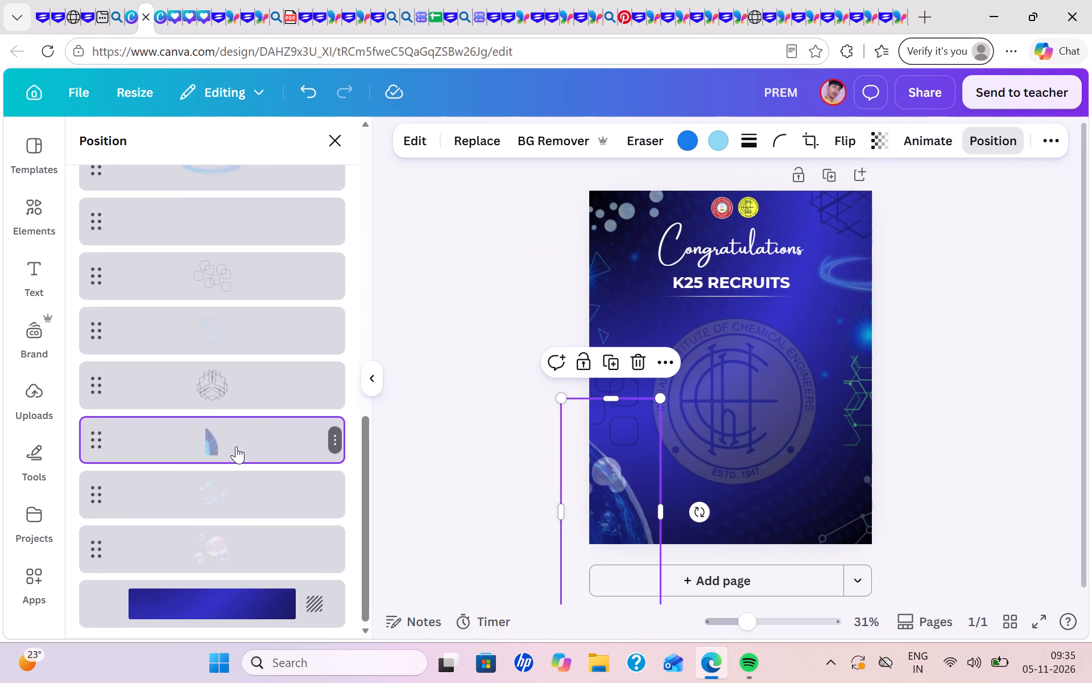
pyautogui.scroll(-1, 236, 446)
pyautogui.scroll(3, 236, 446)
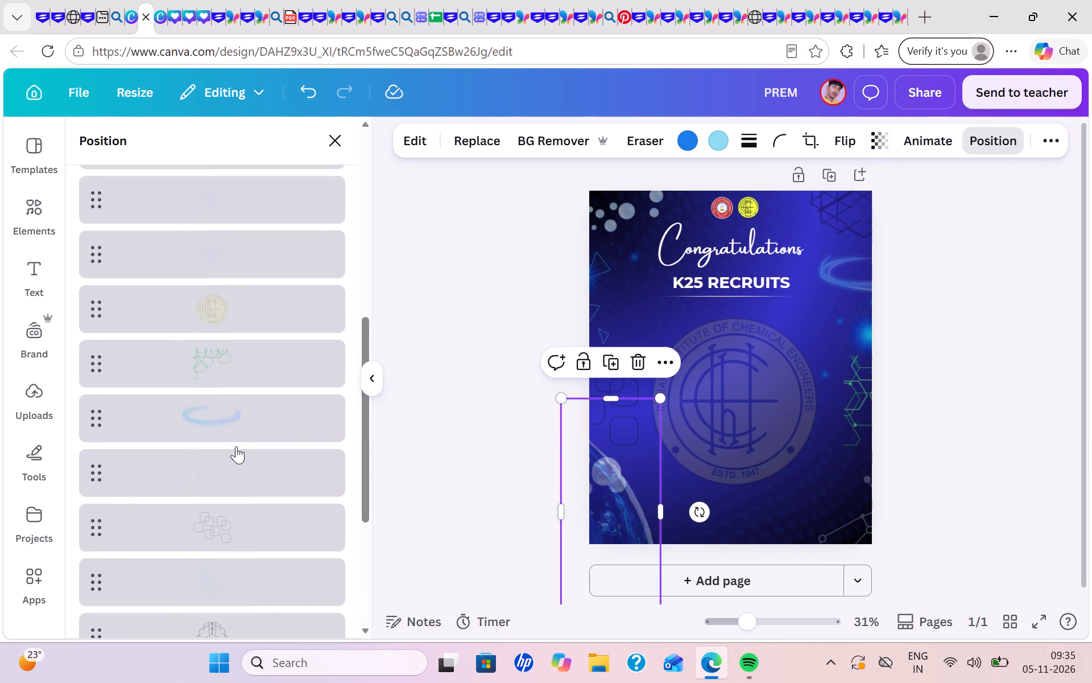
pyautogui.scroll(5, 236, 446)
pyautogui.scroll(-4, 236, 446)
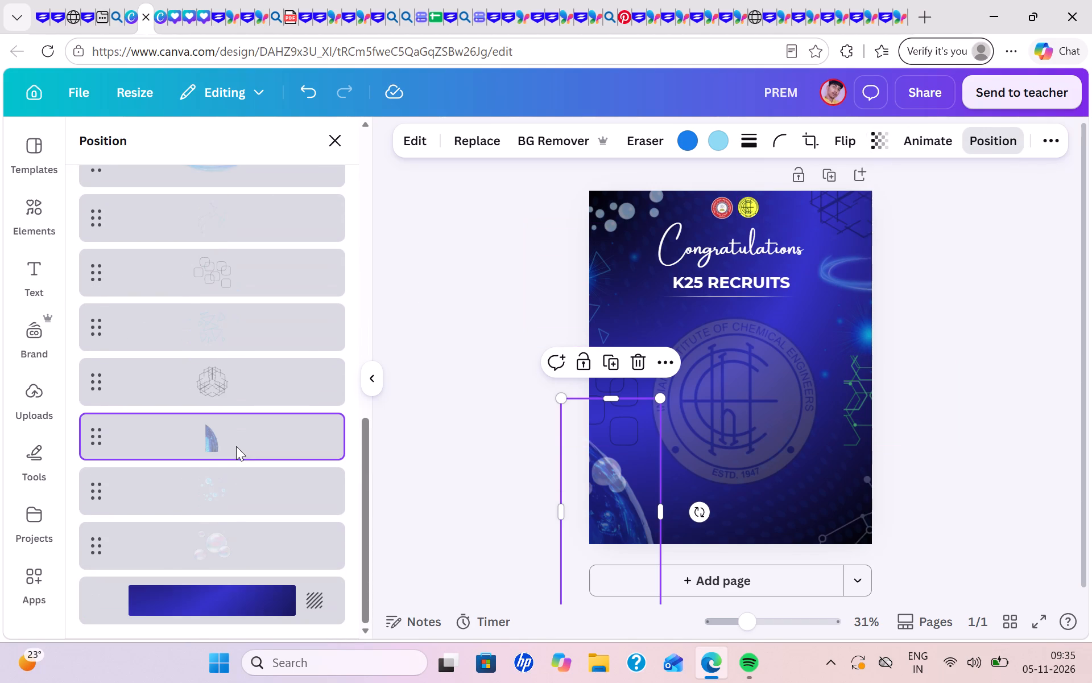
pyautogui.scroll(9, 236, 446)
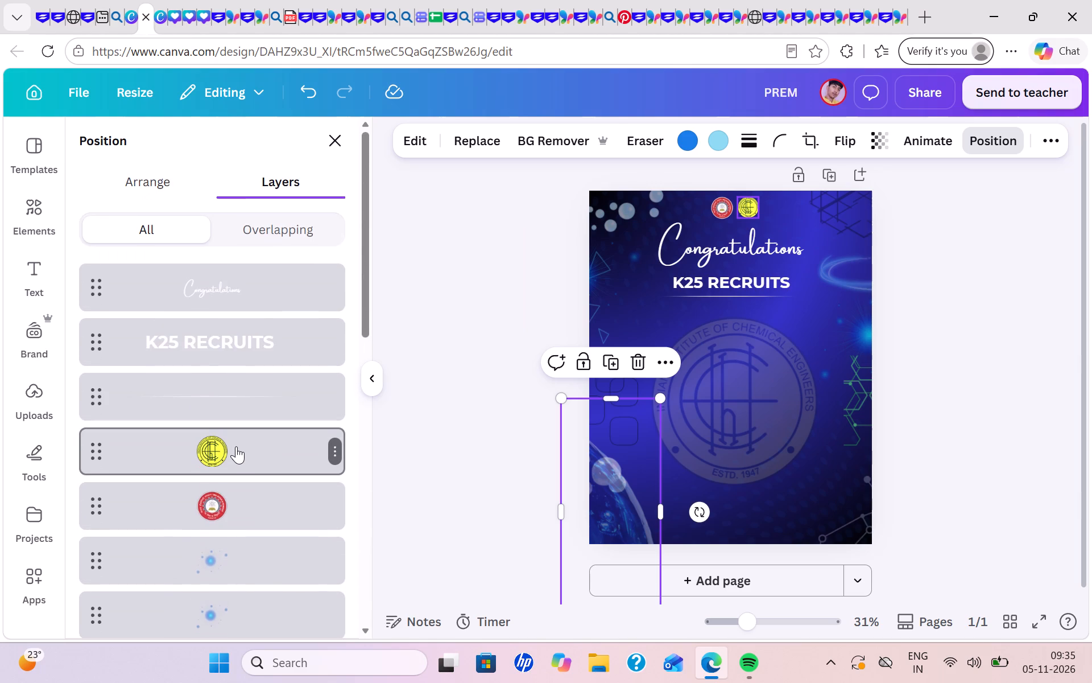
pyautogui.doubleClick(1013, 361)
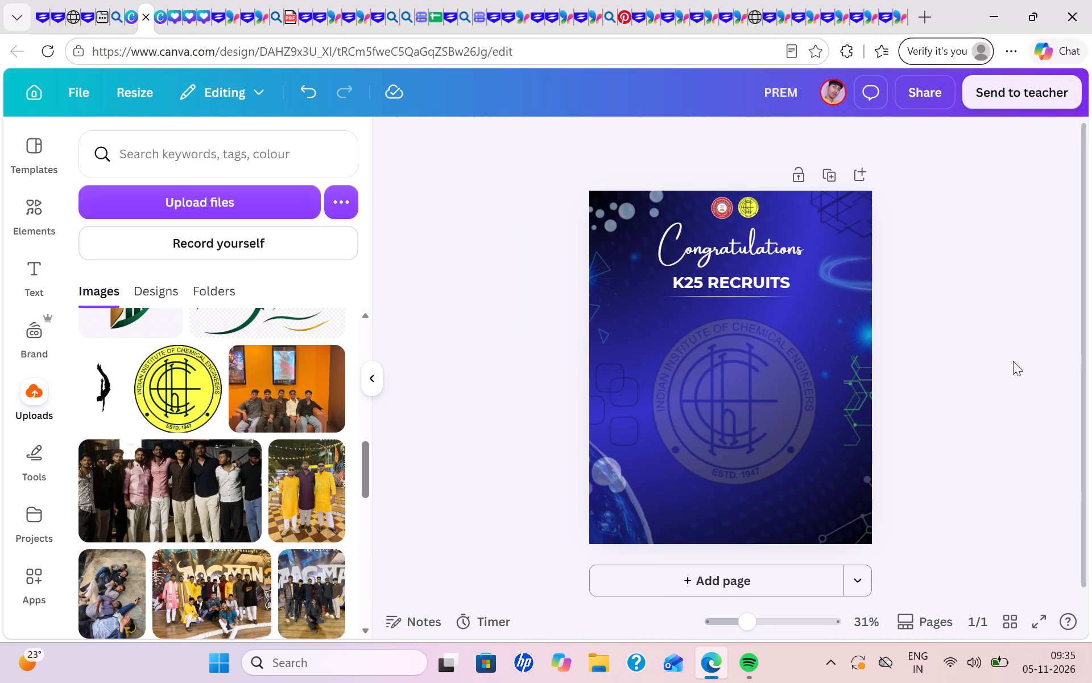
# Search the elements library for name plate graphics, browse the results, and clear the search.
pyautogui.hscroll(-1, 1013, 361)
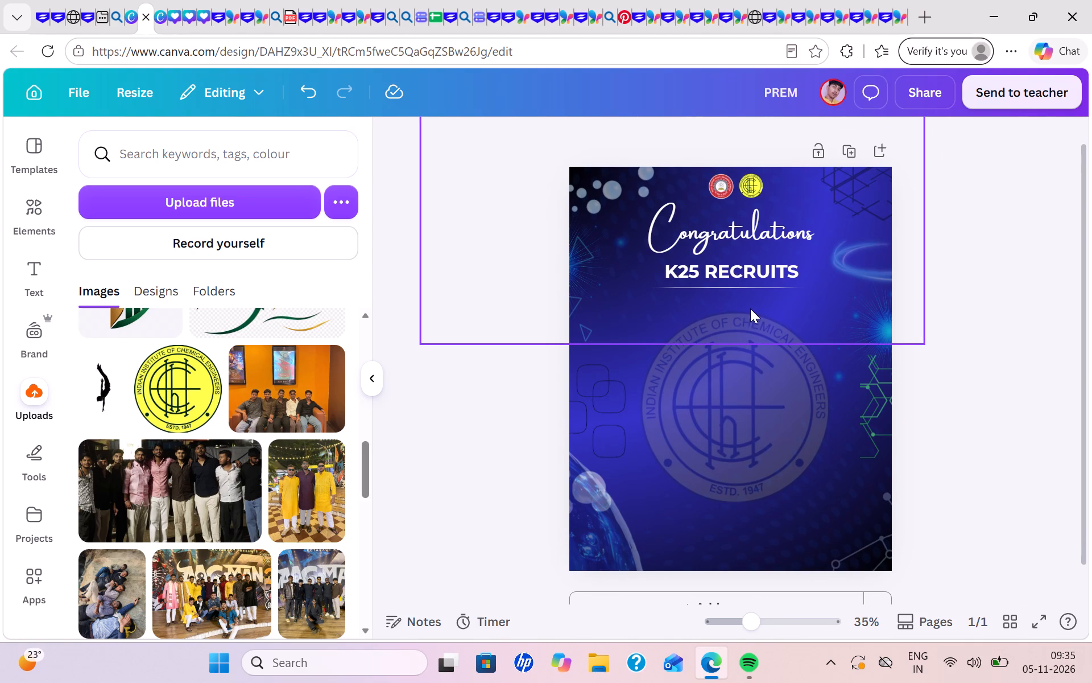
pyautogui.click(190, 161)
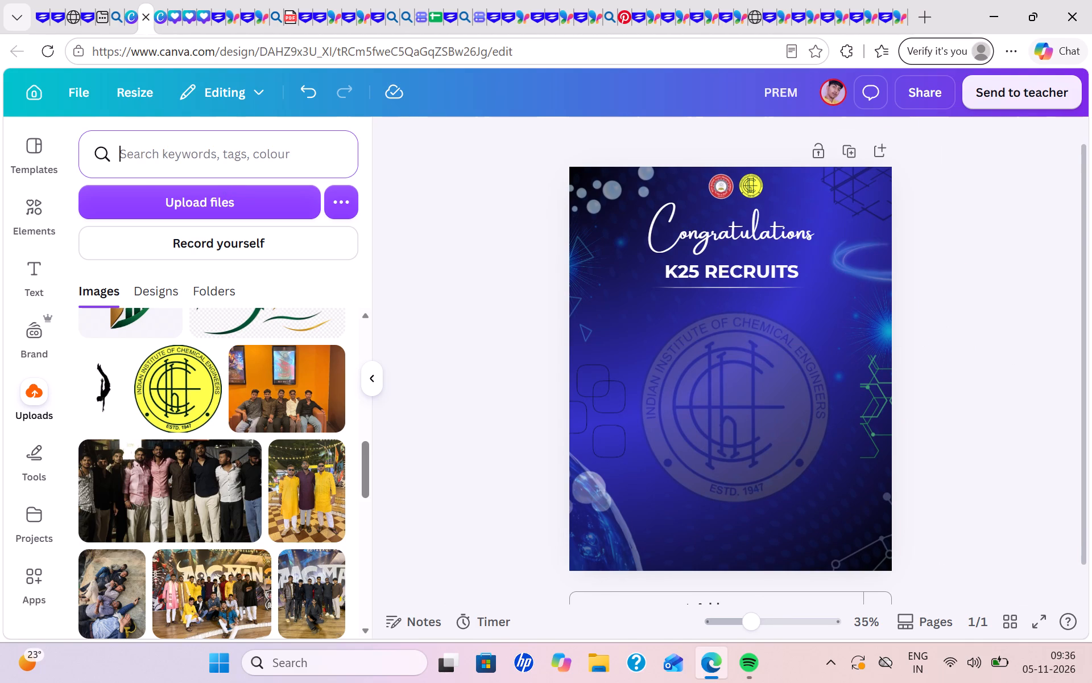
pyautogui.click(21, 237)
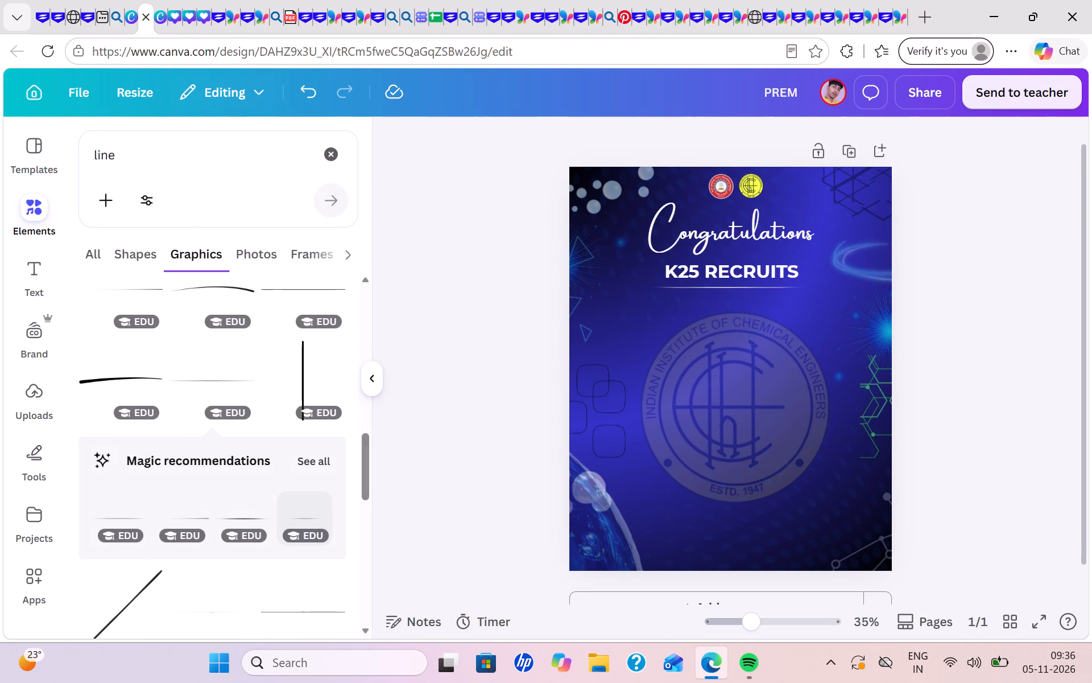
pyautogui.click(162, 151)
pyautogui.press('BackSpace')
pyautogui.press('BackSpace')
pyautogui.press('BackSpace')
pyautogui.press('BackSpace')
pyautogui.press('BackSpace')
pyautogui.press('BackSpace')
pyautogui.press('BackSpace')
pyautogui.press('BackSpace')
pyautogui.press('BackSpace')
pyautogui.press('BackSpace')
pyautogui.press('BackSpace')
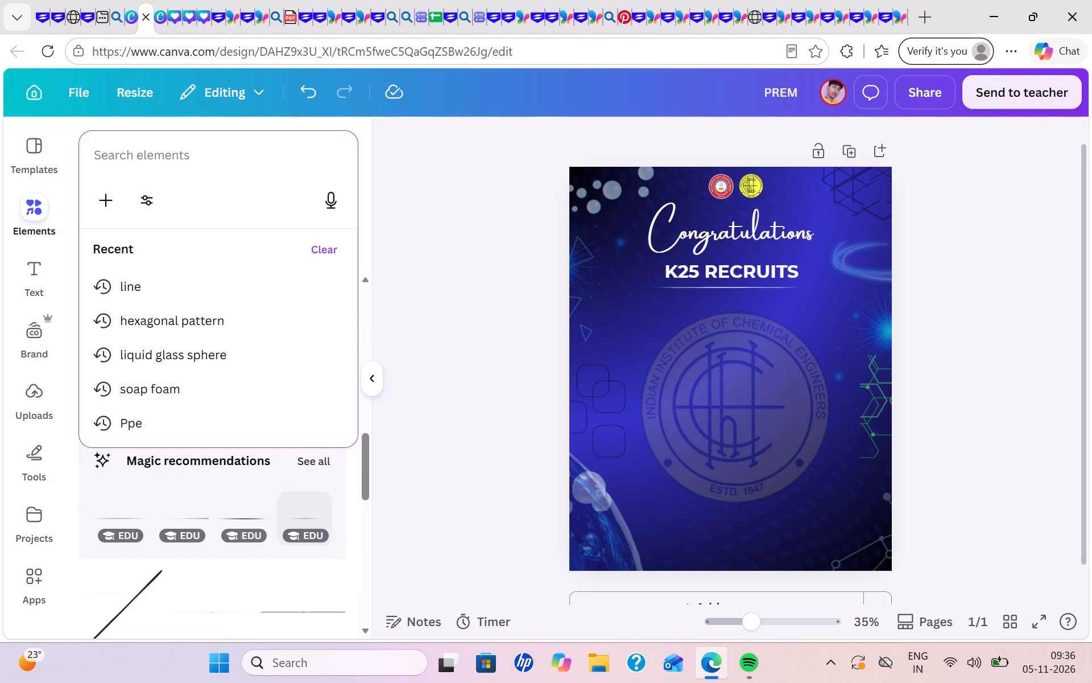
pyautogui.write('name')
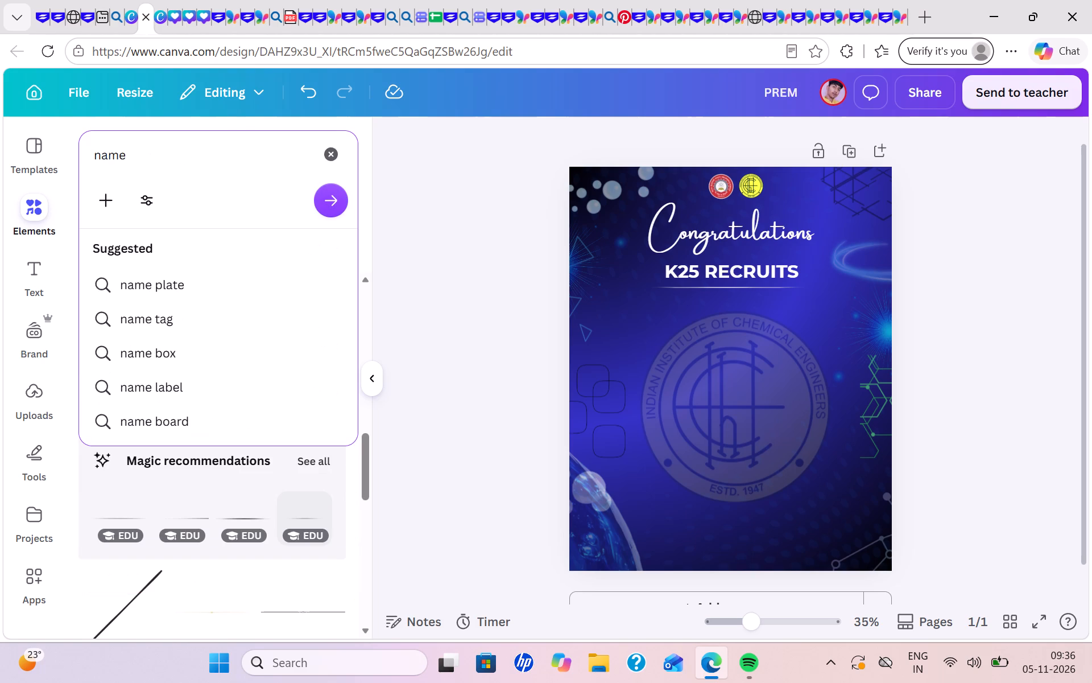
pyautogui.press('space')
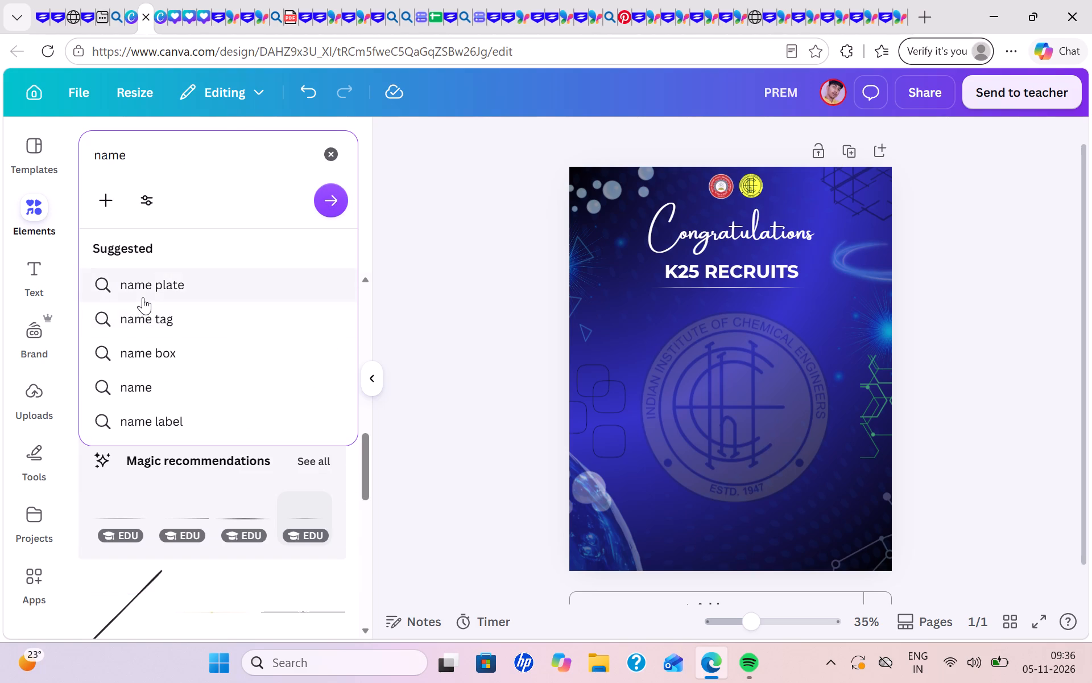
pyautogui.click(143, 297)
pyautogui.scroll(-2, 159, 447)
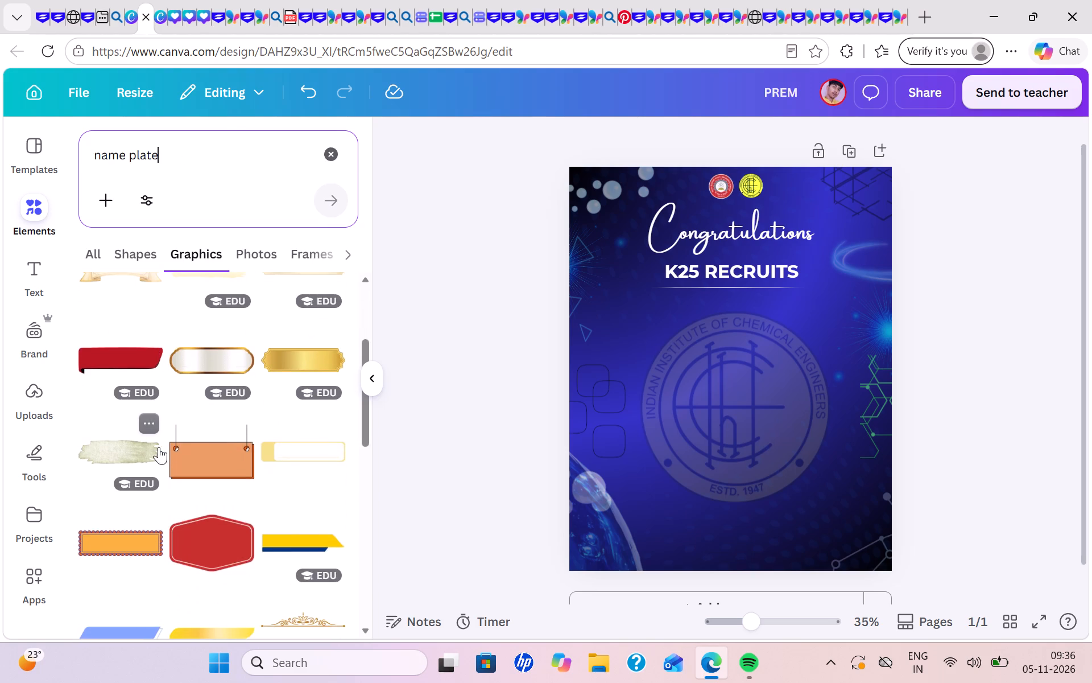
pyautogui.scroll(-2, 159, 447)
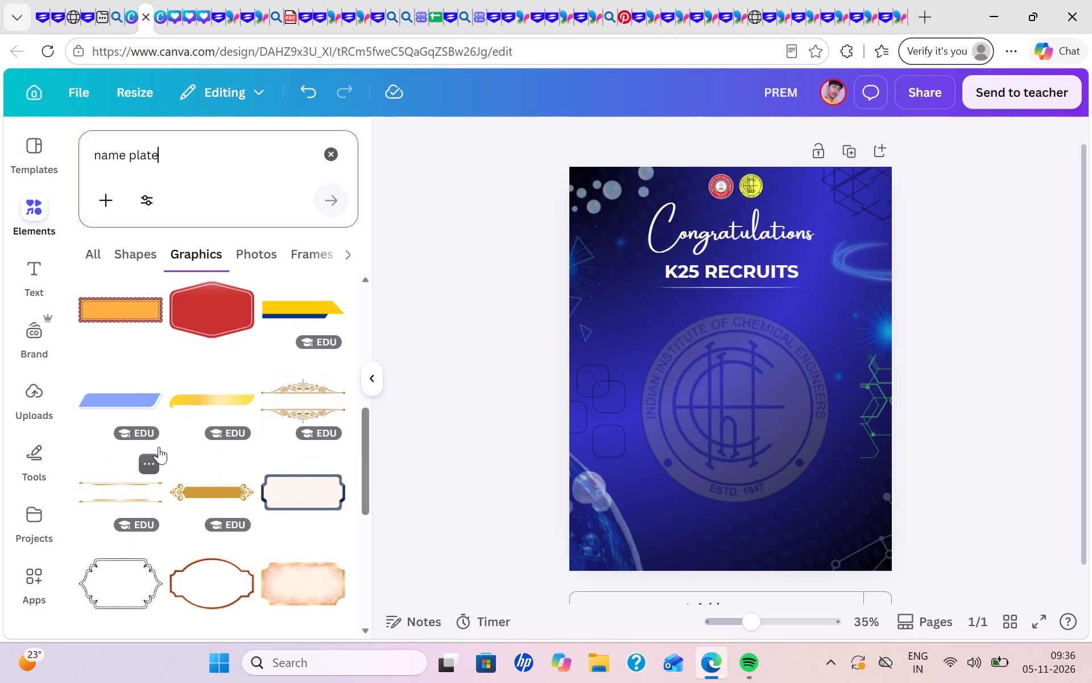
pyautogui.scroll(-7, 159, 447)
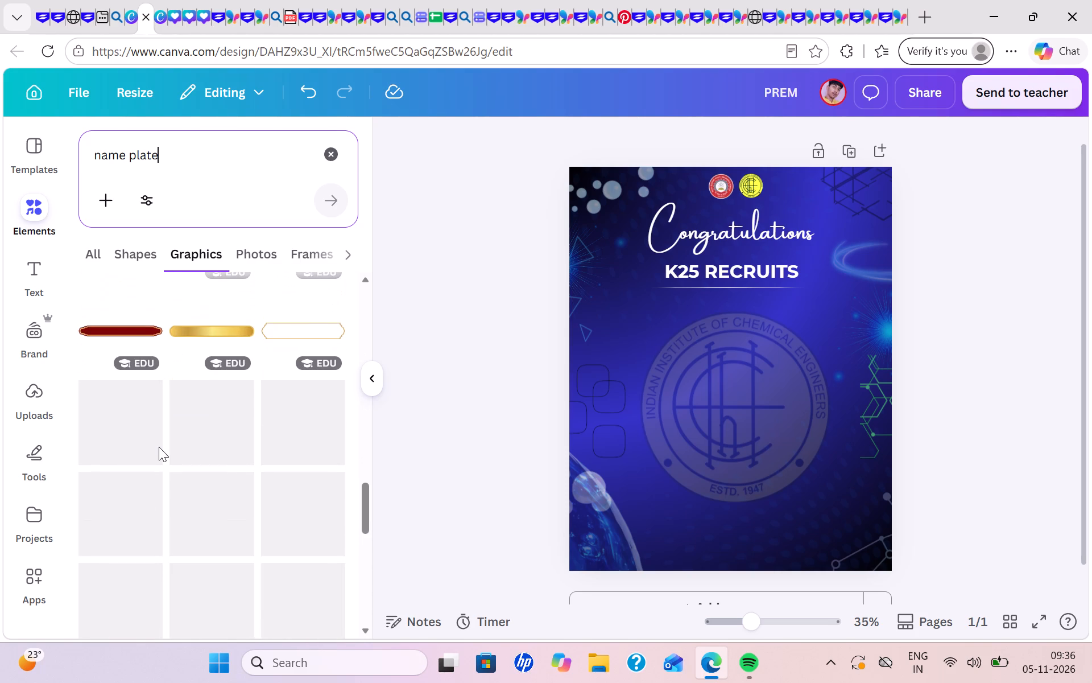
pyautogui.doubleClick(332, 150)
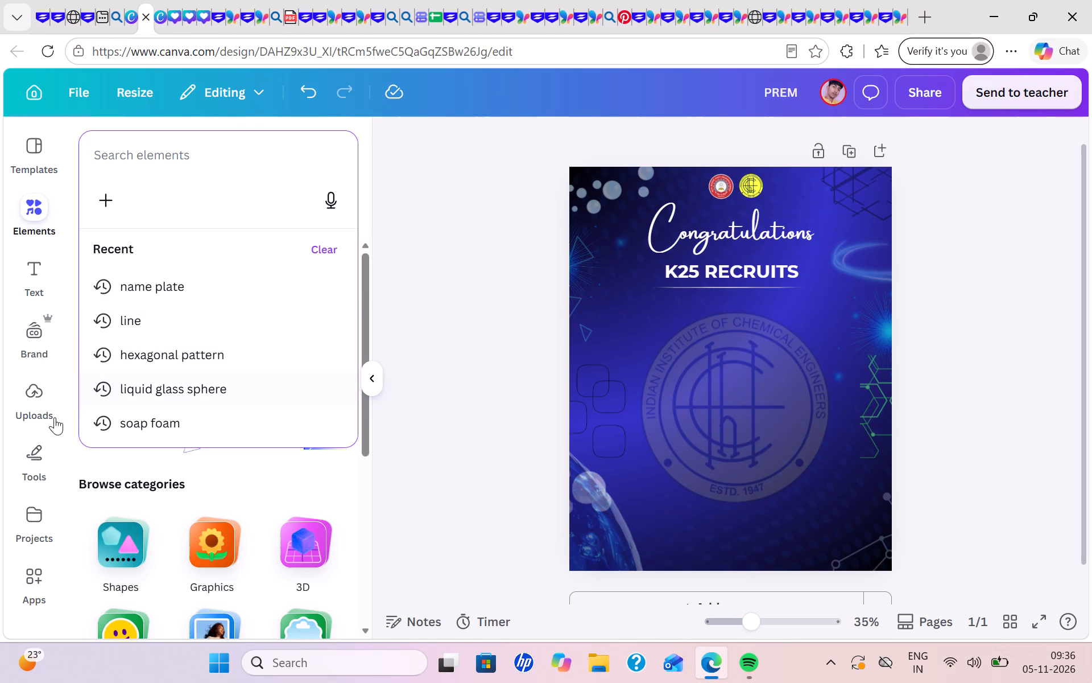
# Add a heading text over the logo watermark and replace its placeholder wording with "prem".
pyautogui.click(40, 286)
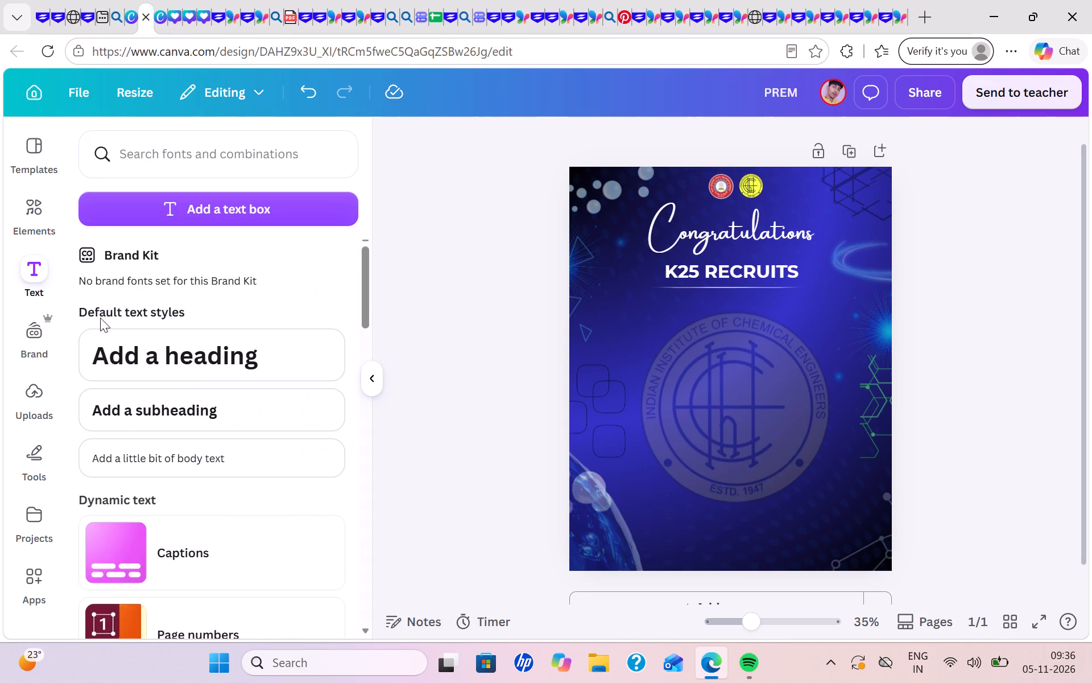
pyautogui.click(215, 345)
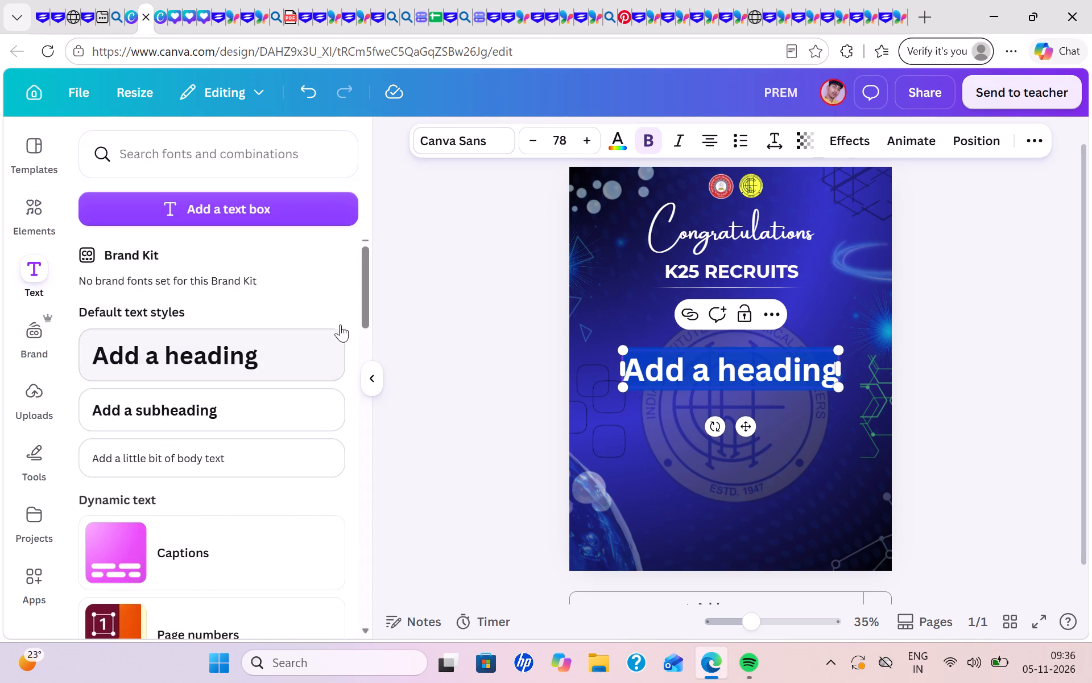
pyautogui.moveTo(735, 373); pyautogui.dragTo(779, 371)
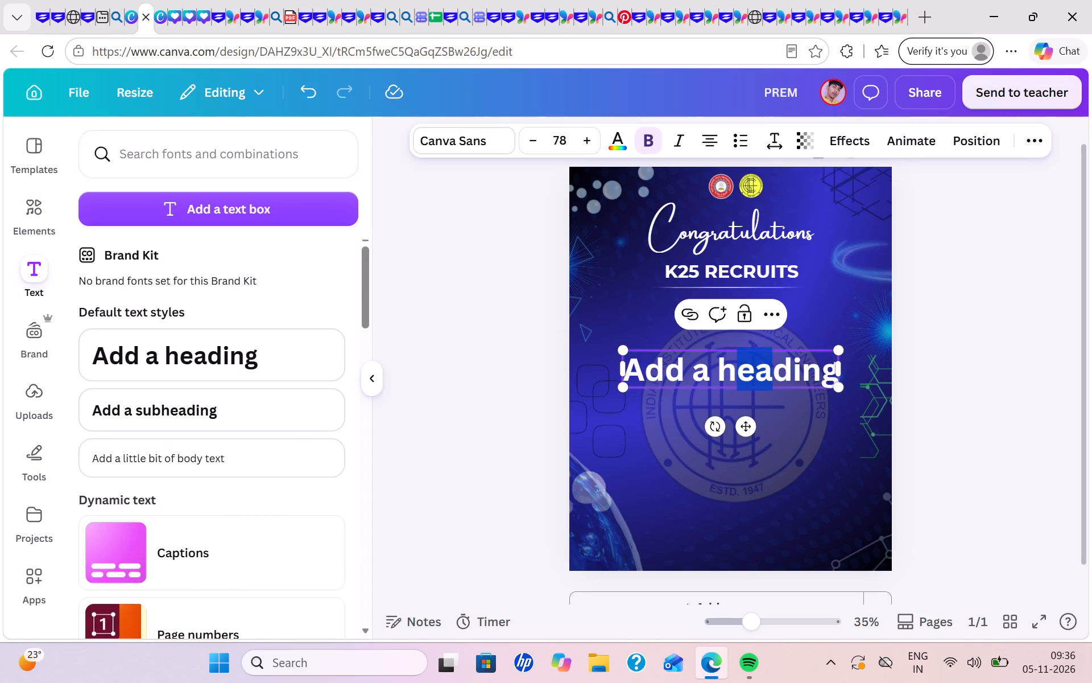
pyautogui.moveTo(779, 371); pyautogui.dragTo(818, 368)
pyautogui.click(818, 368)
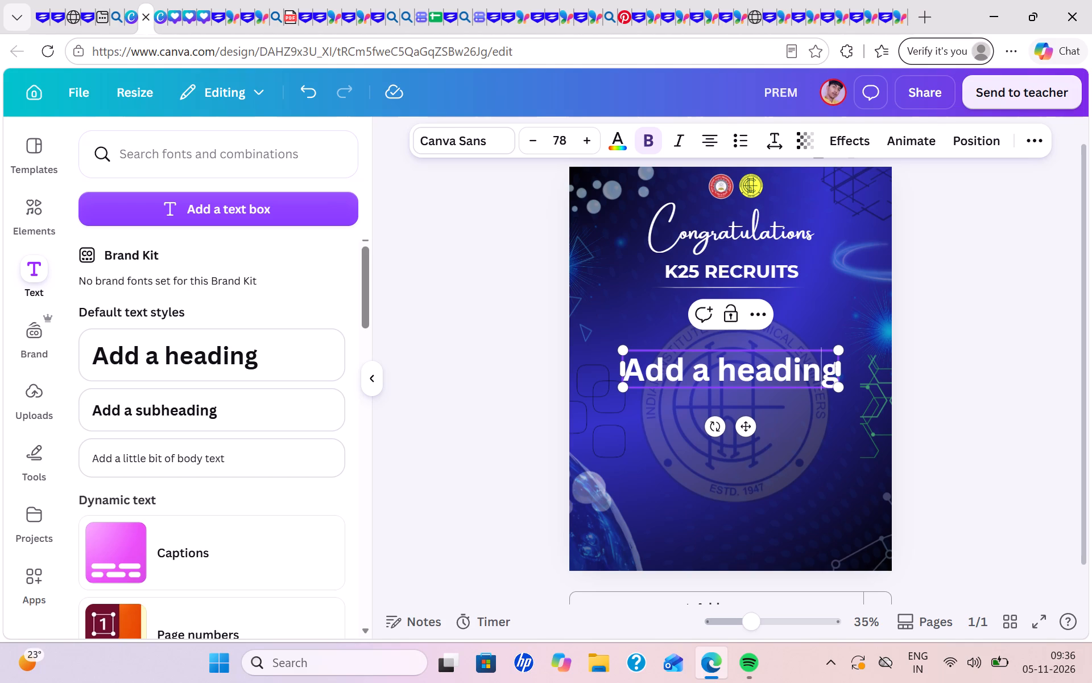
pyautogui.click(833, 374)
pyautogui.press('BackSpace')
pyautogui.press('BackSpace')
pyautogui.press('BackSpace')
pyautogui.press('BackSpace')
pyautogui.press('BackSpace')
pyautogui.press('BackSpace')
pyautogui.press('BackSpace')
pyautogui.press('BackSpace')
pyautogui.press('BackSpace')
pyautogui.press('BackSpace')
pyautogui.press('BackSpace')
pyautogui.press('BackSpace')
pyautogui.press('BackSpace')
pyautogui.press('BackSpace')
pyautogui.press('BackSpace')
pyautogui.press('BackSpace')
pyautogui.press('BackSpace')
pyautogui.press('BackSpace')
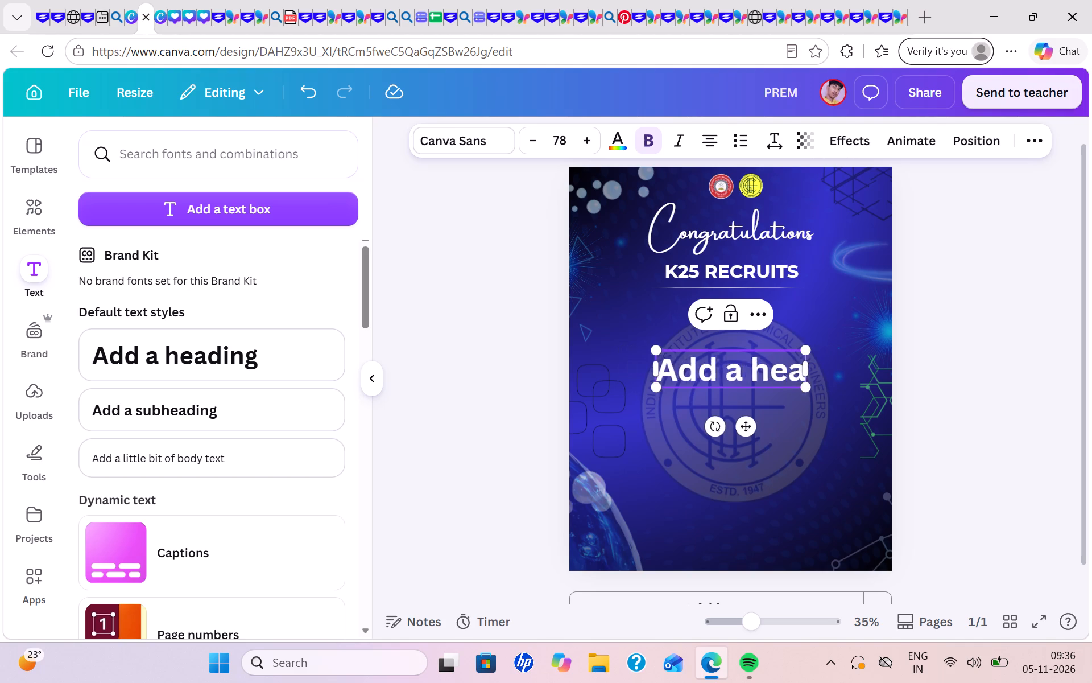
pyautogui.write('prem')
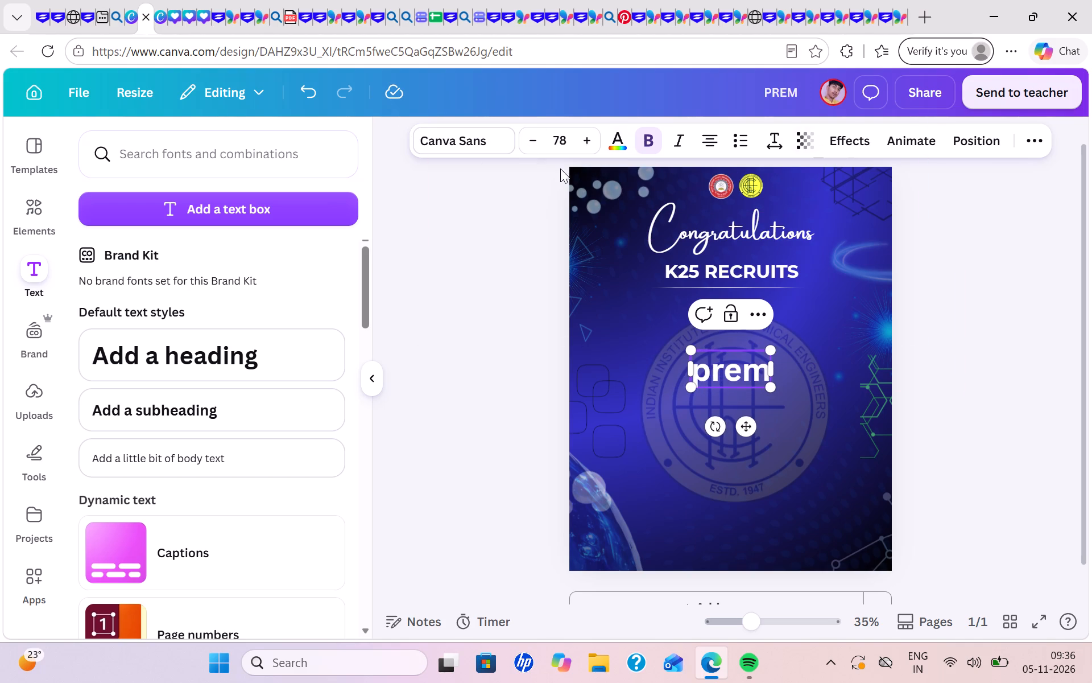
# Change the font of the "prem" text to Montserrat.
pyautogui.click(479, 135)
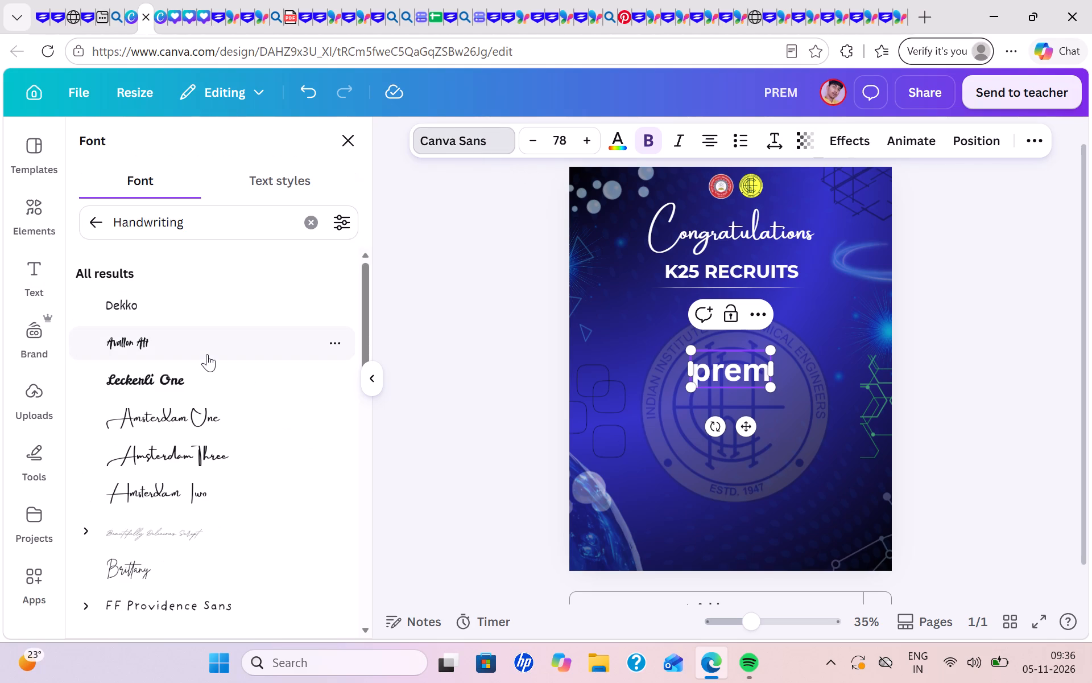
pyautogui.click(128, 183)
pyautogui.click(90, 219)
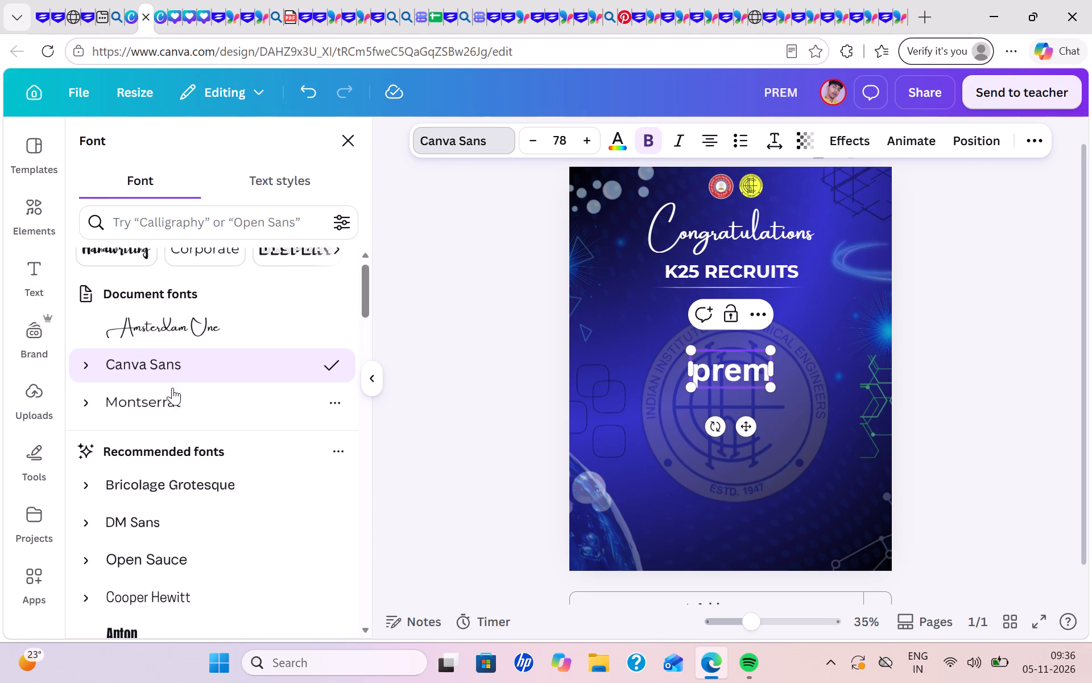
pyautogui.click(172, 388)
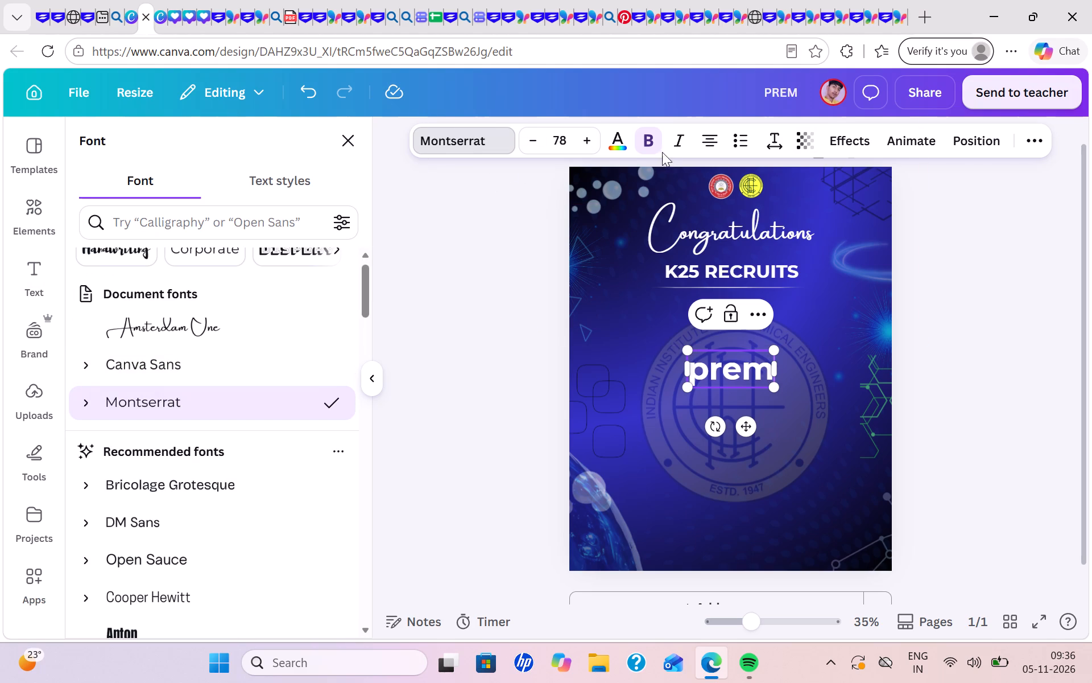
pyautogui.doubleClick(970, 263)
# Switch the "prem" text to all uppercase letters.
pyautogui.click(747, 371)
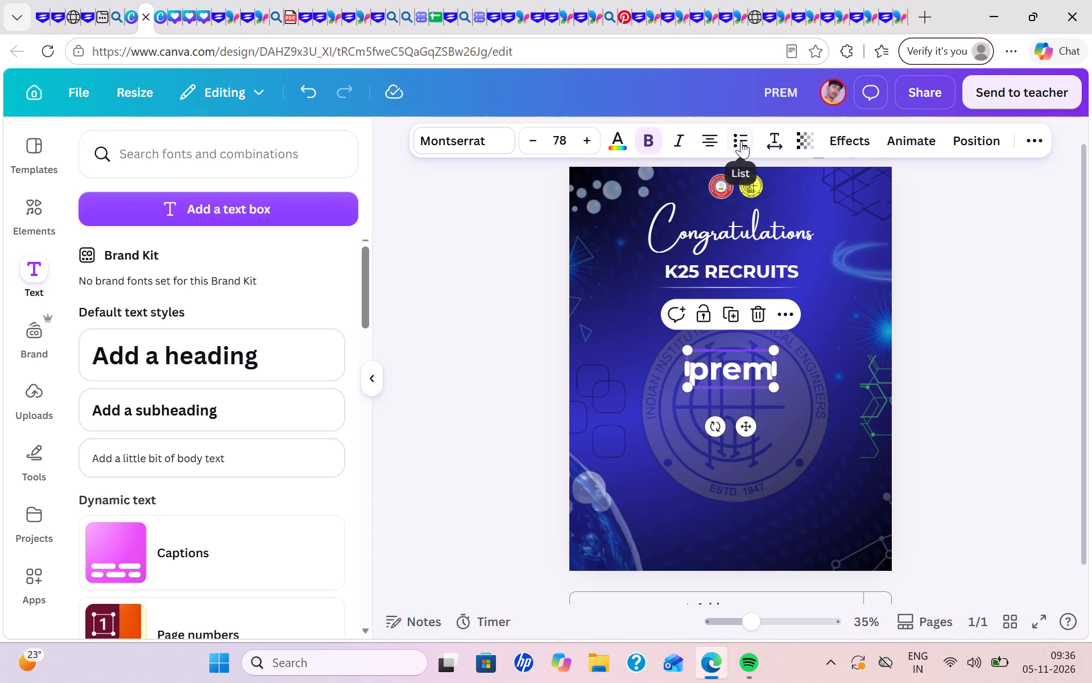
pyautogui.click(1035, 135)
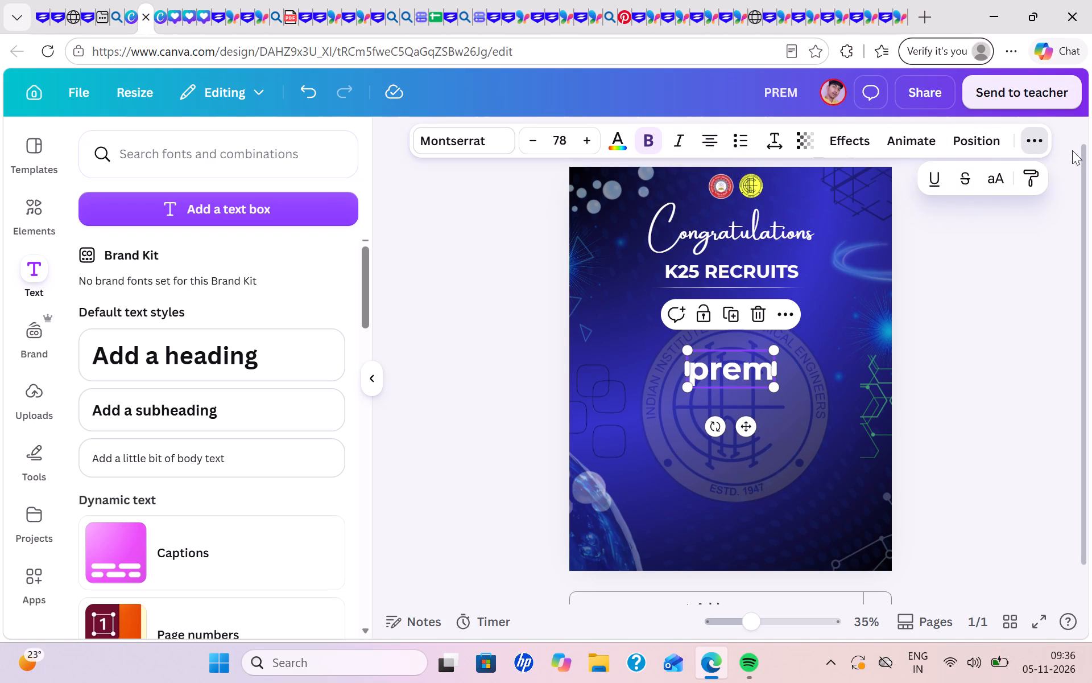
pyautogui.click(990, 184)
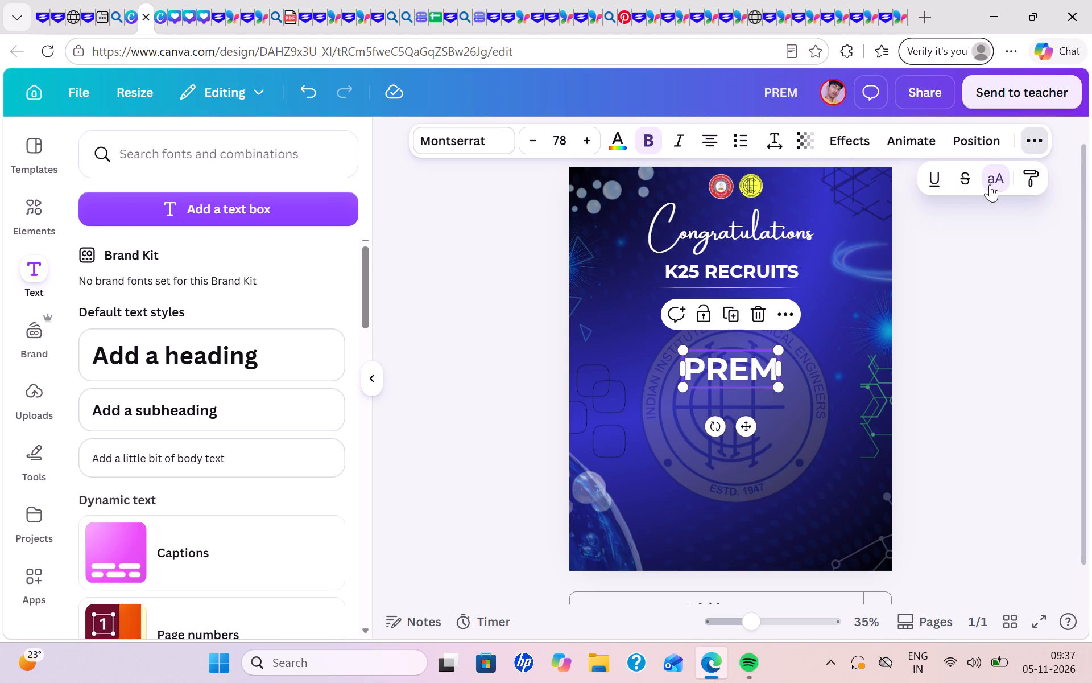
pyautogui.click(963, 273)
pyautogui.click(963, 273)
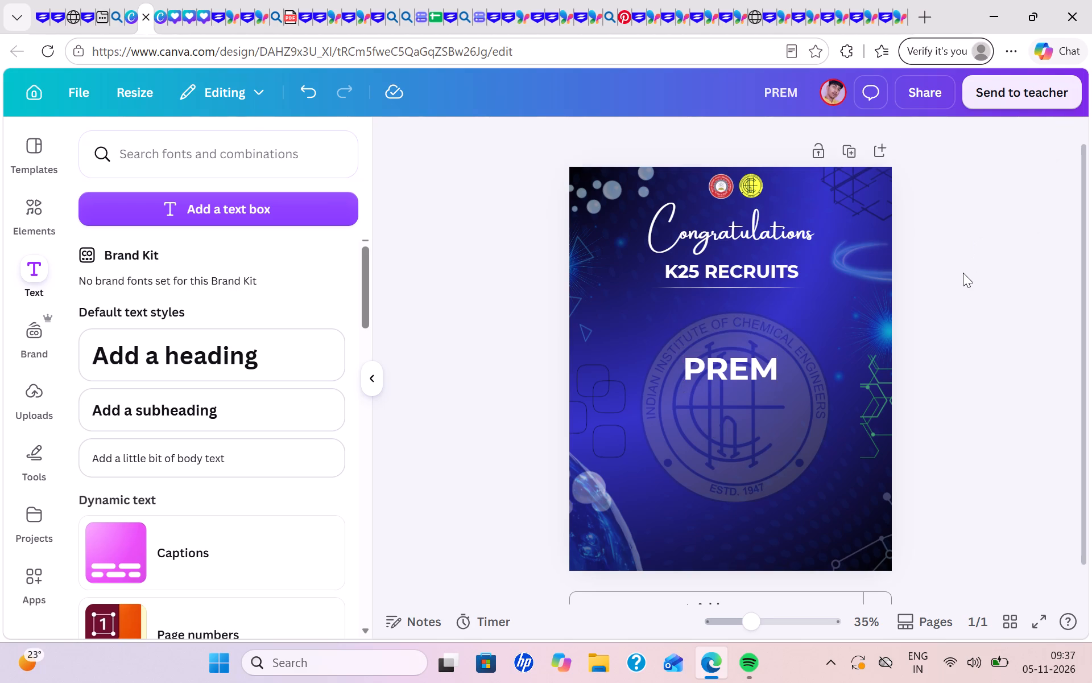
# Scale the PREM text down to a font size of about 28.4, roughly 117 wide by 45 high.
pyautogui.hscroll(-1, 963, 273)
pyautogui.hscroll(2, 963, 273)
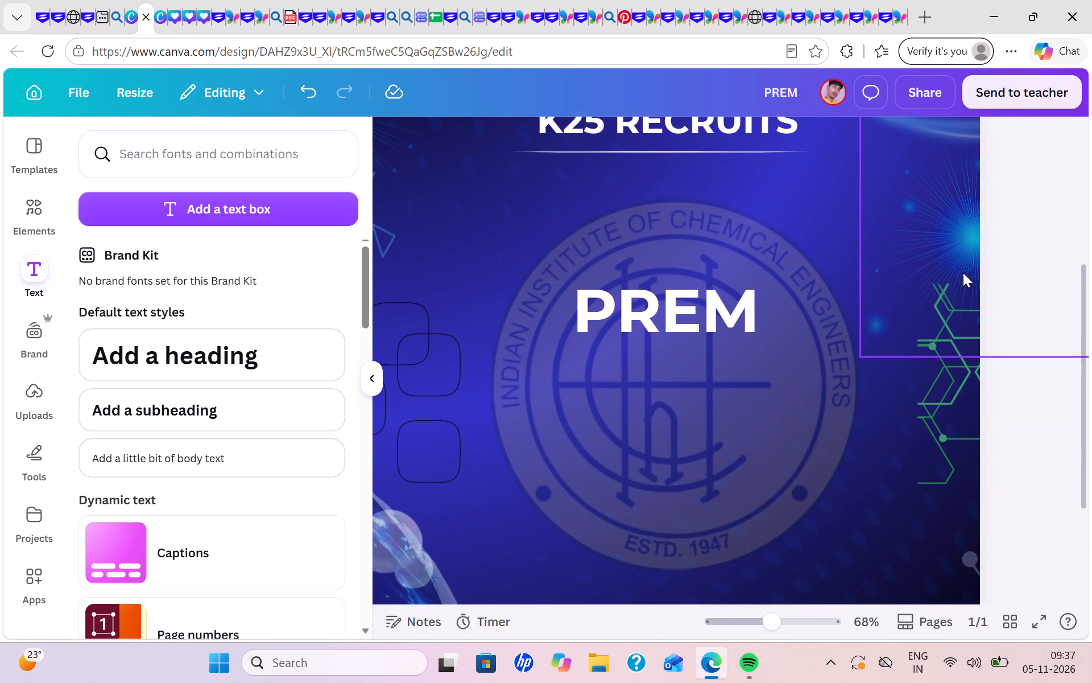
pyautogui.hscroll(2, 963, 273)
pyautogui.click(710, 312)
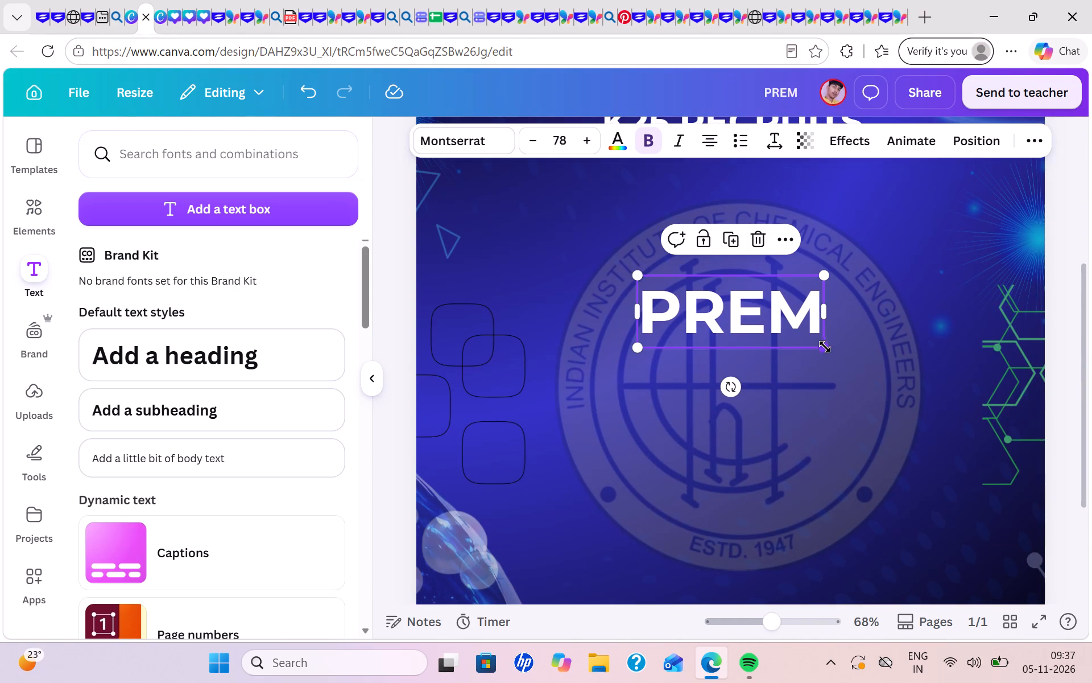
pyautogui.moveTo(822, 348); pyautogui.dragTo(713, 282)
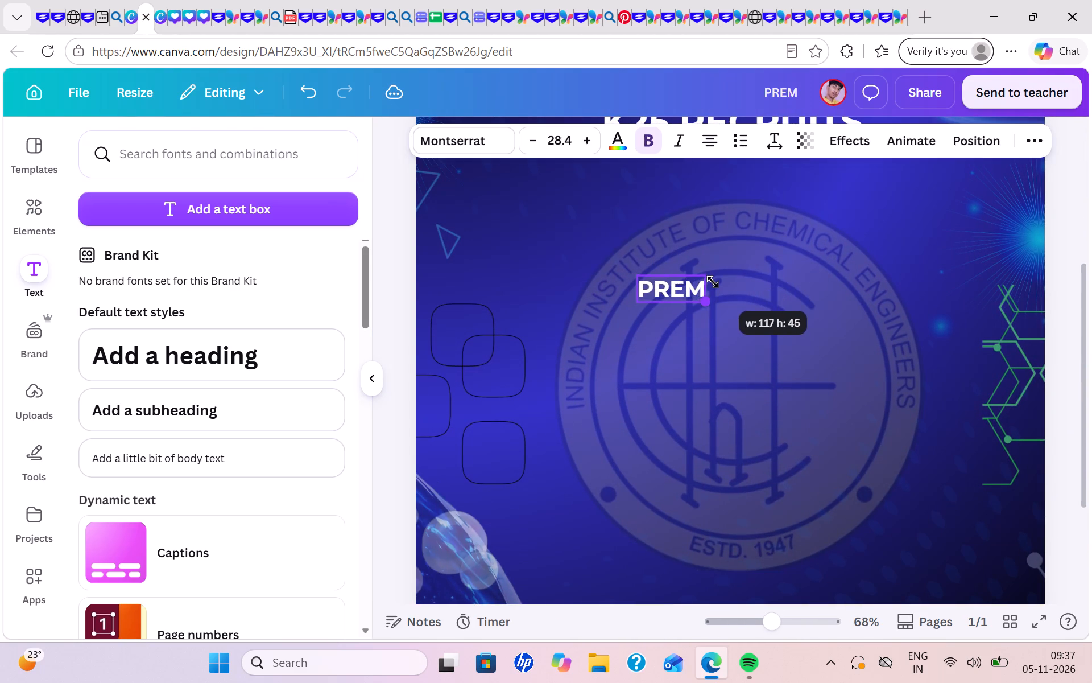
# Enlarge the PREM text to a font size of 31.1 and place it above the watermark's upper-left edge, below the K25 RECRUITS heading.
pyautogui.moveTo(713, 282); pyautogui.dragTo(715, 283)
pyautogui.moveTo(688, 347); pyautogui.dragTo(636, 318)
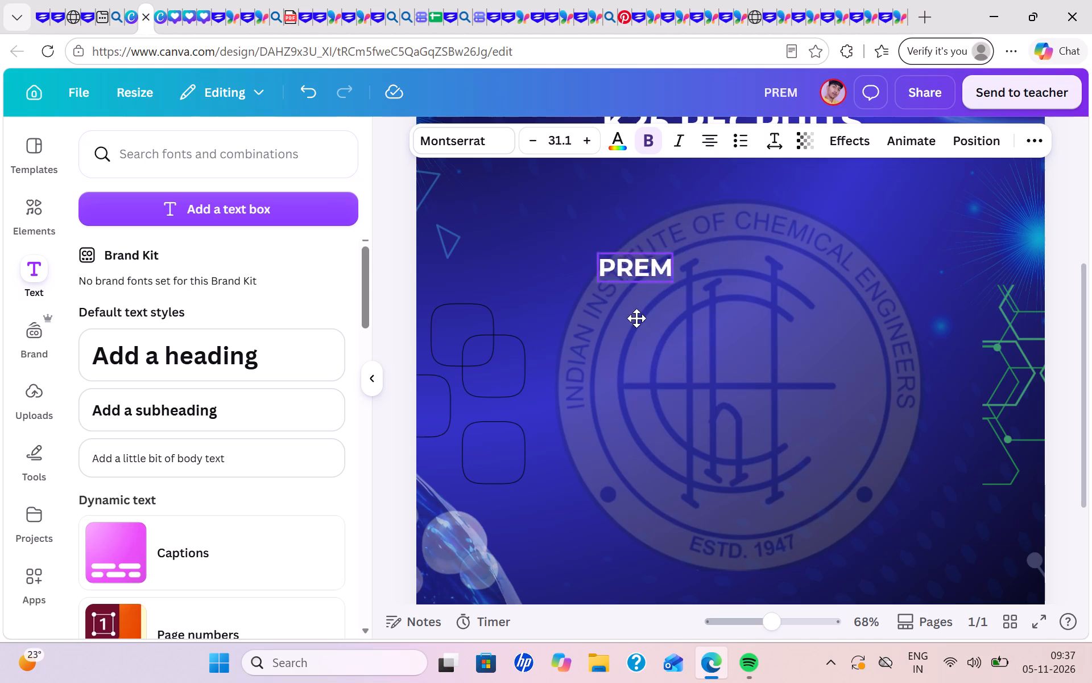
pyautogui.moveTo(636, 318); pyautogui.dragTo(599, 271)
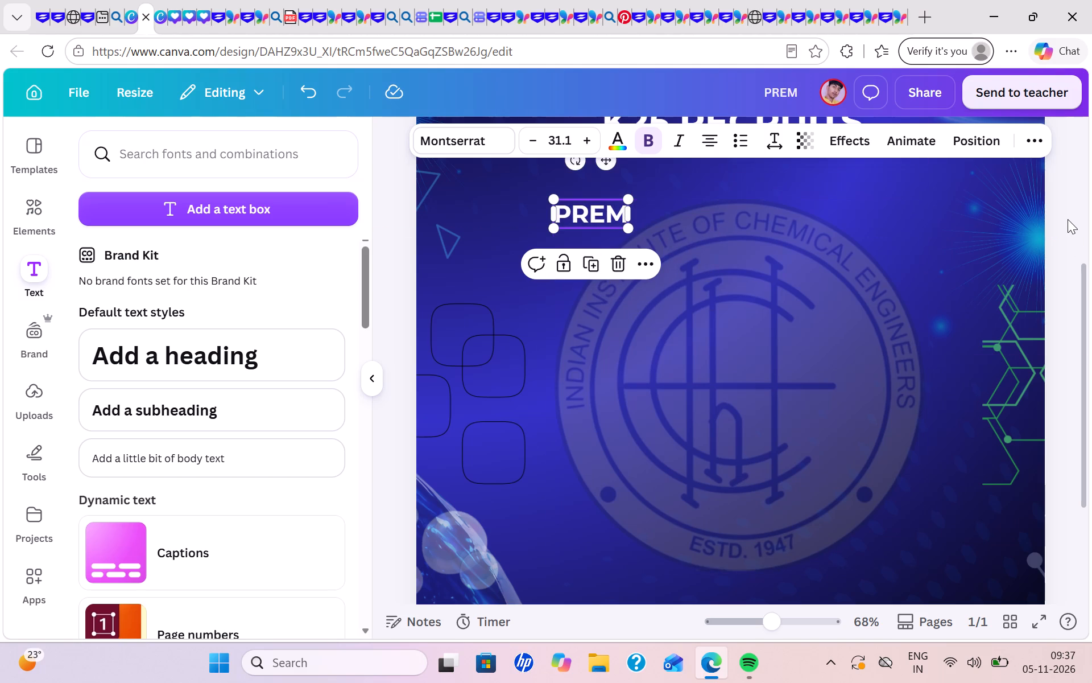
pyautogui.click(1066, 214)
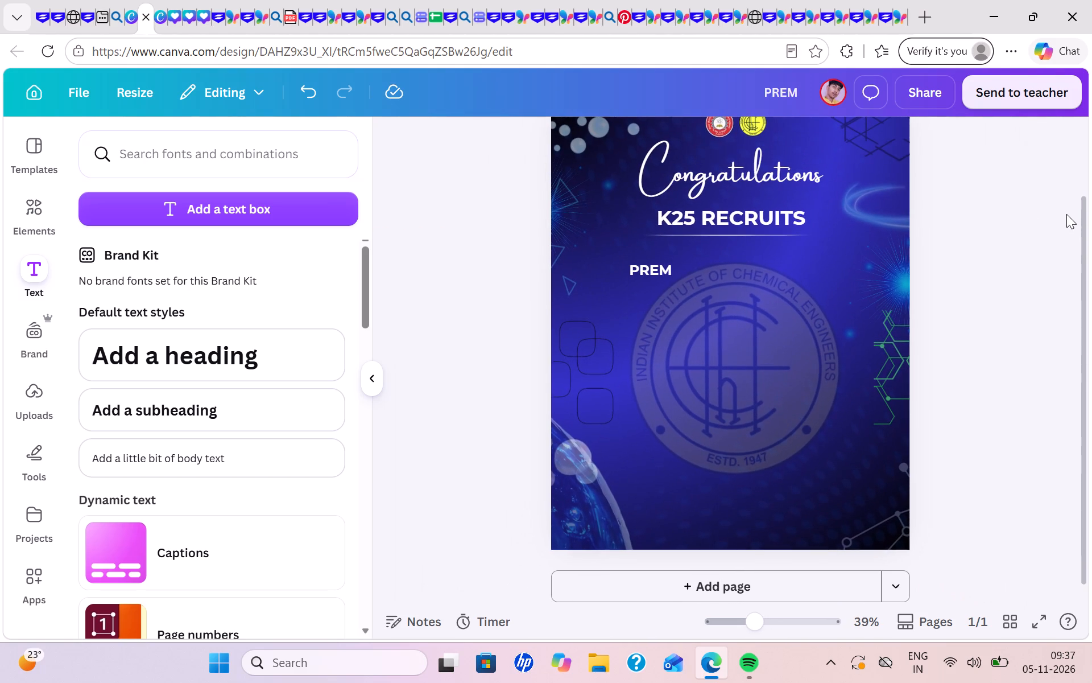
# Delete the PREM text above the logo watermark.
pyautogui.click(663, 271)
pyautogui.click(663, 271)
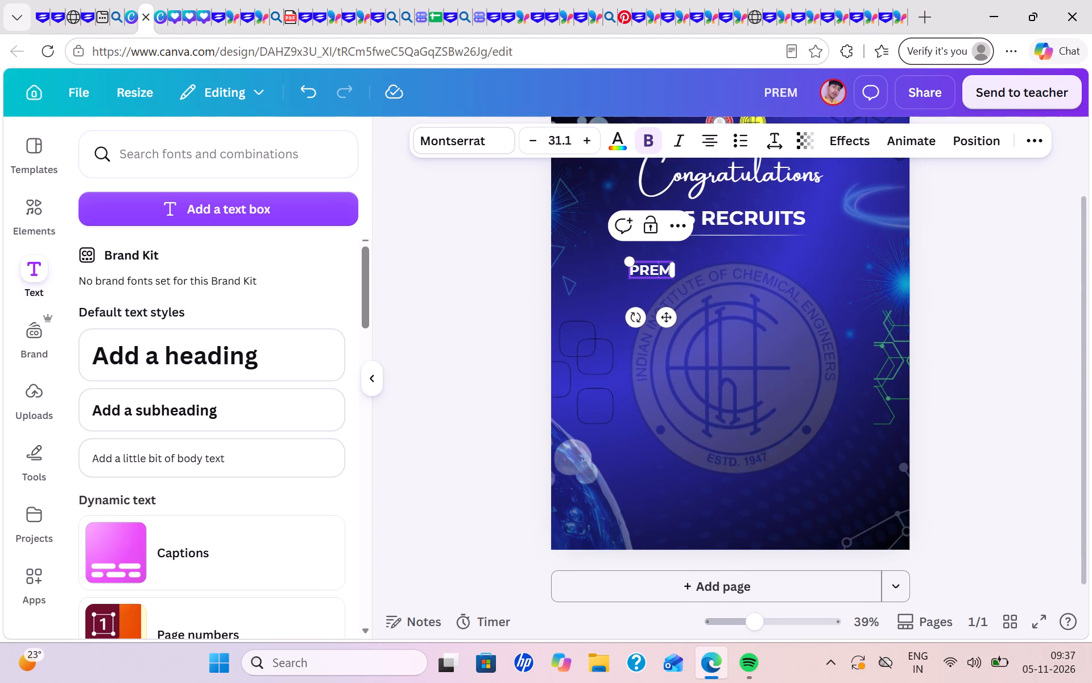
pyautogui.click(995, 302)
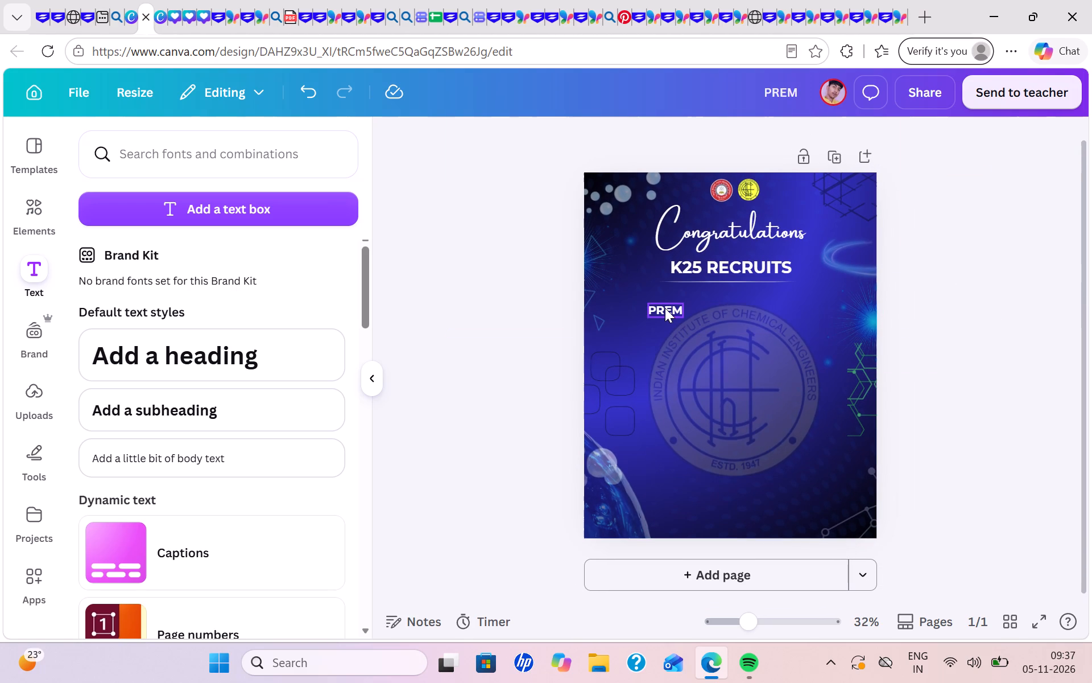
pyautogui.click(666, 306)
pyautogui.click(698, 271)
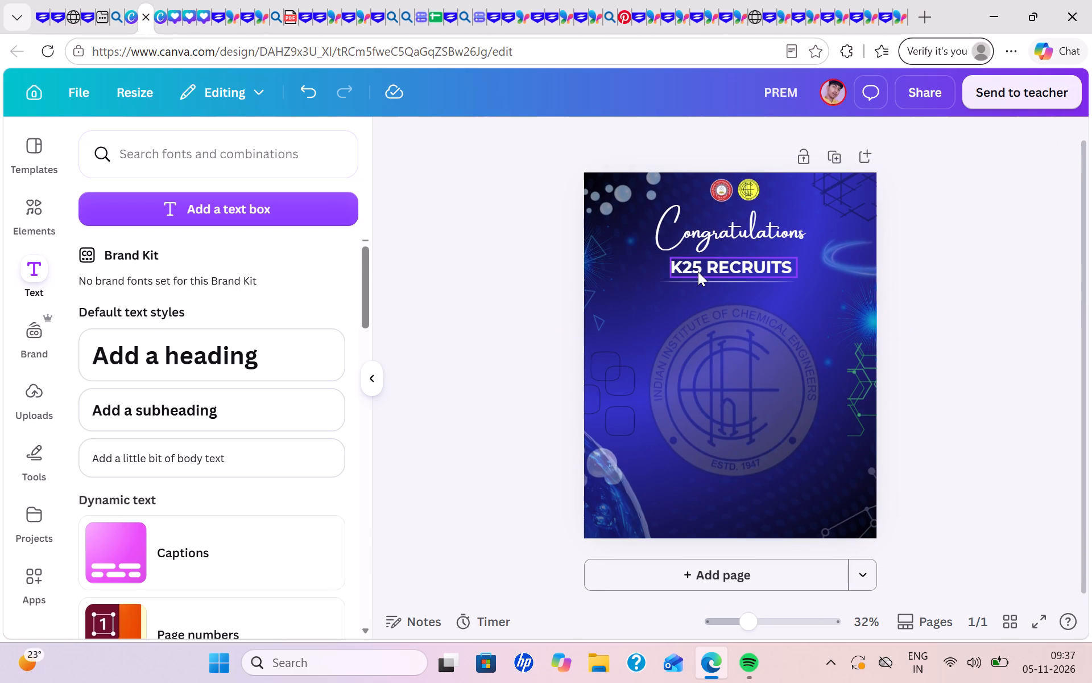
# Add a new blank page after the K25 RECRUITS page.
pyautogui.scroll(-1, 761, 361)
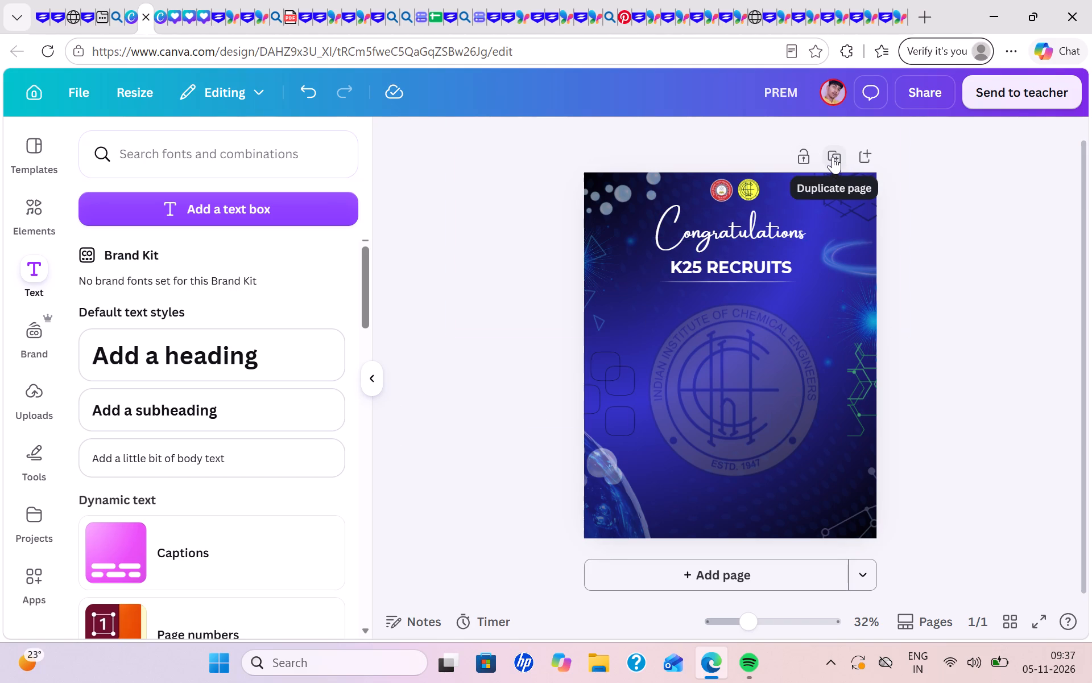
pyautogui.click(867, 155)
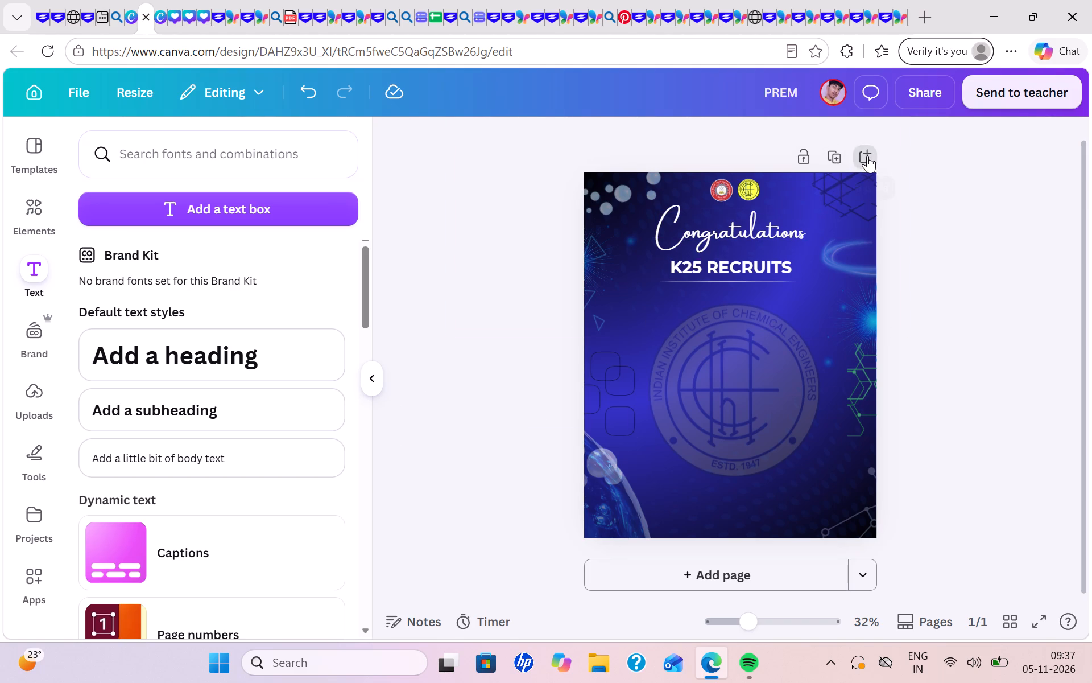
pyautogui.click(781, 263)
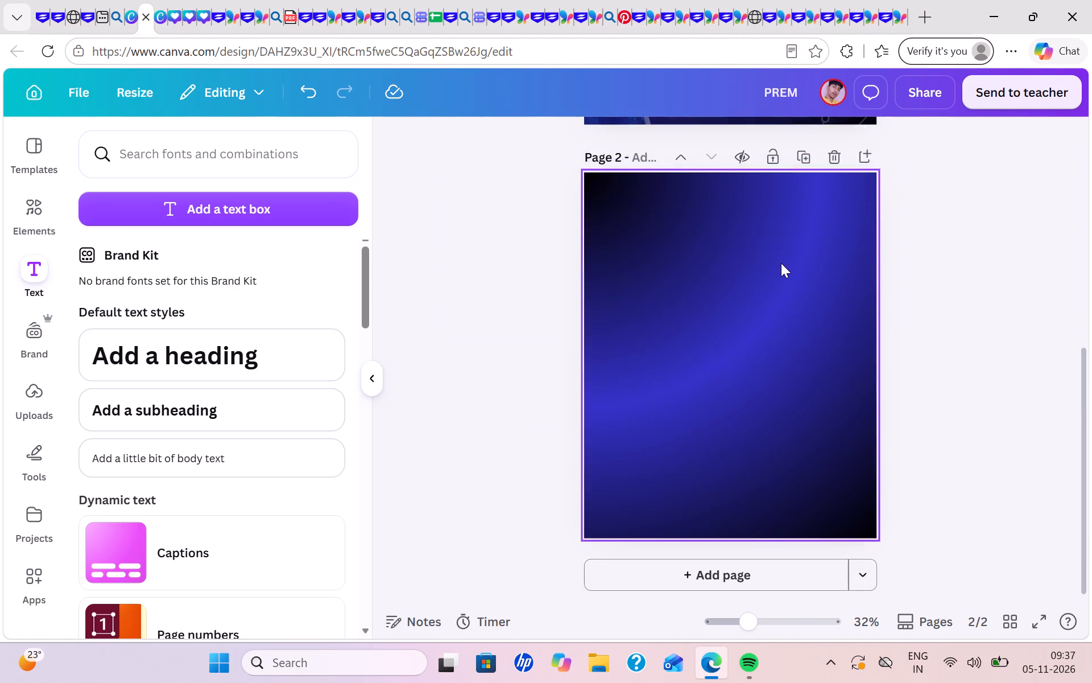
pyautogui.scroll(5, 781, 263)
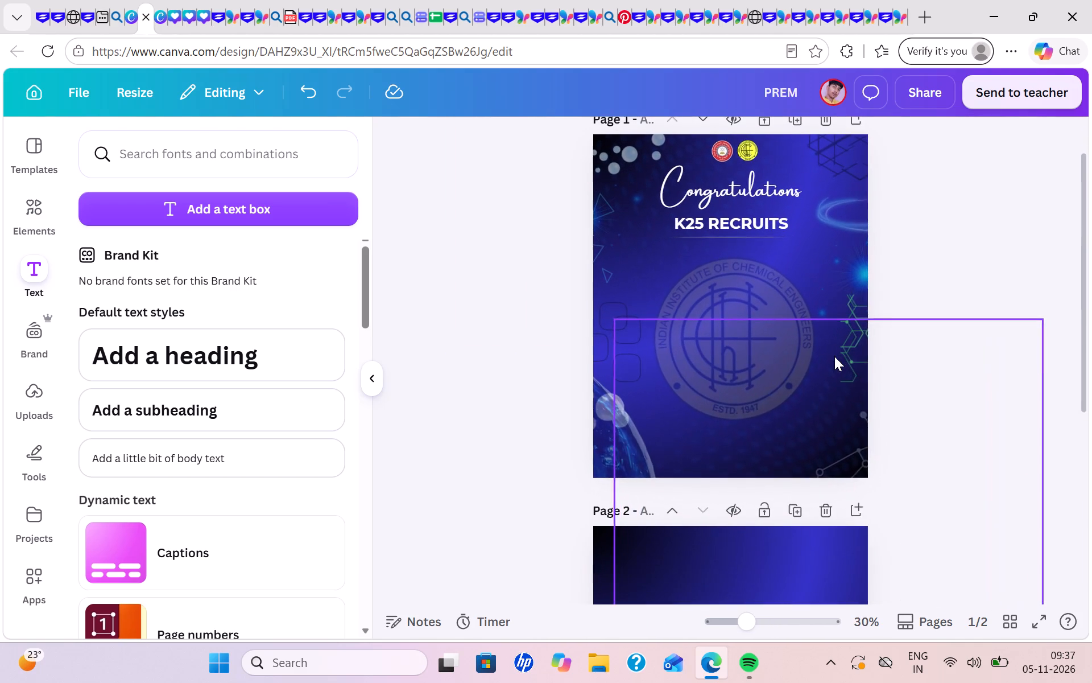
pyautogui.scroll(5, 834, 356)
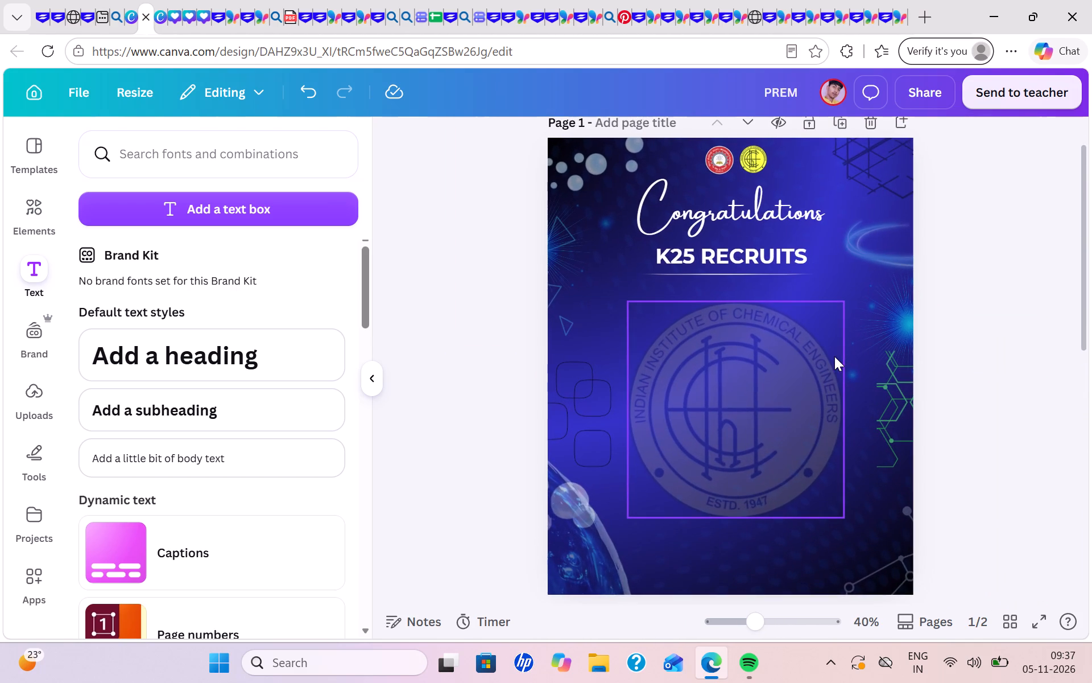
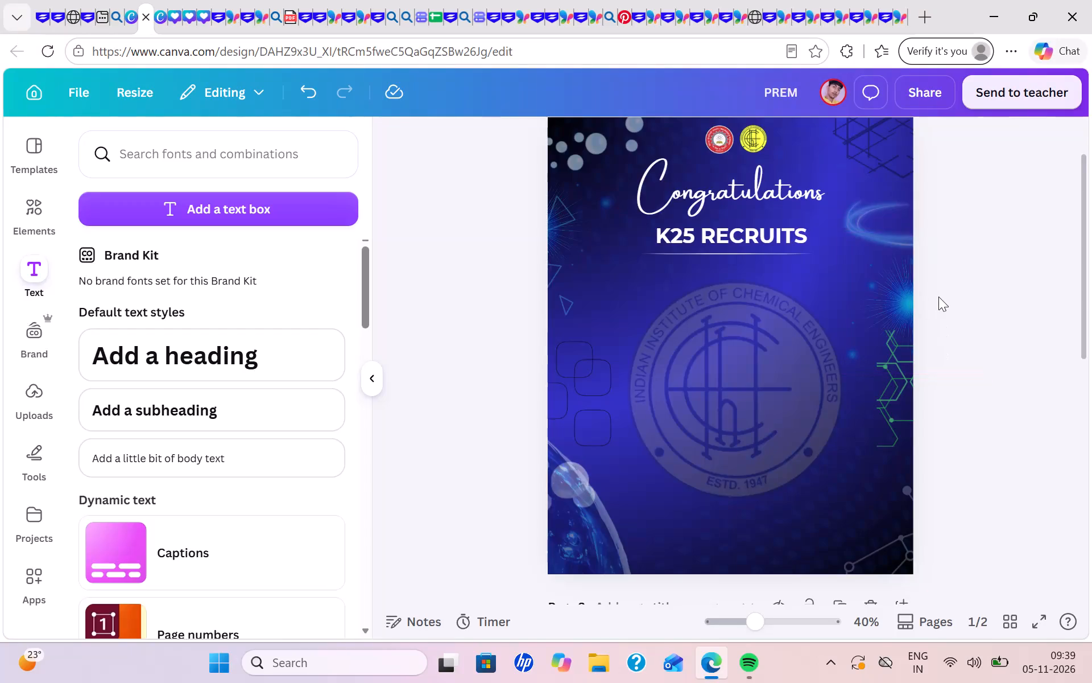
# Delete the blank second page below the K25 RECRUITS page.
pyautogui.scroll(-2, 940, 298)
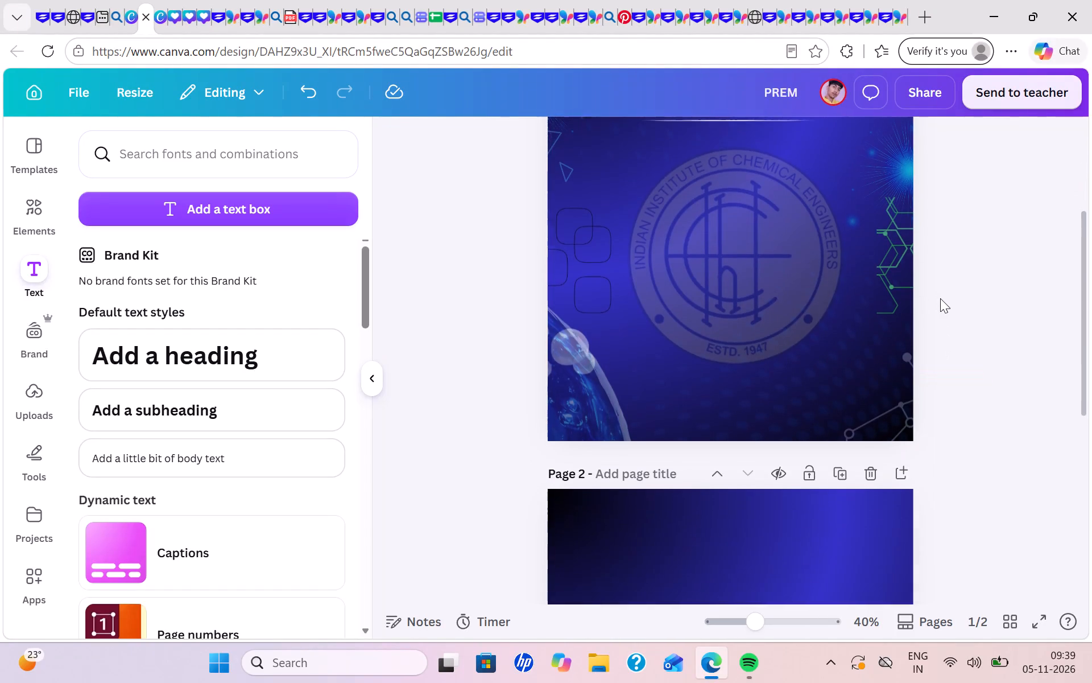
pyautogui.click(838, 520)
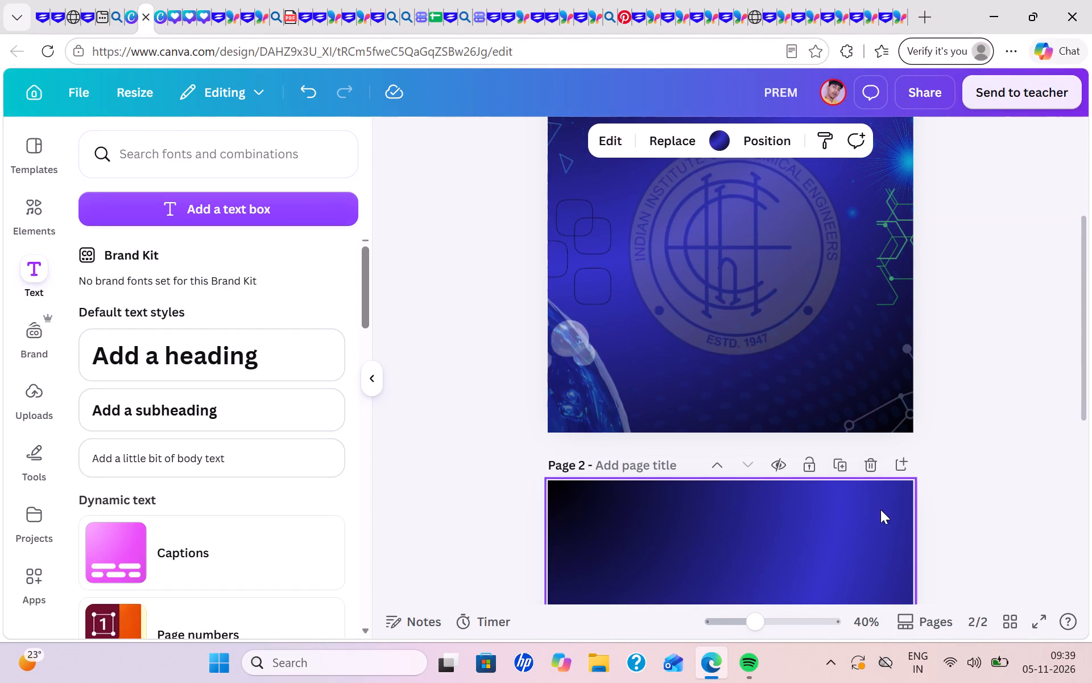
pyautogui.click(878, 460)
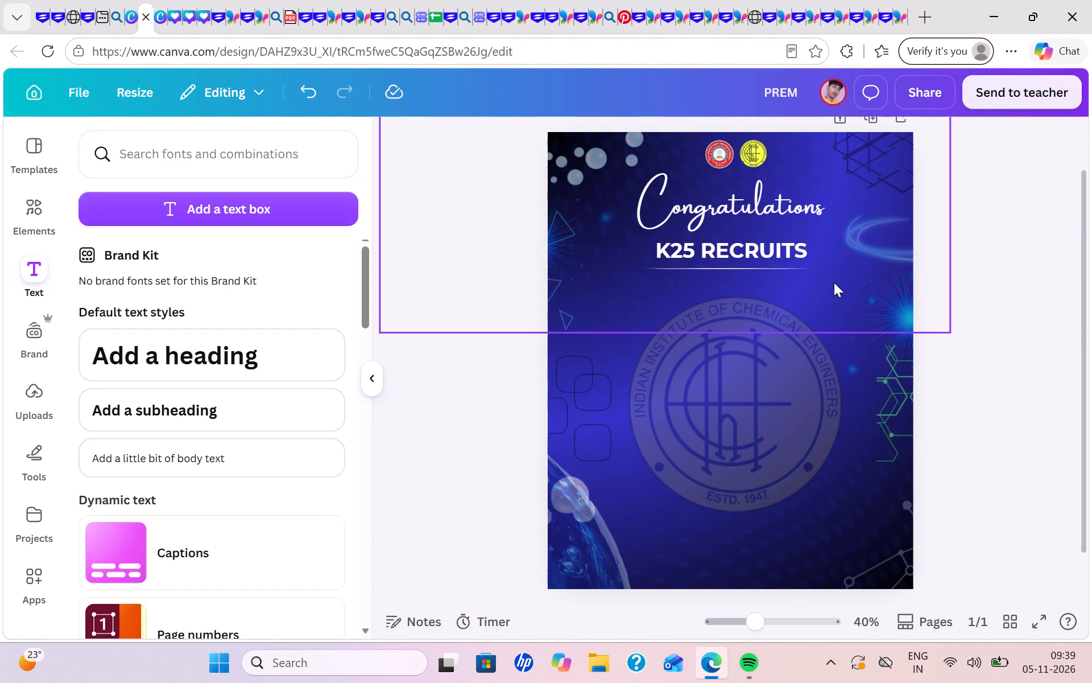
# Duplicate the K25 RECRUITS page as a second page.
pyautogui.scroll(1, 829, 292)
pyautogui.click(862, 171)
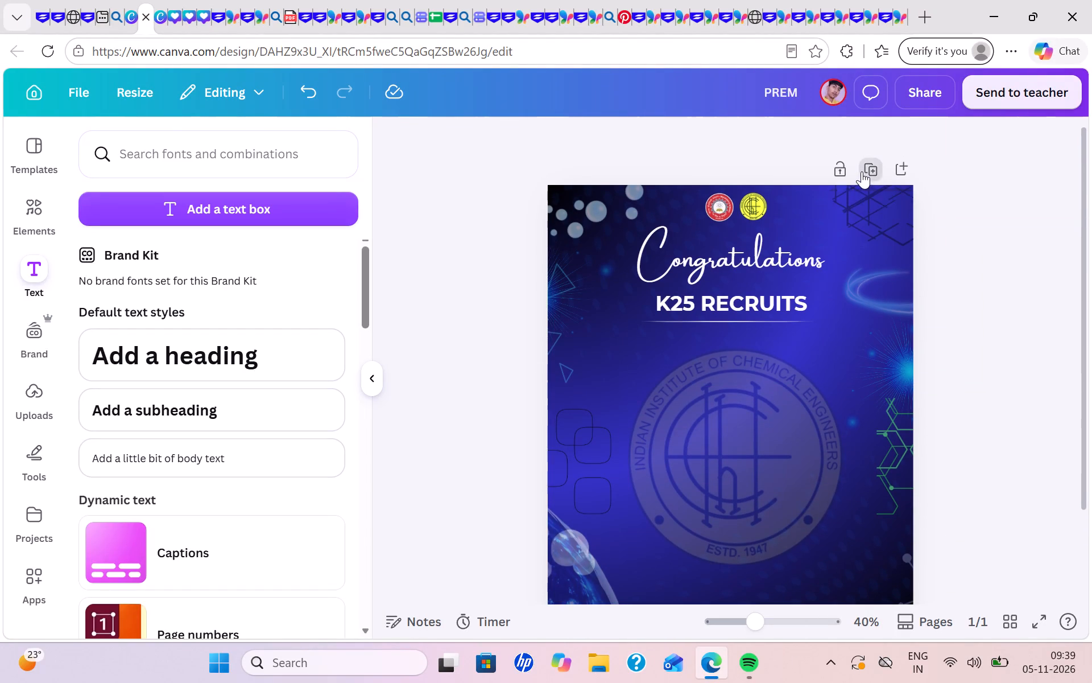
# Change the heading on page 2 to K26 RECRUITS.
pyautogui.click(672, 299)
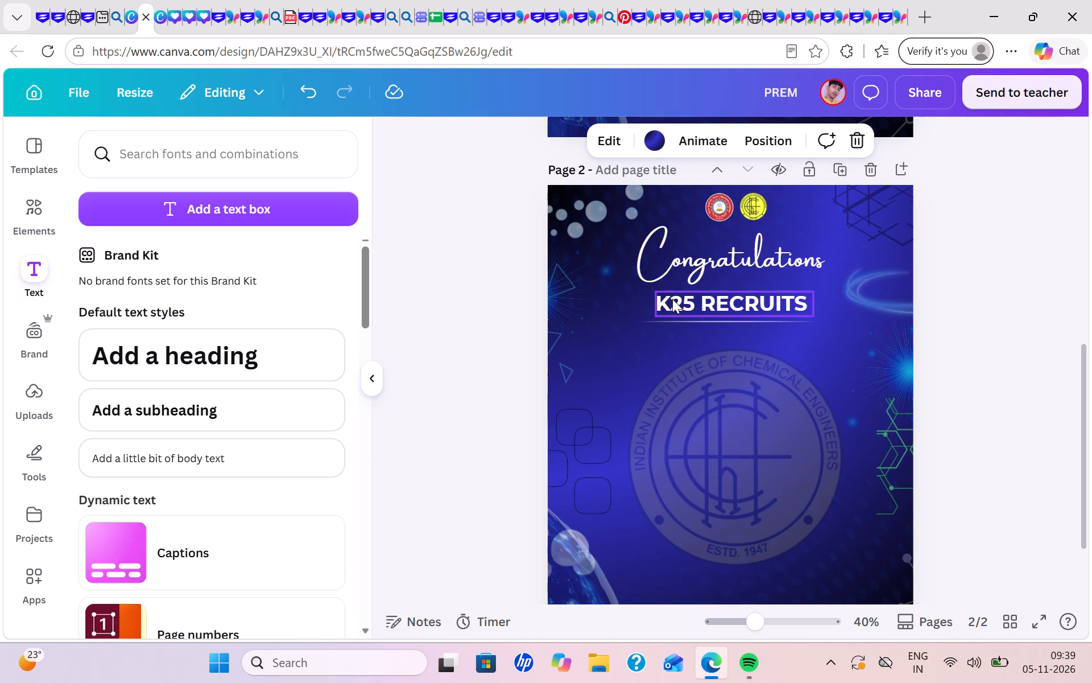
pyautogui.click(701, 300)
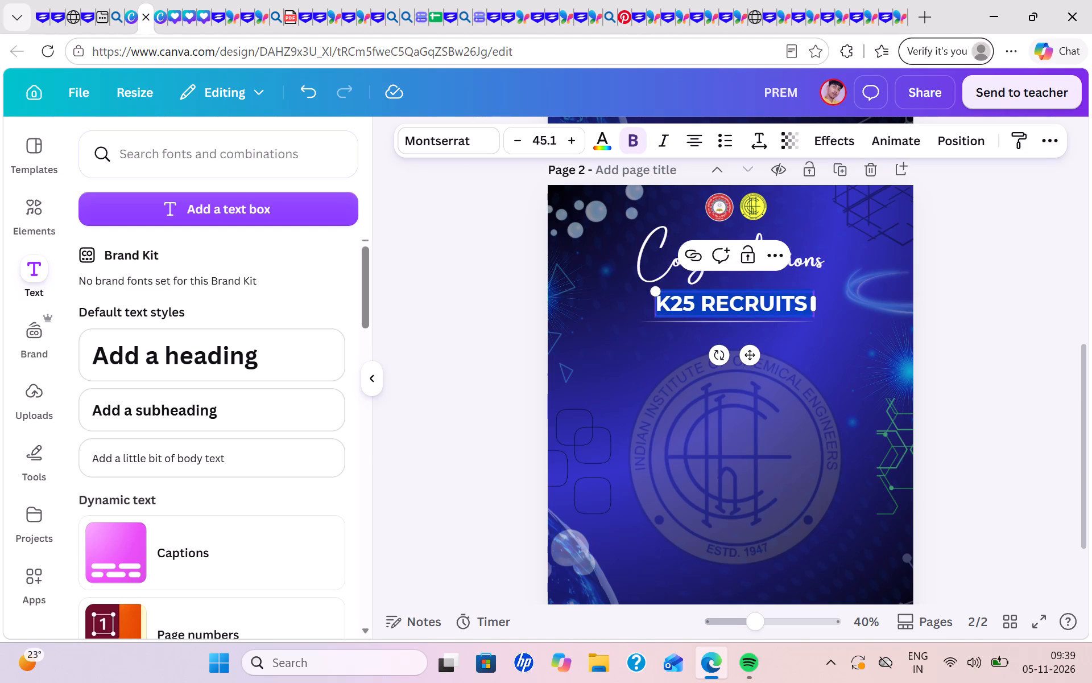
pyautogui.click(701, 300)
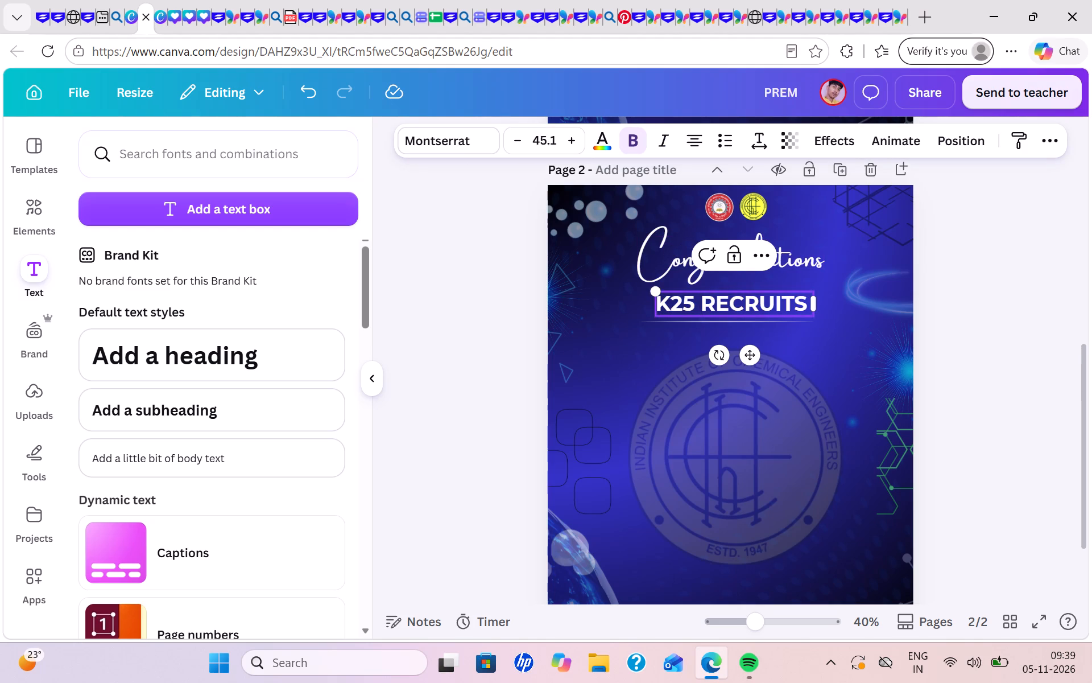
pyautogui.click(698, 300)
pyautogui.press('BackSpace')
pyautogui.press('BackSpace')
pyautogui.press('BackSpace')
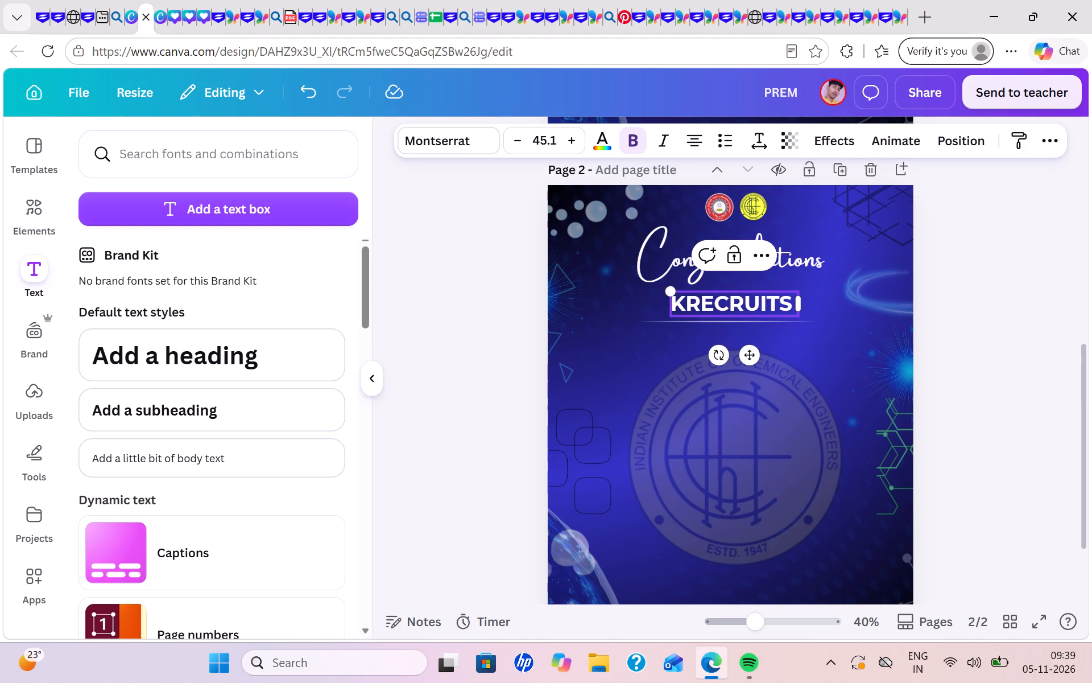
pyautogui.write('26')
pyautogui.press('space')
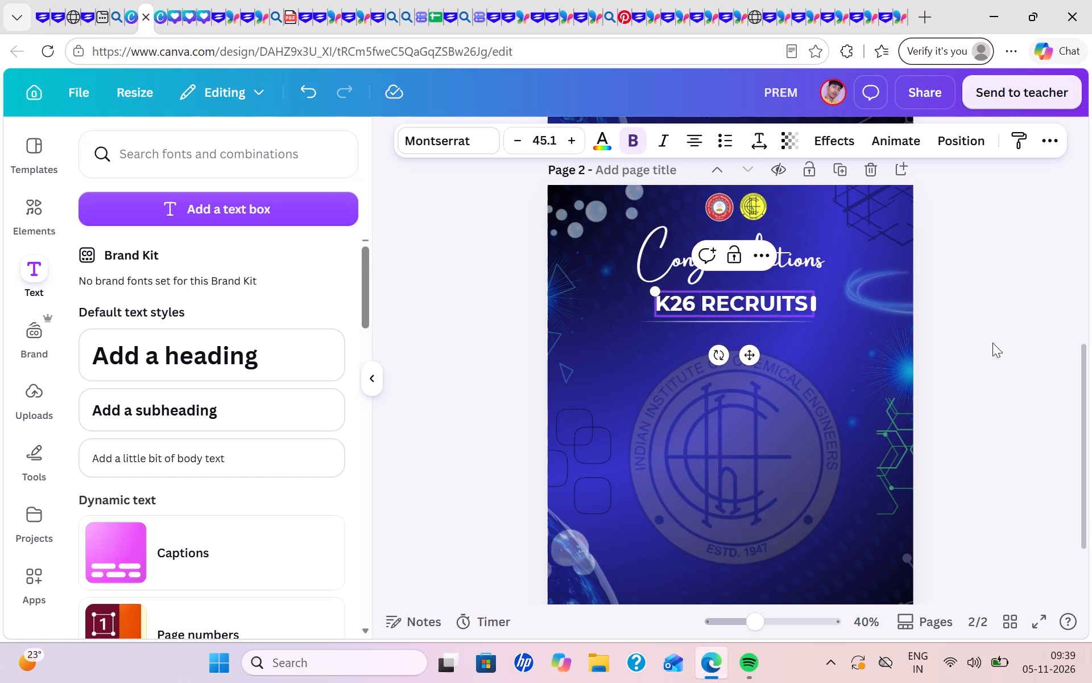
pyautogui.click(994, 341)
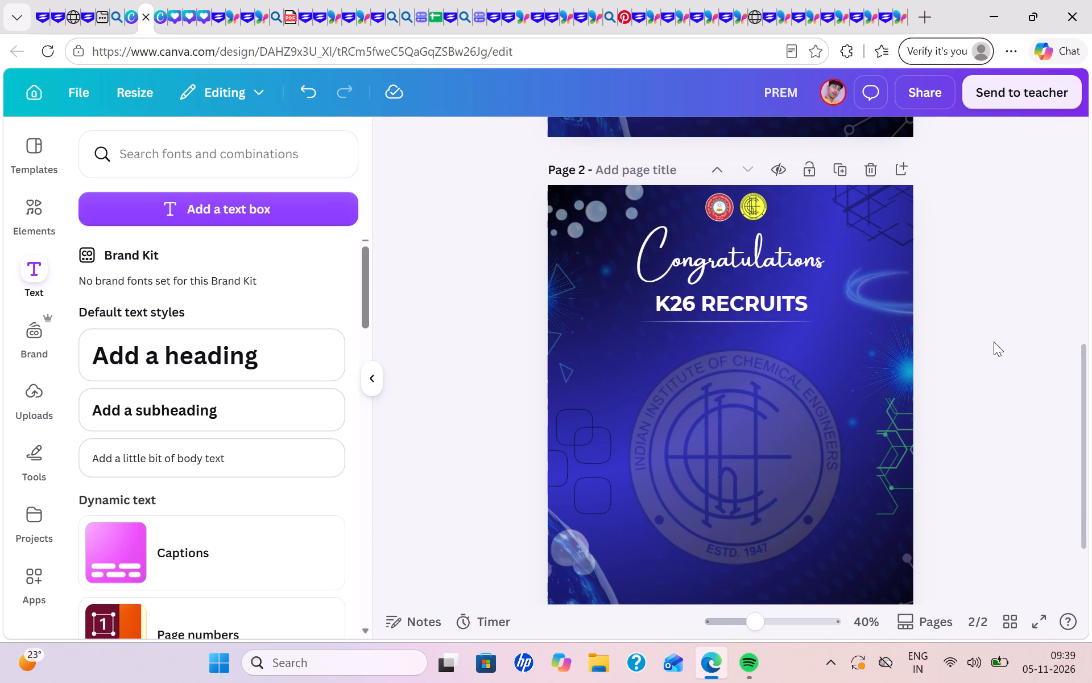
# Review both pages at different zoom levels, comparing the K25 and K26 RECRUITS layouts.
pyautogui.scroll(2, 994, 341)
pyautogui.scroll(-1, 994, 341)
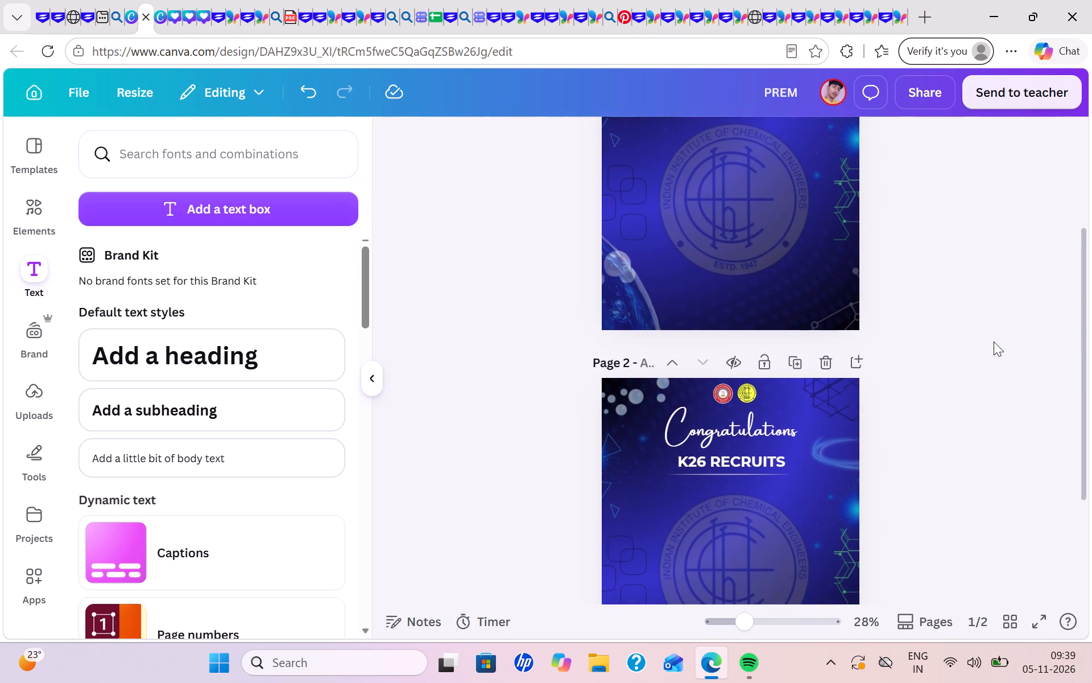
pyautogui.scroll(-1, 994, 341)
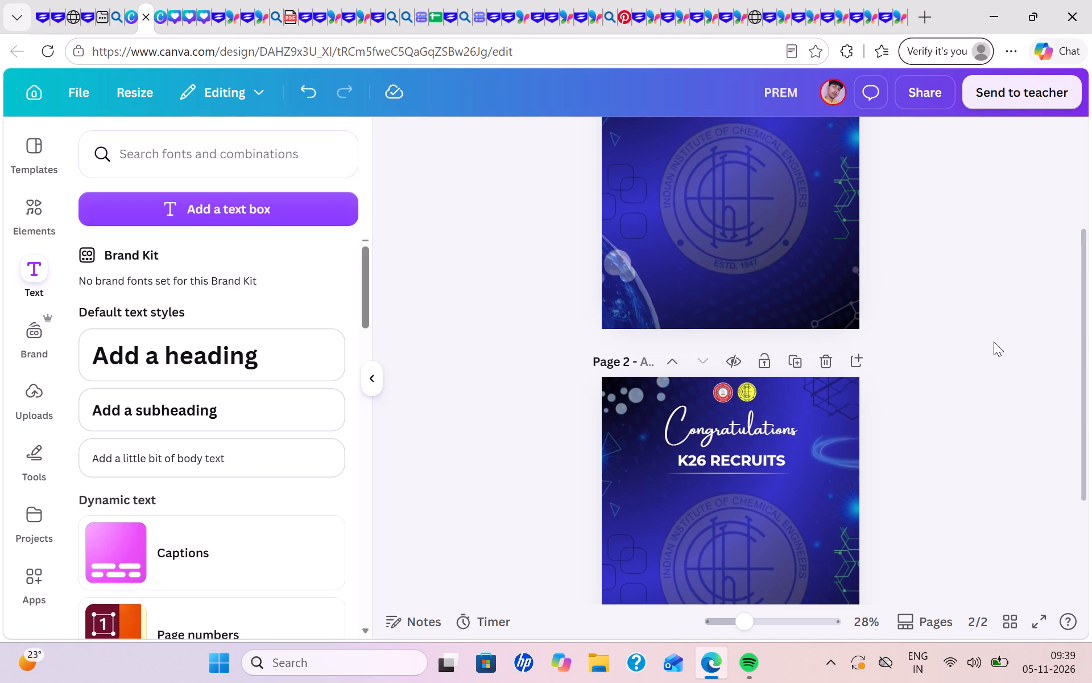
pyautogui.scroll(-2, 994, 341)
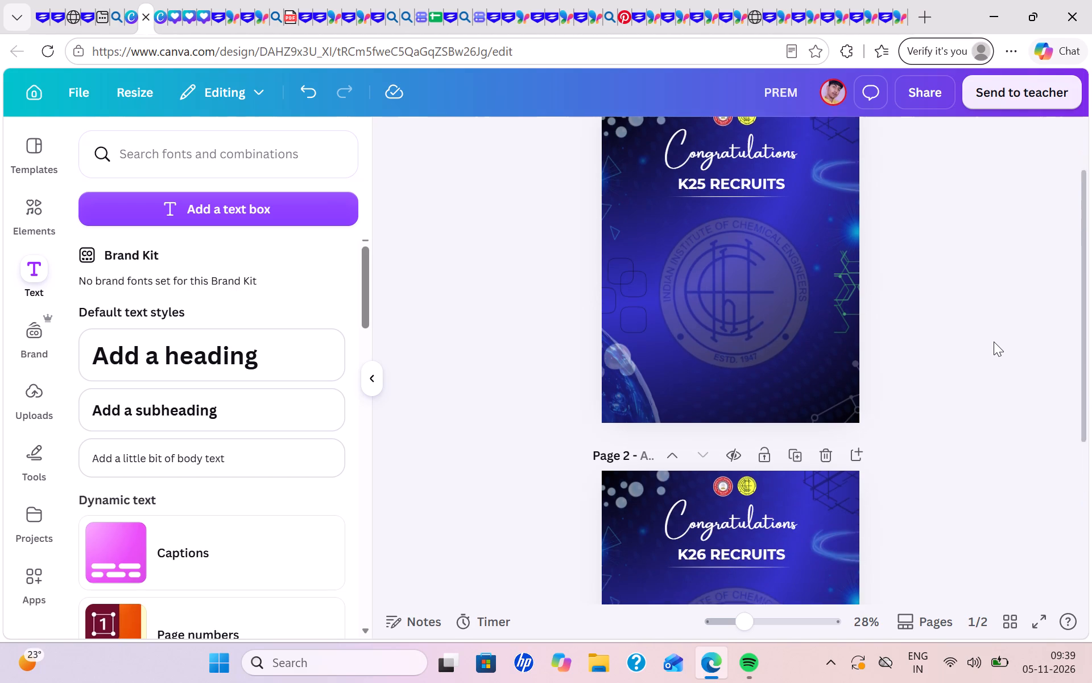
pyautogui.scroll(-4, 994, 341)
pyautogui.scroll(4, 994, 341)
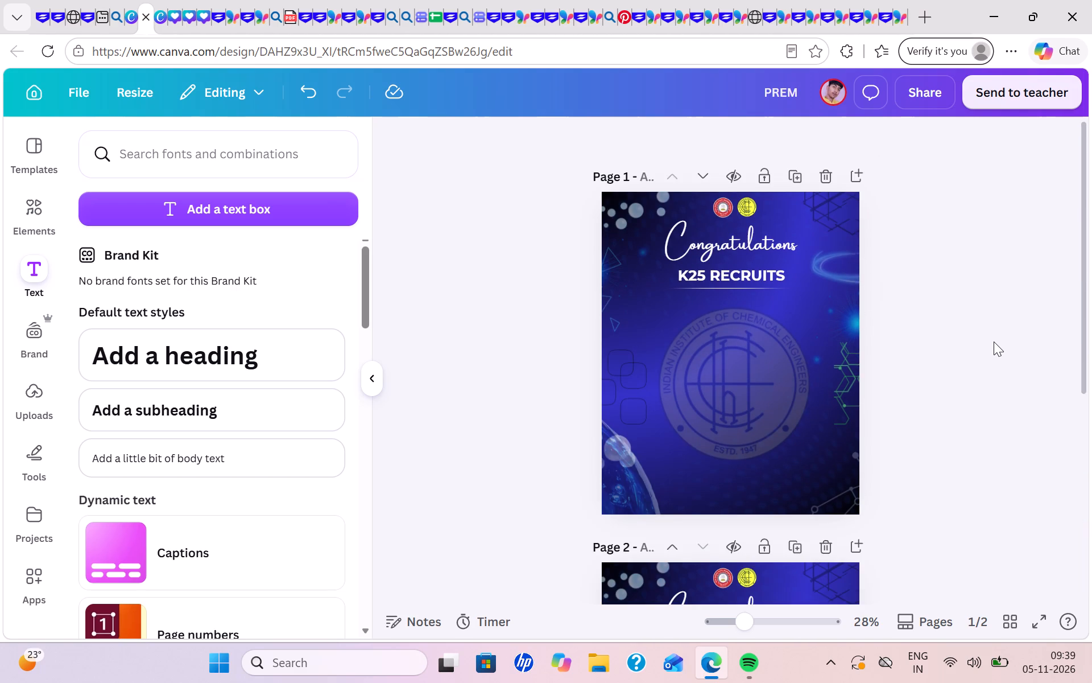
pyautogui.scroll(-1, 994, 341)
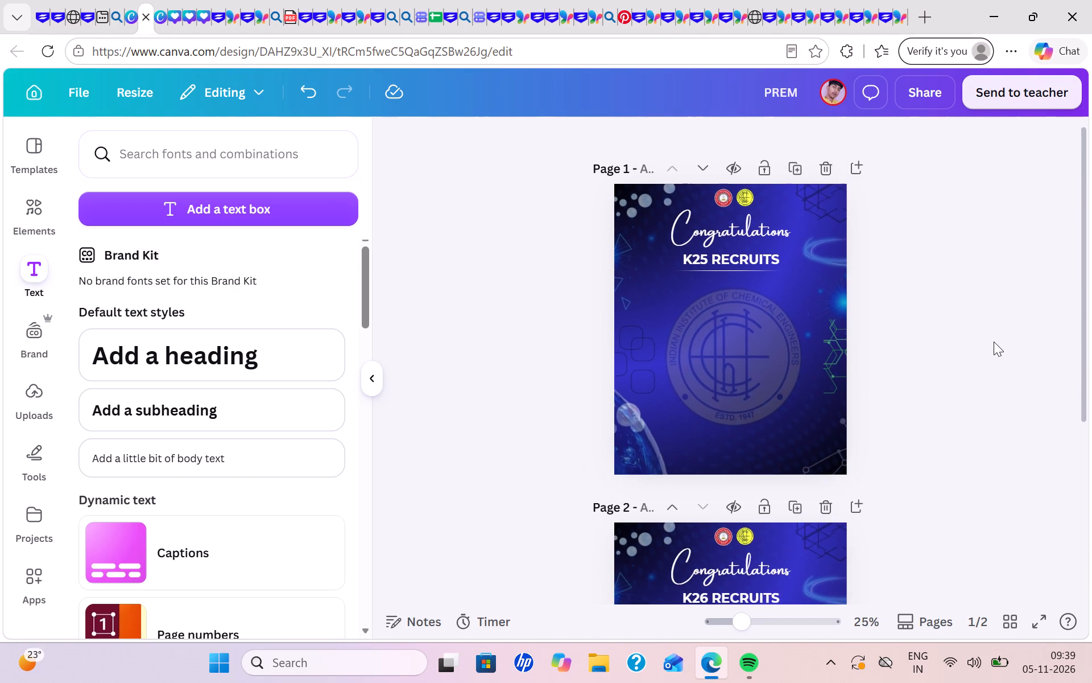
pyautogui.scroll(-2, 994, 341)
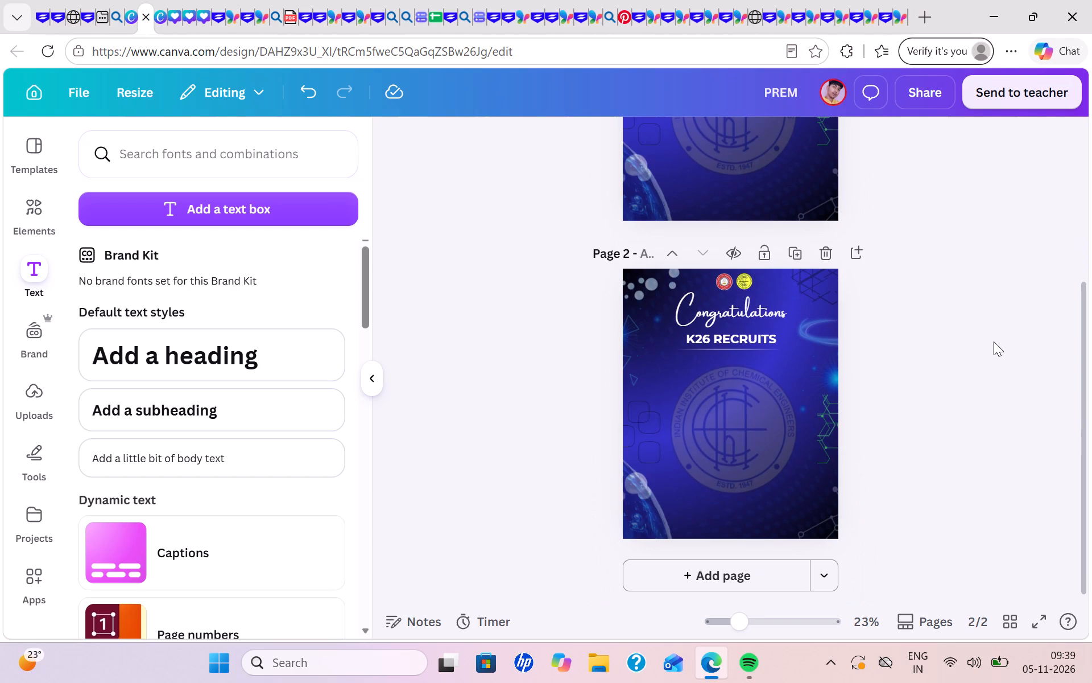
pyautogui.scroll(2, 994, 341)
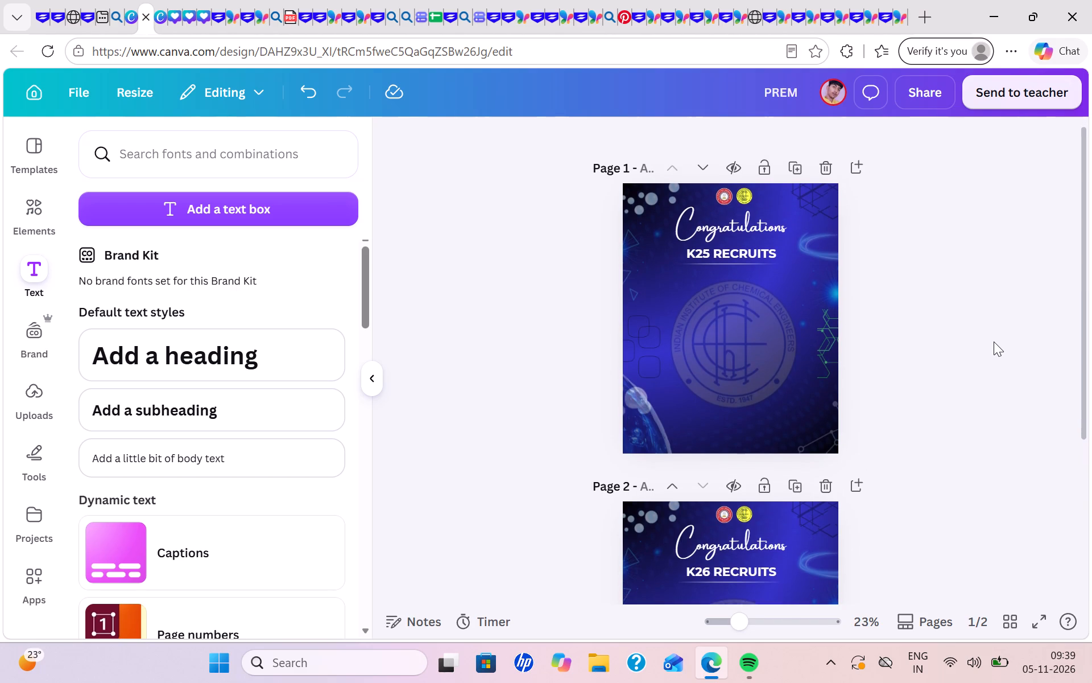
pyautogui.scroll(-2, 994, 341)
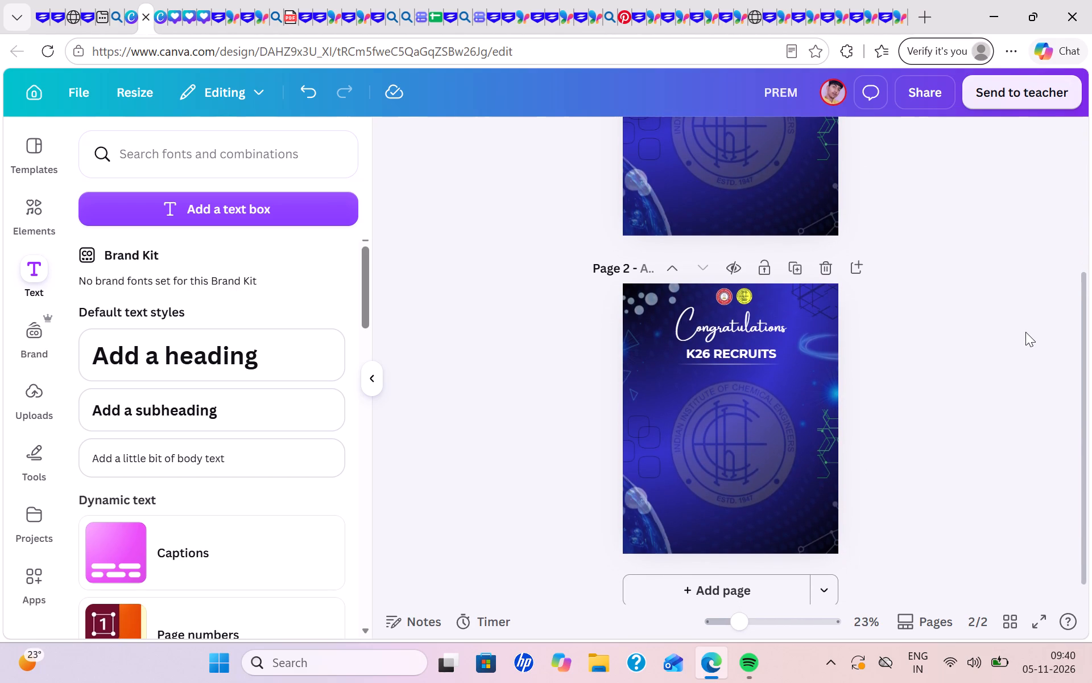
pyautogui.scroll(3, 1025, 332)
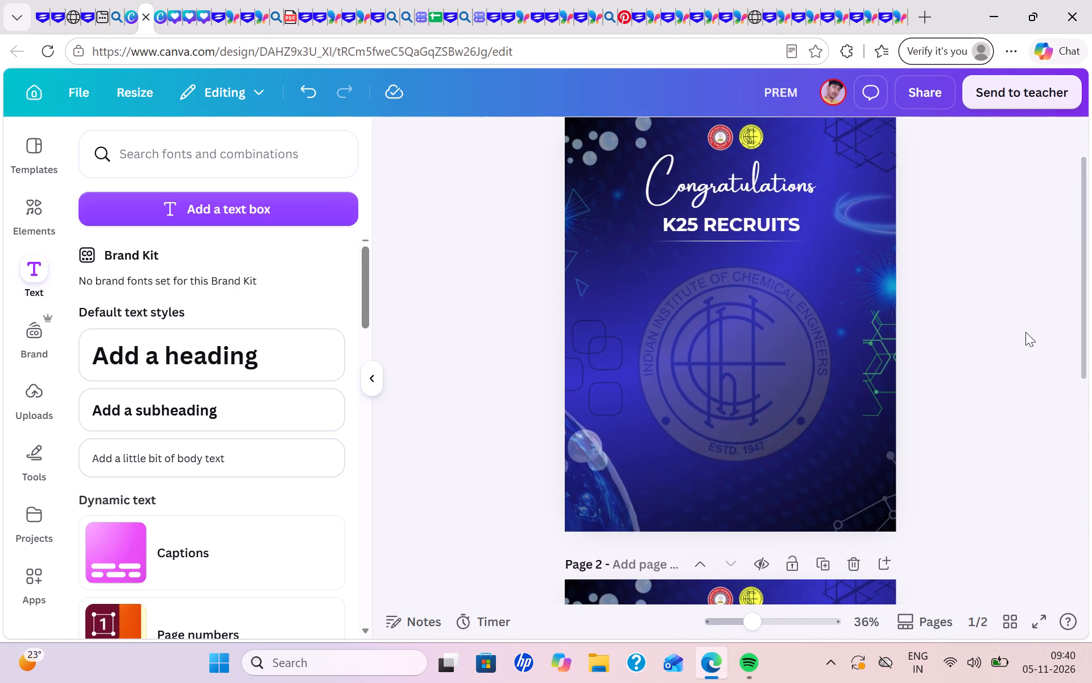
pyautogui.scroll(-1, 1025, 332)
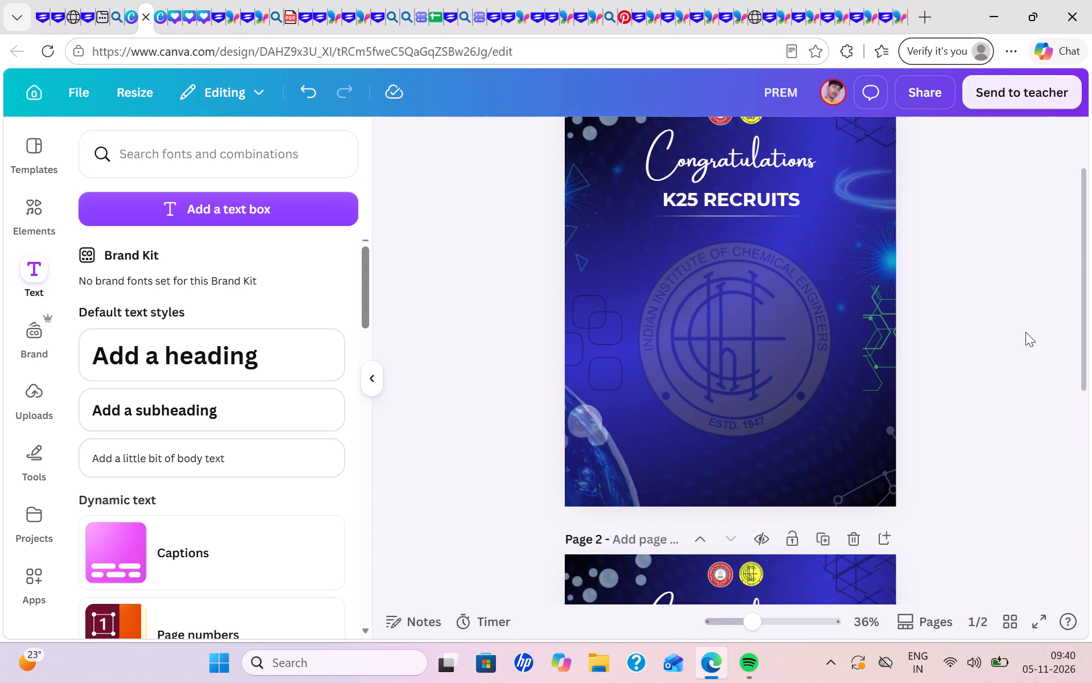
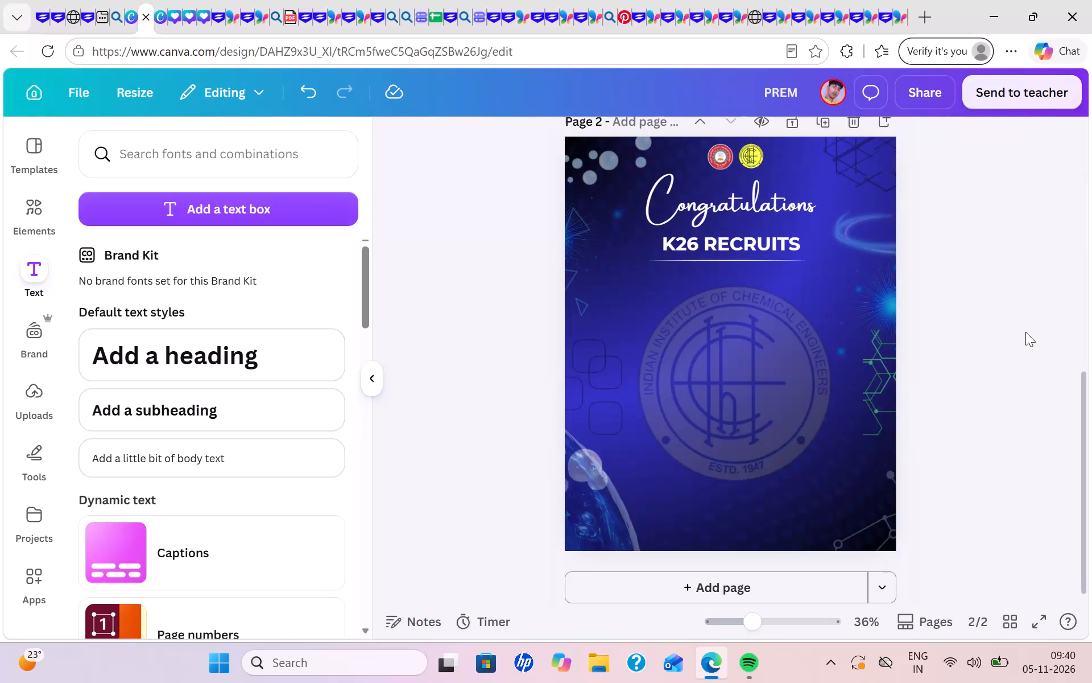
# Move the blue curved globe graphic from the K25 page's lower-left corner completely off the page.
pyautogui.scroll(5, 1025, 332)
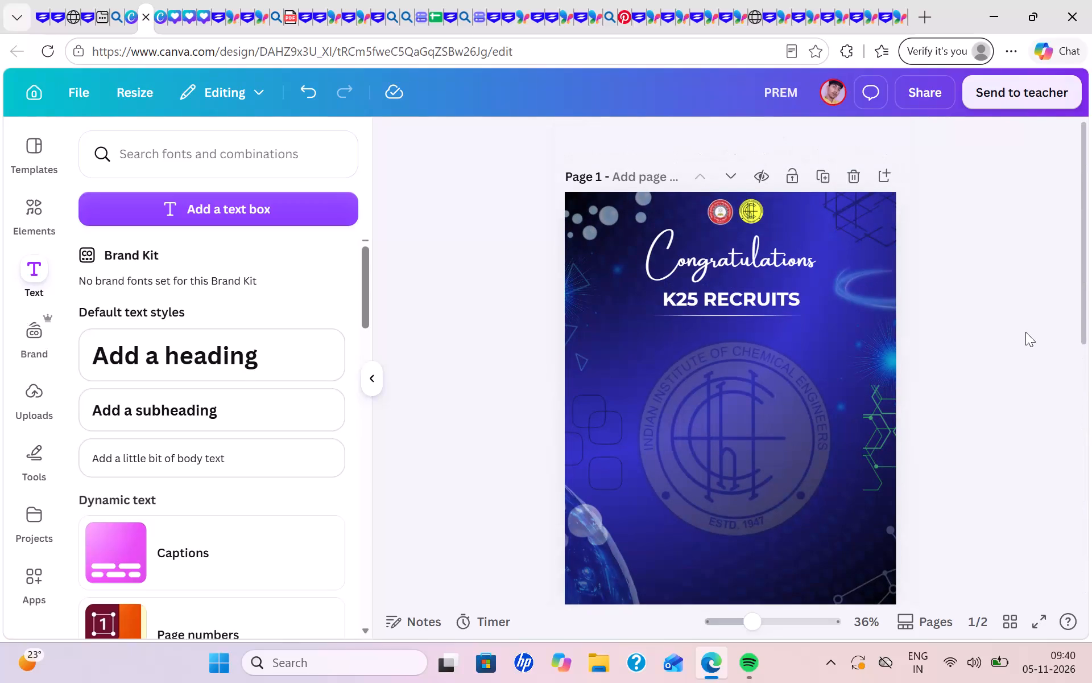
pyautogui.scroll(-1, 1025, 332)
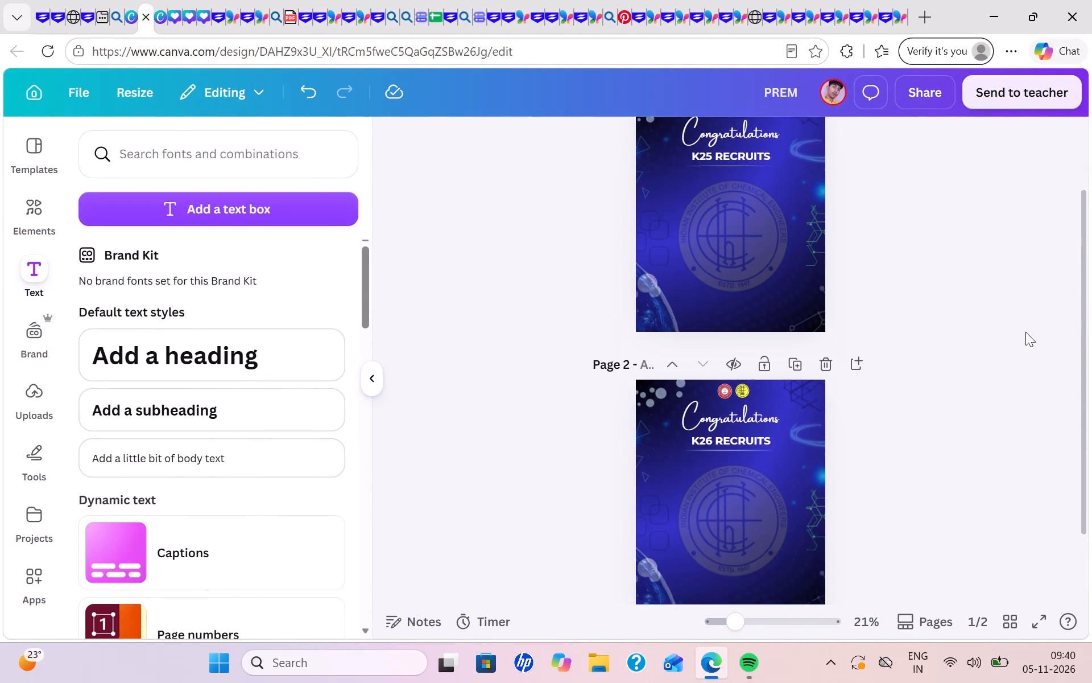
pyautogui.scroll(-2, 1025, 332)
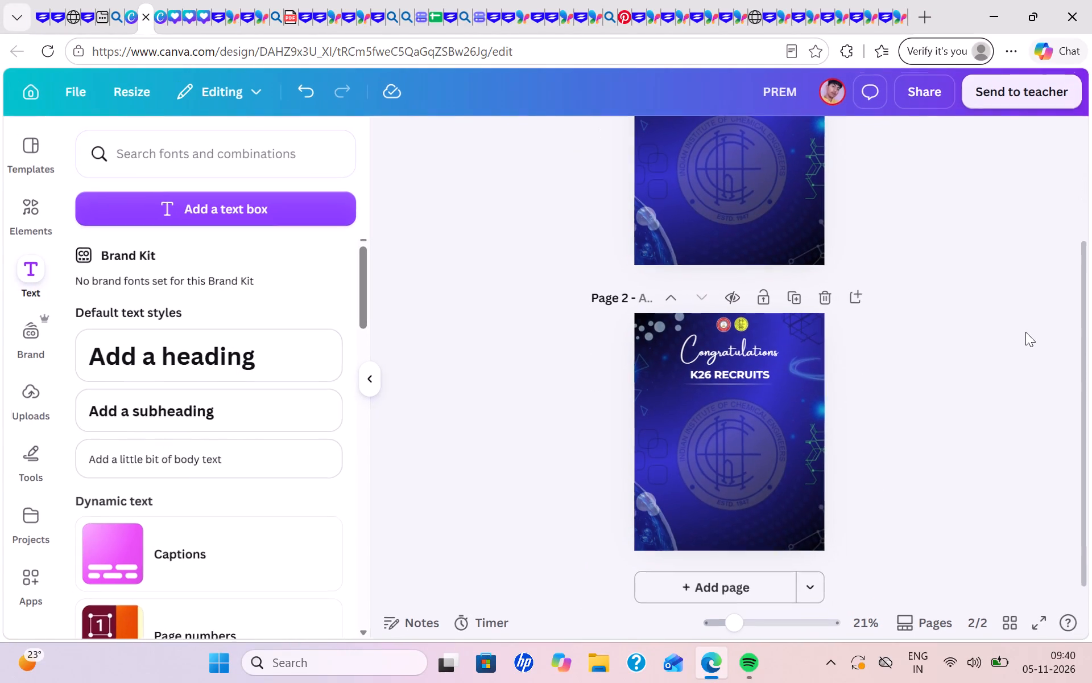
pyautogui.scroll(2, 1025, 332)
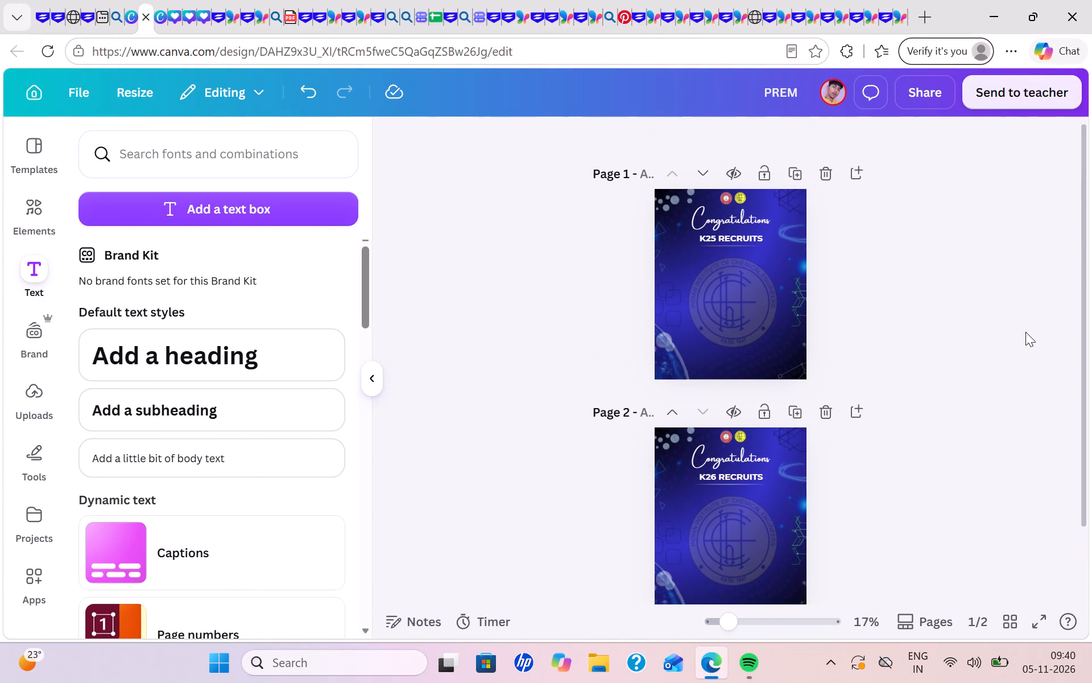
pyautogui.hscroll(2, 1025, 332)
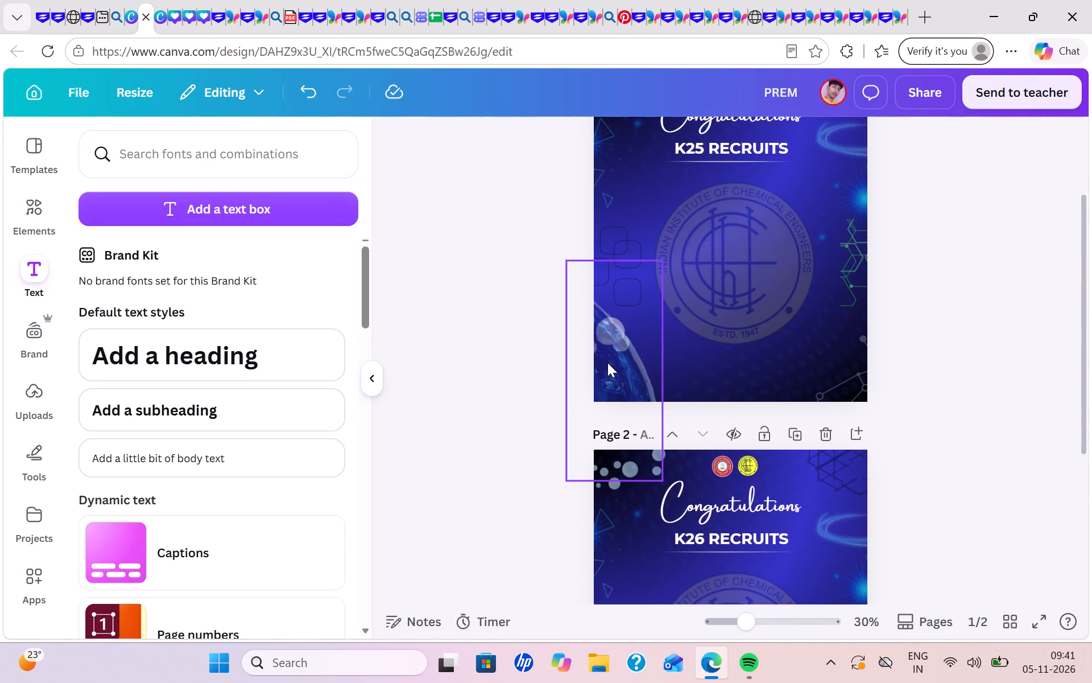
pyautogui.moveTo(607, 363); pyautogui.dragTo(1091, 460)
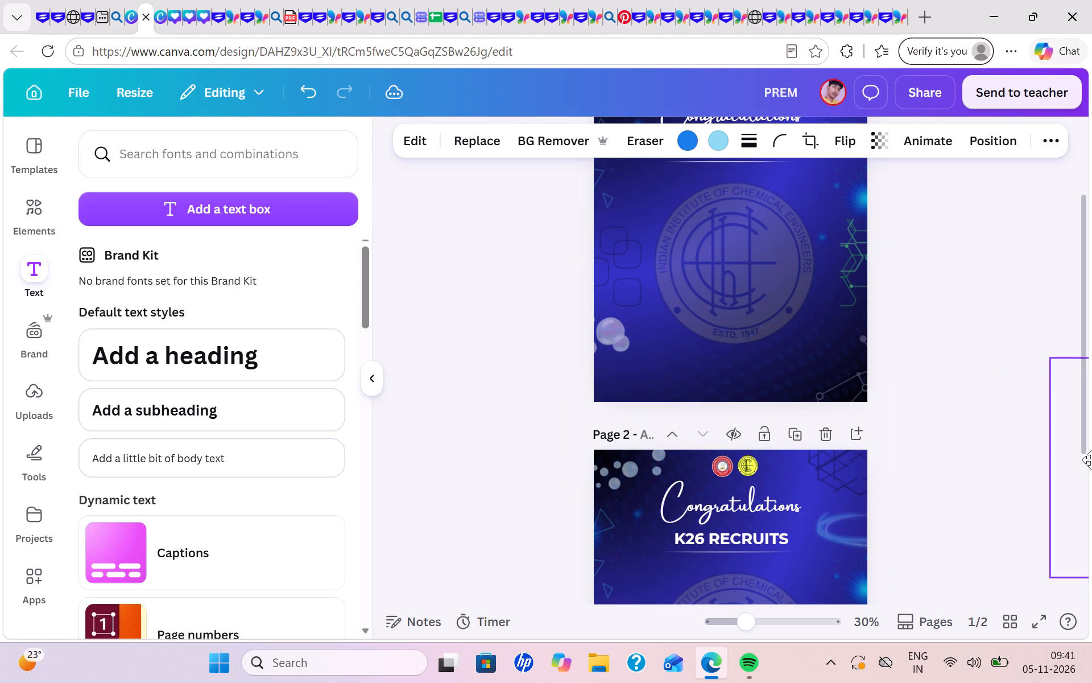
pyautogui.moveTo(1091, 460); pyautogui.dragTo(992, 378)
# Look through the K25 page's layer list to identify its decorative elements and corner shading.
pyautogui.scroll(1, 990, 373)
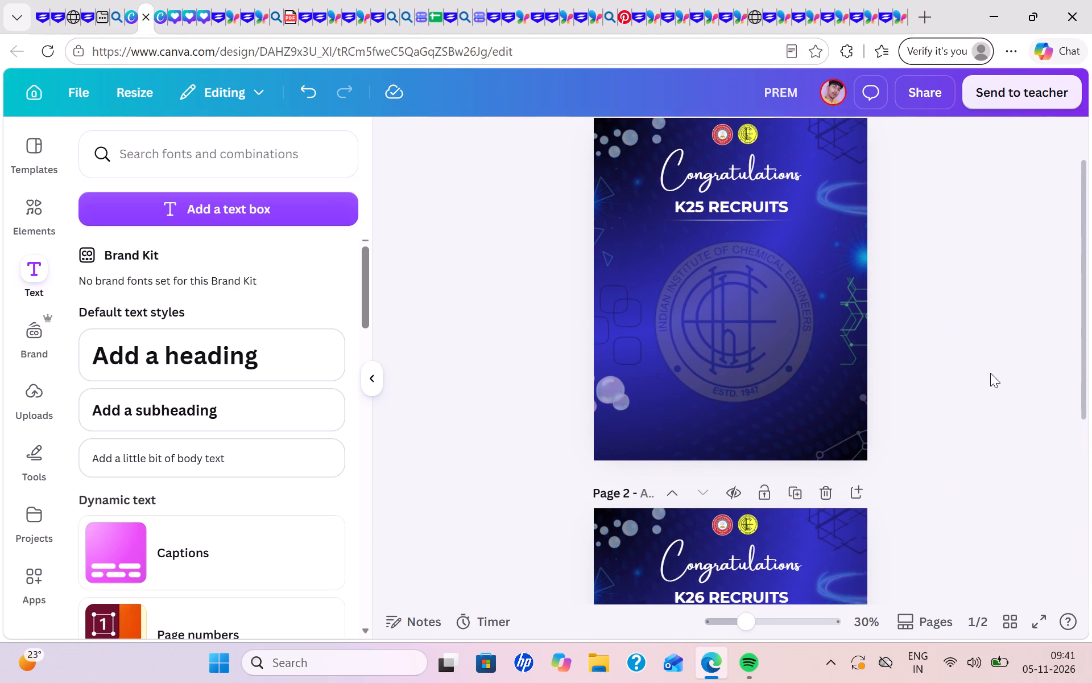
pyautogui.scroll(1, 990, 373)
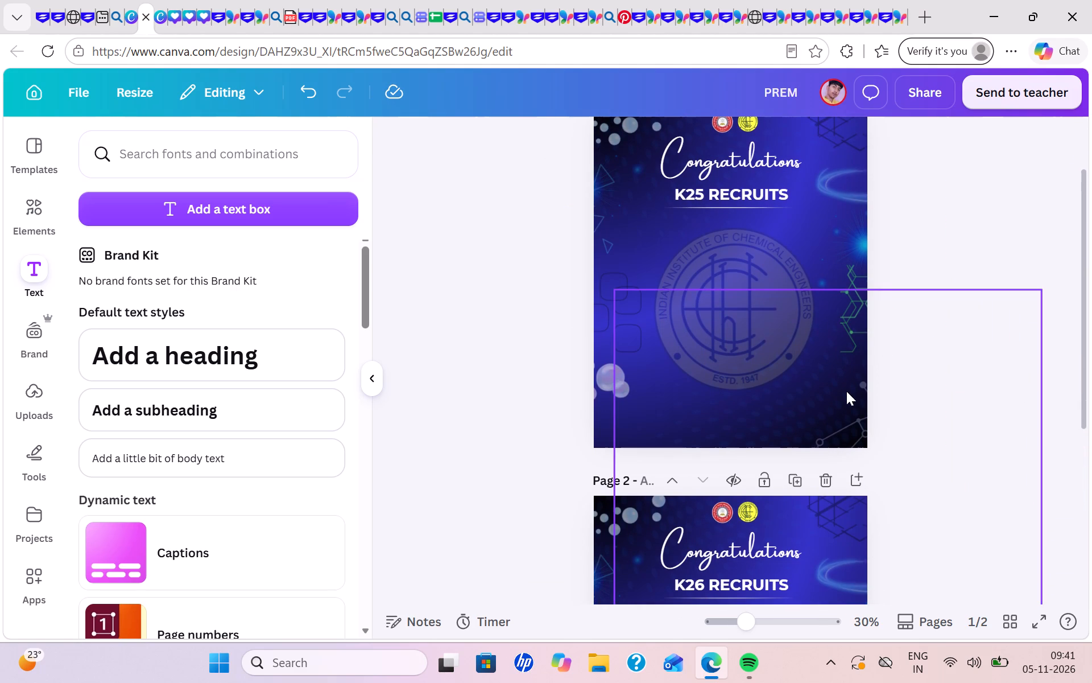
pyautogui.click(853, 422)
pyautogui.click(875, 141)
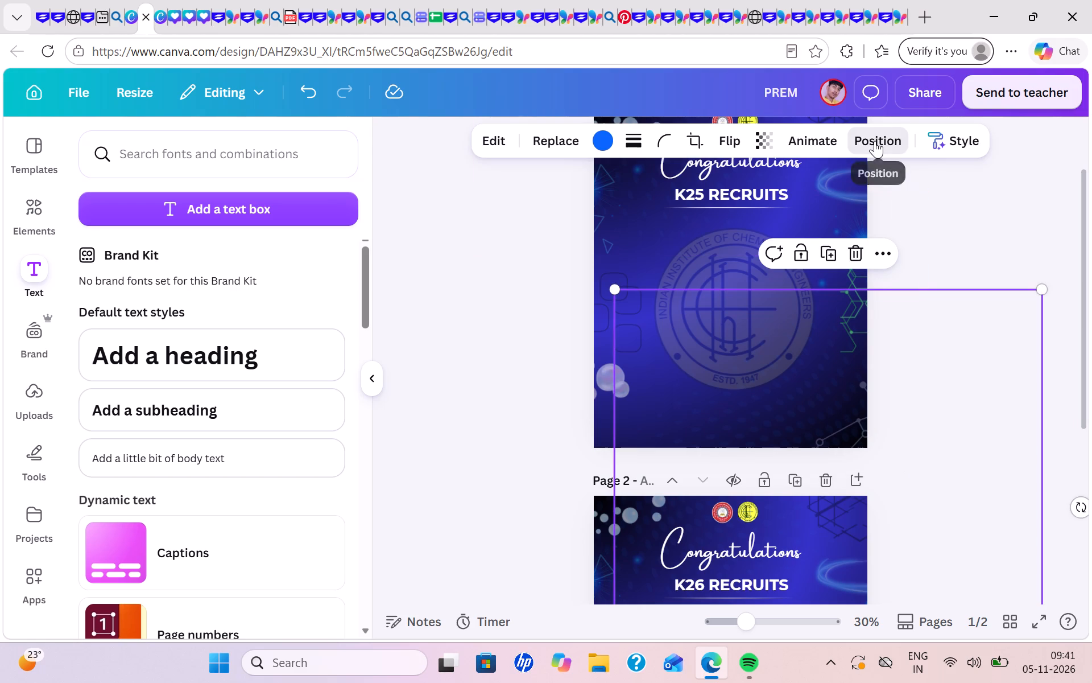
pyautogui.scroll(-6, 140, 522)
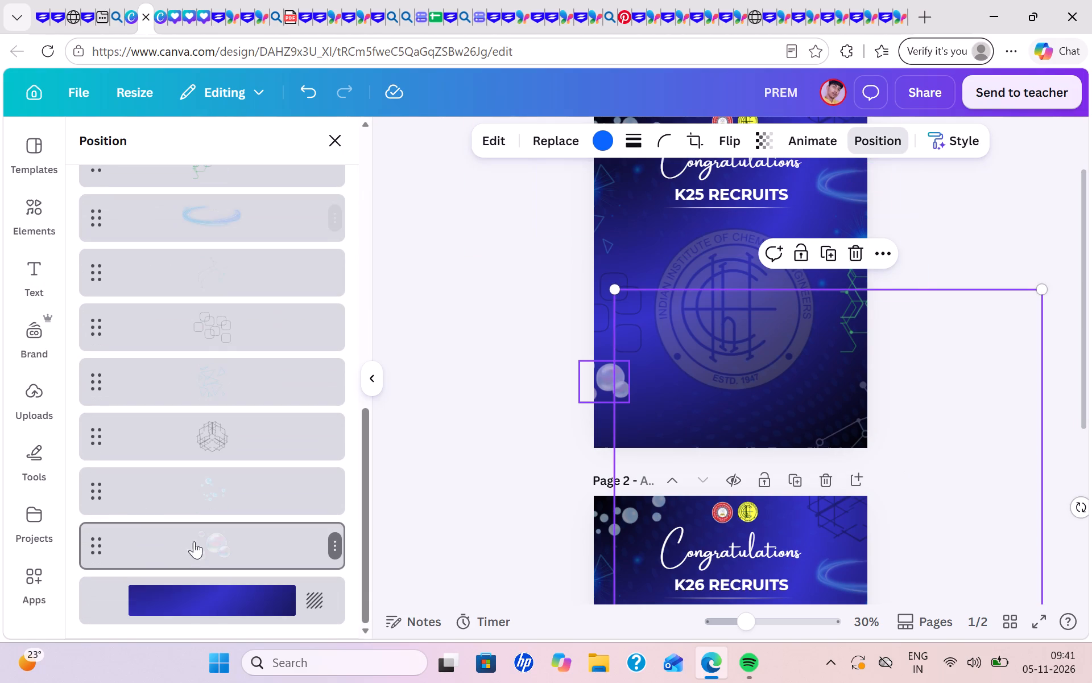
pyautogui.scroll(3, 200, 557)
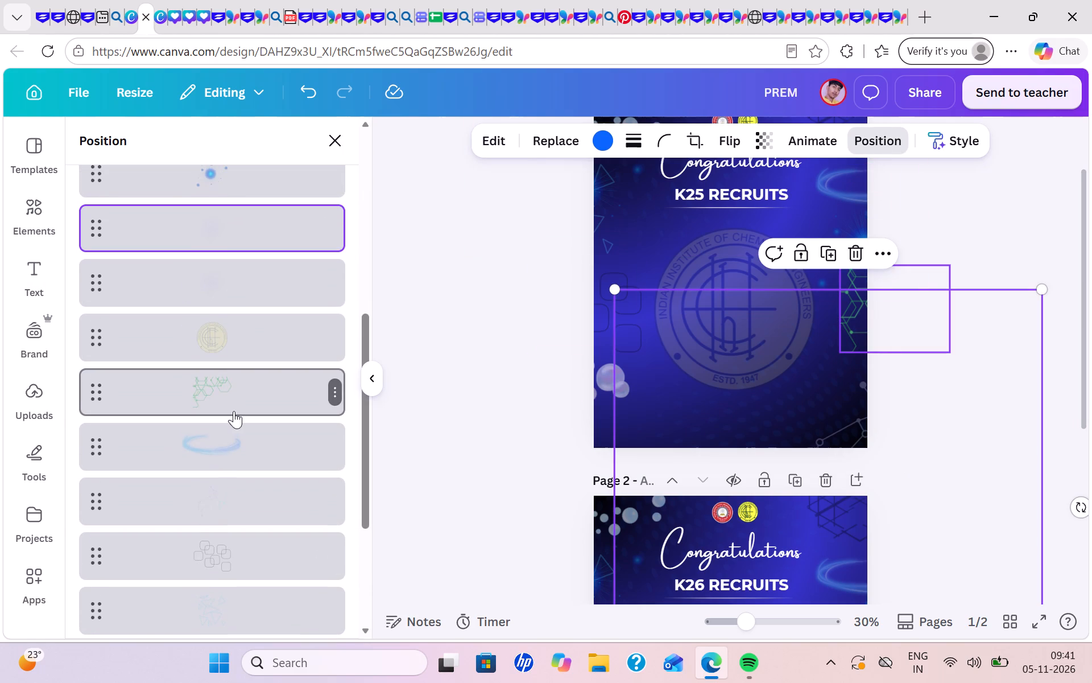
pyautogui.scroll(2, 234, 411)
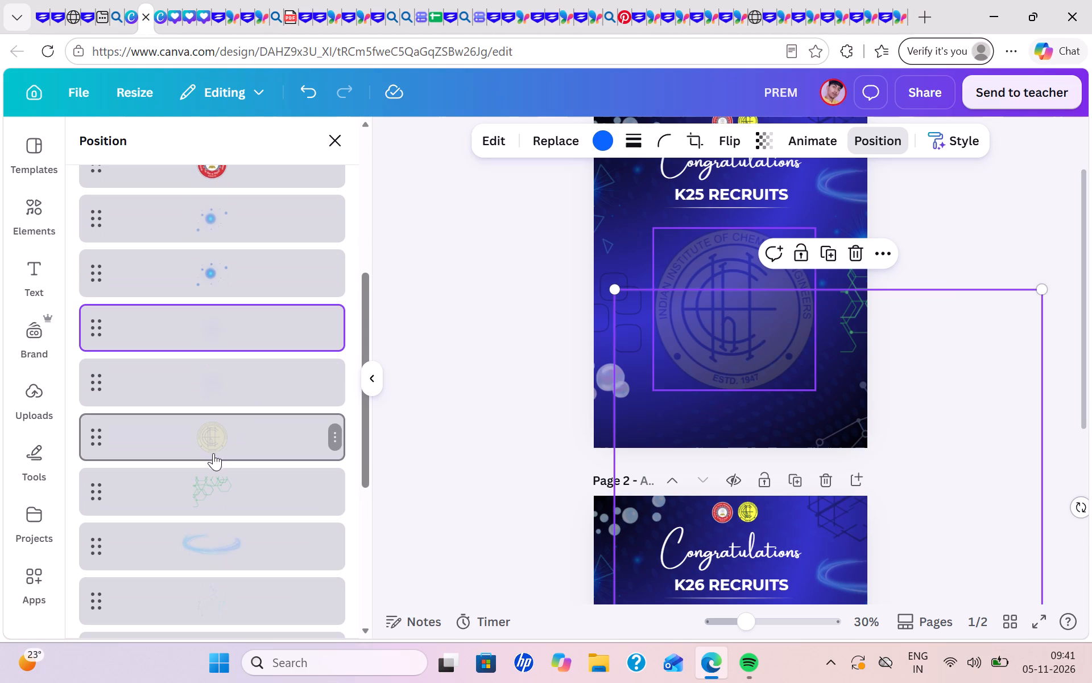
pyautogui.scroll(-1, 195, 533)
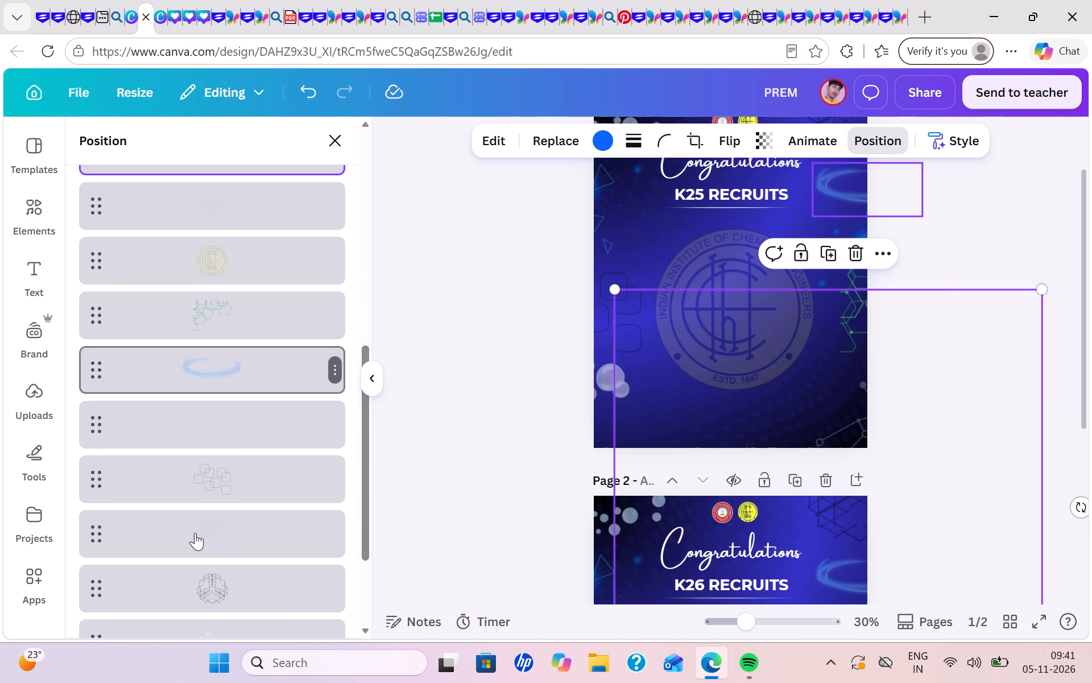
pyautogui.scroll(-1, 195, 533)
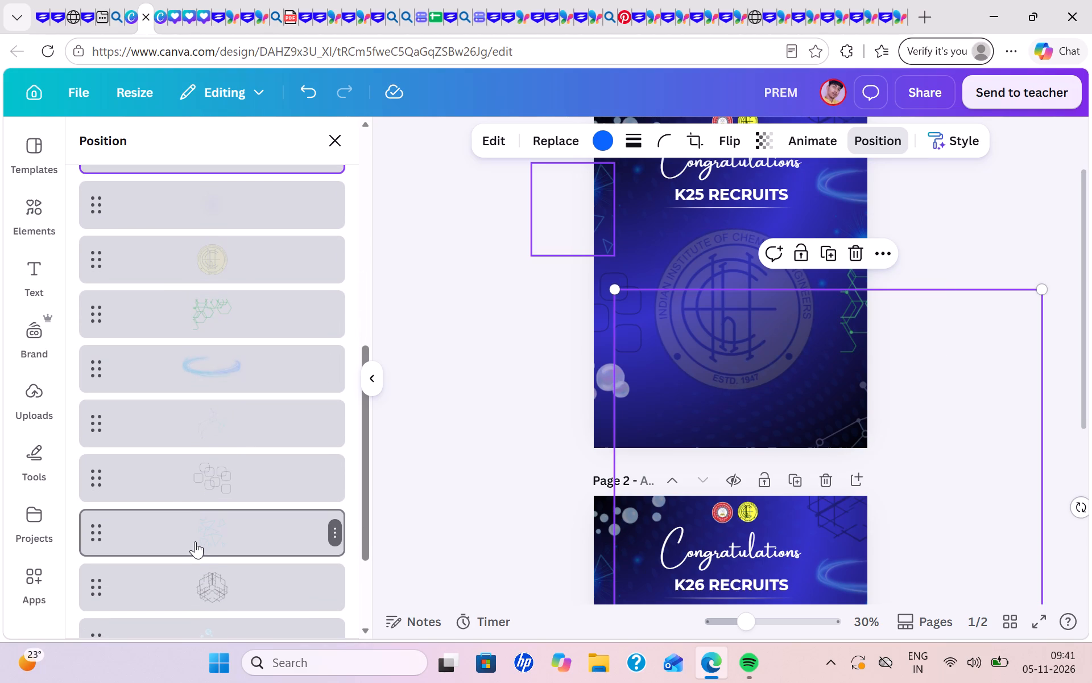
pyautogui.scroll(-5, 195, 541)
pyautogui.scroll(9, 221, 358)
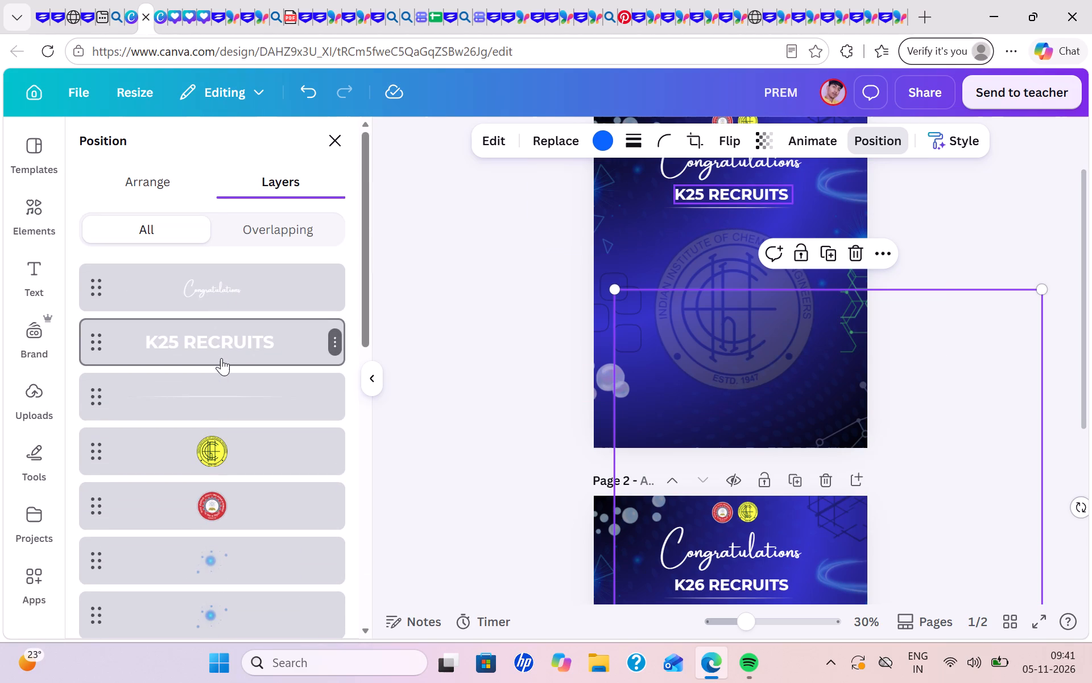
pyautogui.scroll(-3, 214, 513)
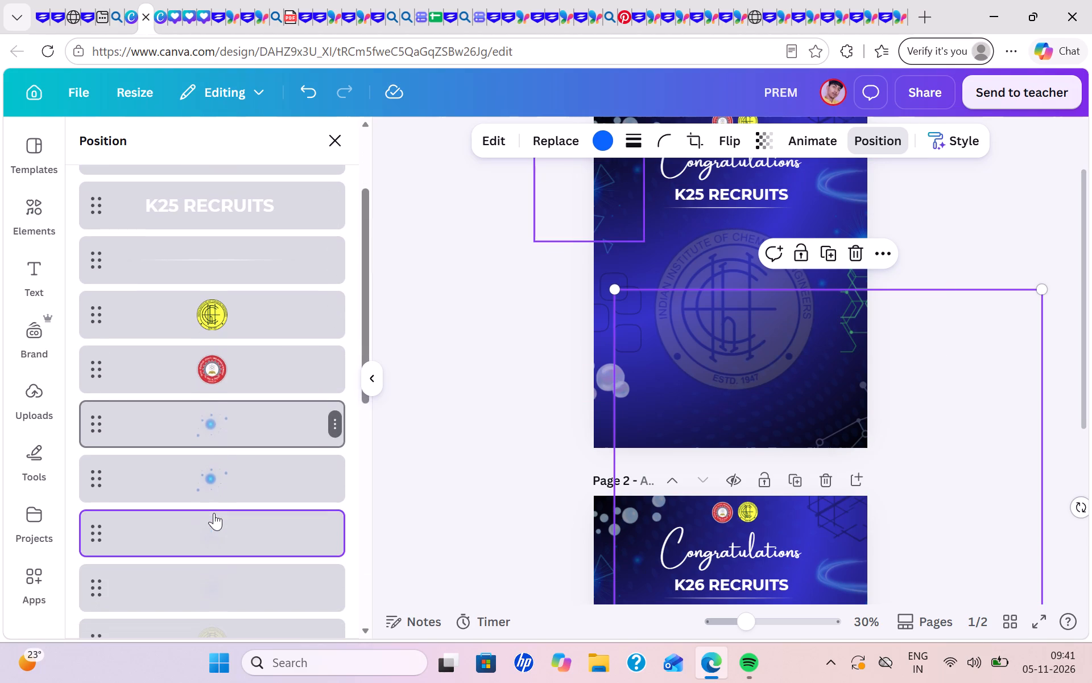
pyautogui.scroll(-1, 214, 513)
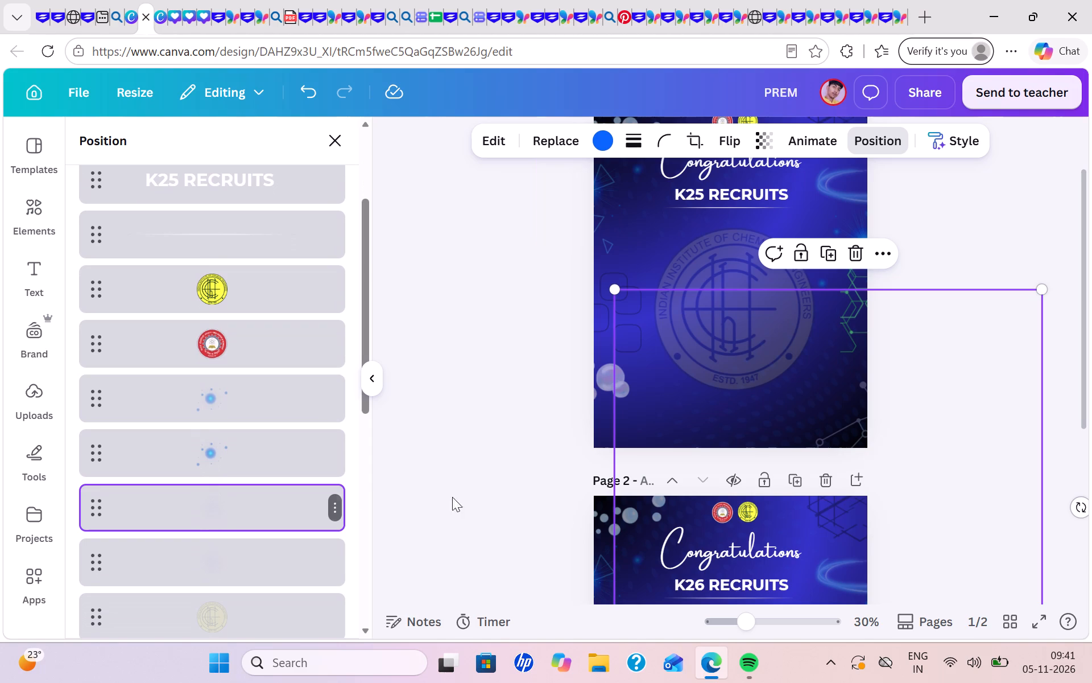
# Shift the dark shading in the K25 page's lower-right corner slightly down and toward the left.
pyautogui.moveTo(727, 468); pyautogui.dragTo(693, 427)
pyautogui.moveTo(693, 427); pyautogui.dragTo(686, 437)
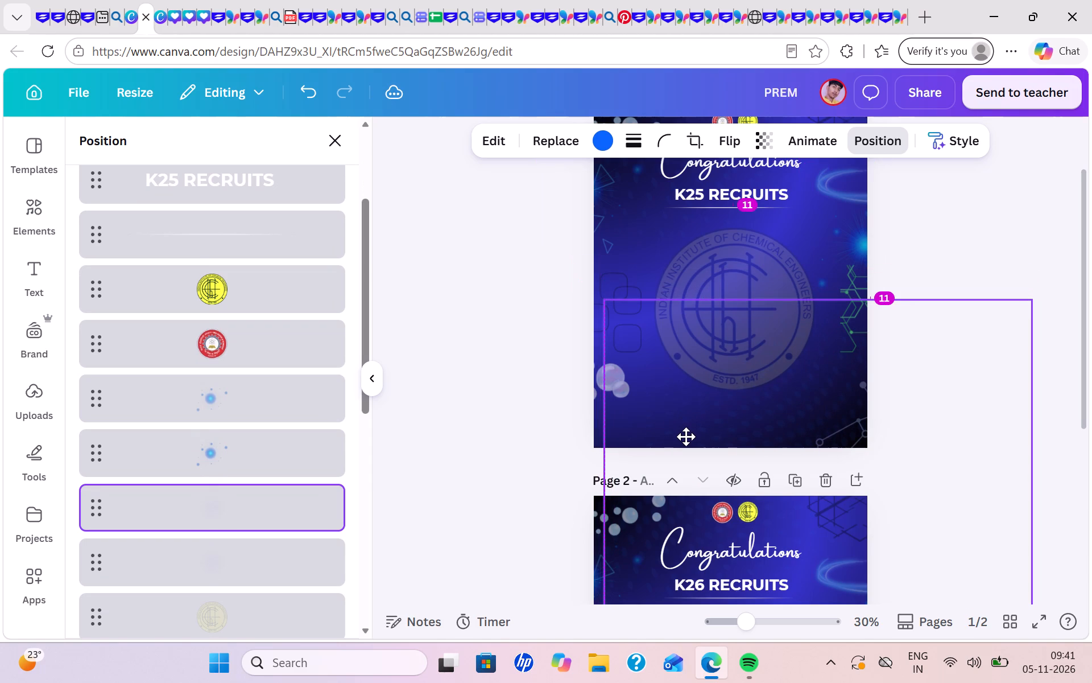
pyautogui.moveTo(686, 437); pyautogui.dragTo(688, 441)
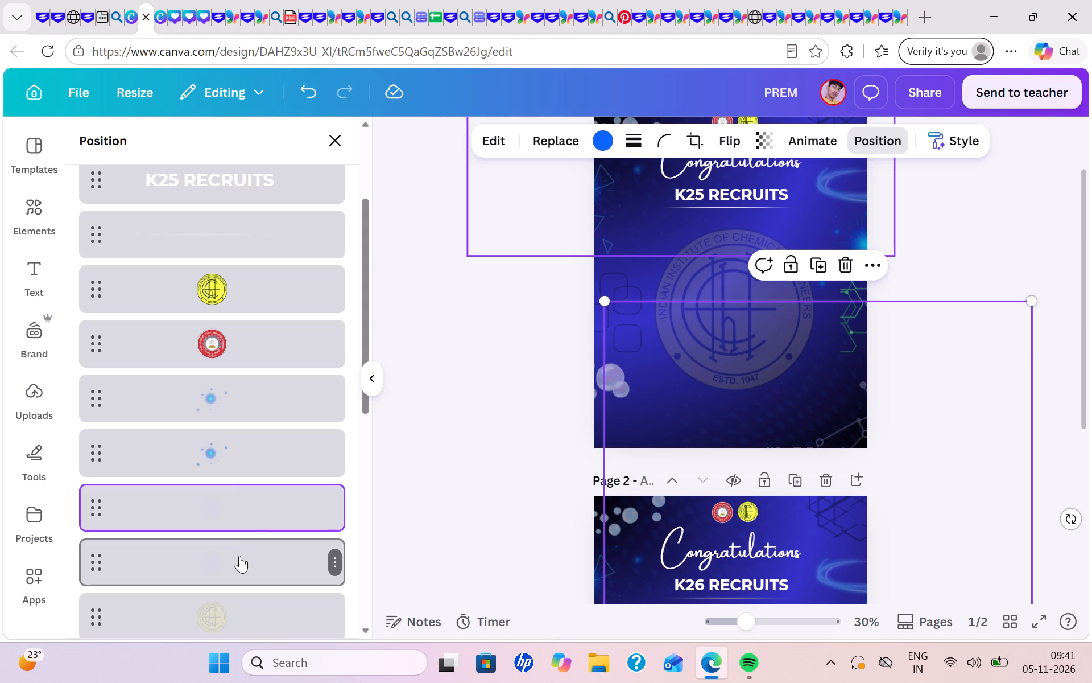
# Duplicate the molecular line graphic from the K25 page's lower-right corner and place the copy in its lower-left corner.
pyautogui.scroll(-1, 239, 556)
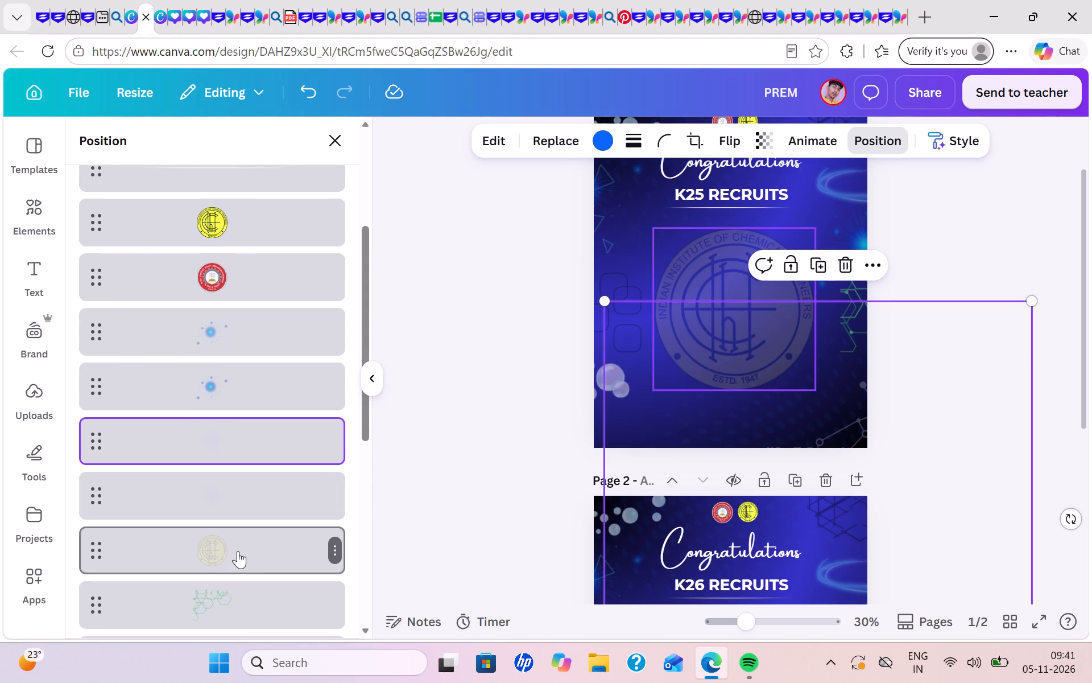
pyautogui.scroll(-1, 238, 552)
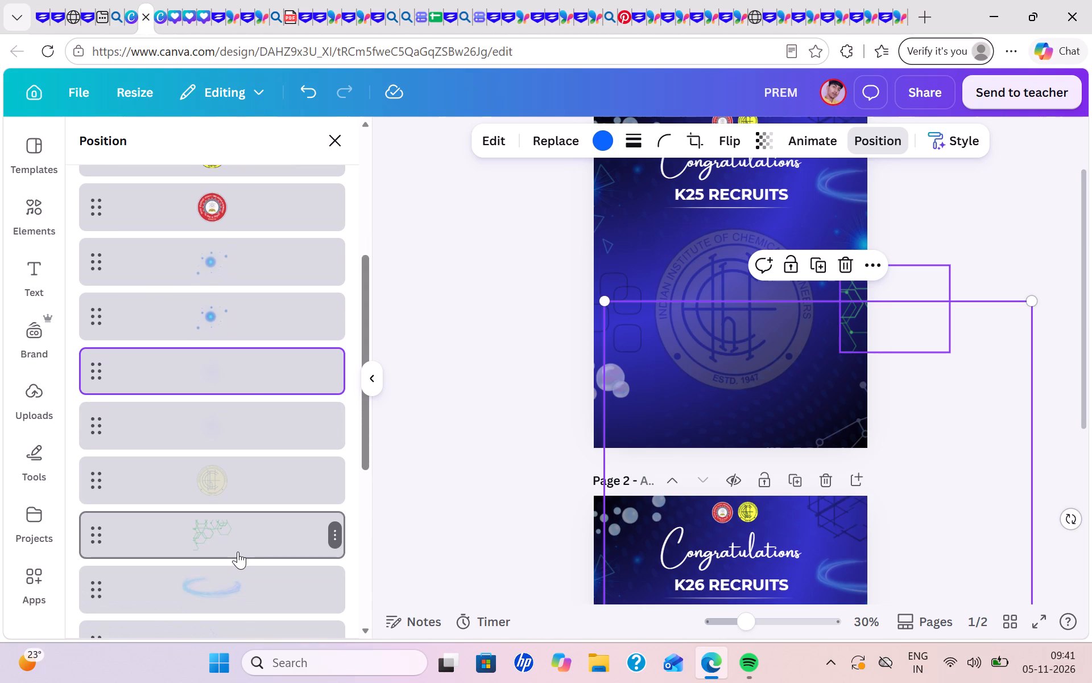
pyautogui.click(238, 552)
pyautogui.click(230, 586)
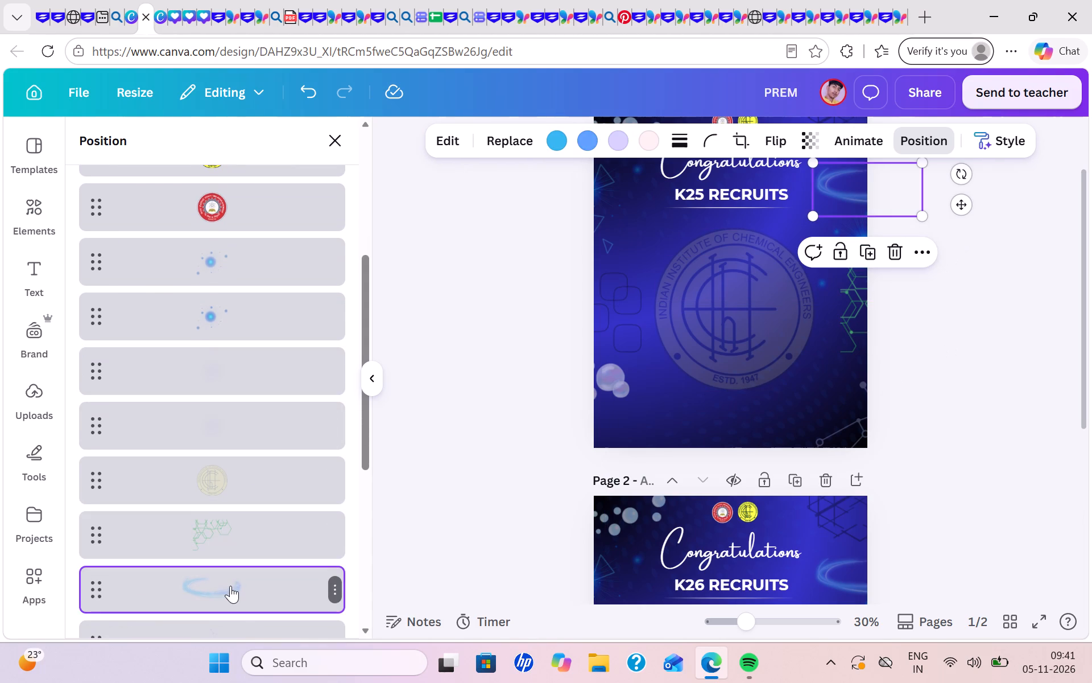
pyautogui.scroll(-1, 230, 586)
pyautogui.click(242, 549)
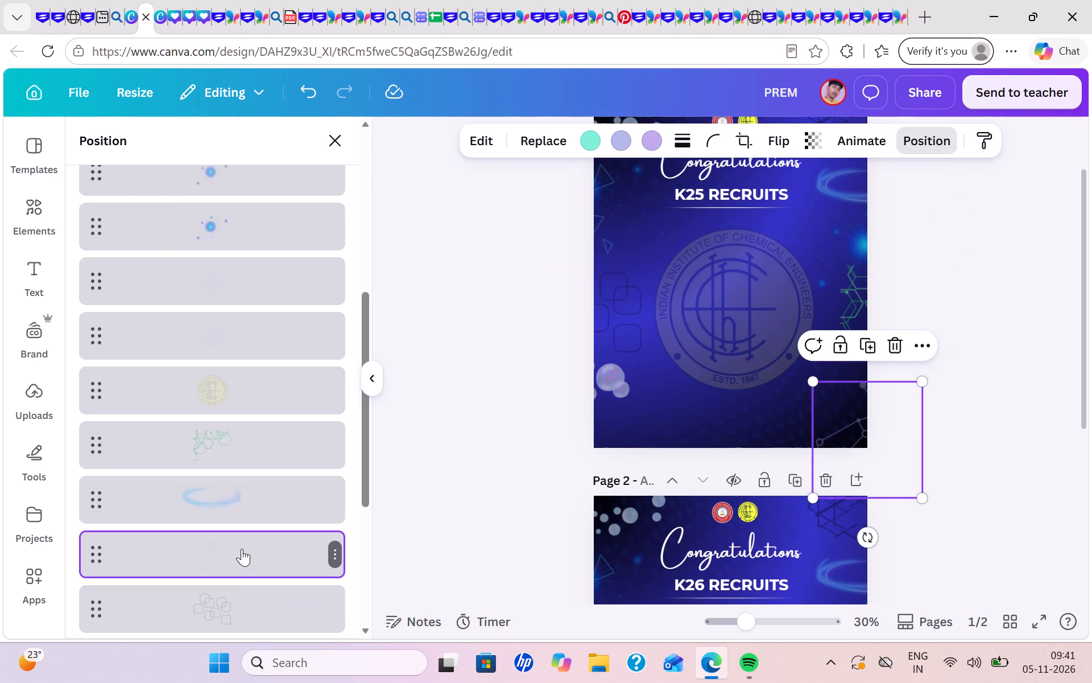
pyautogui.click(862, 341)
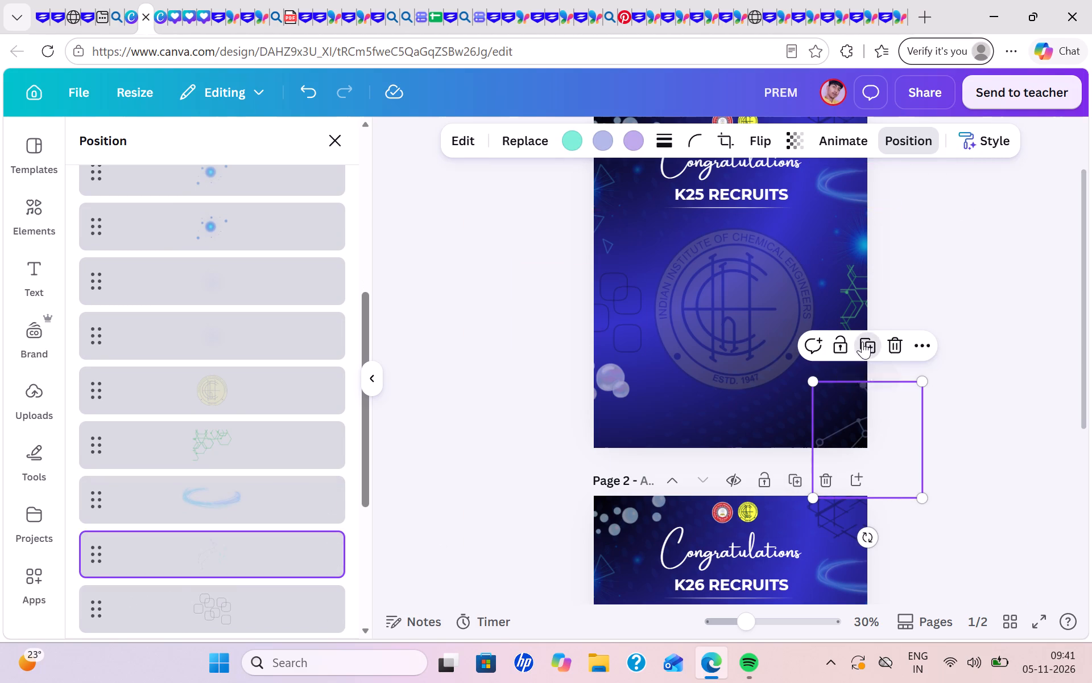
pyautogui.moveTo(859, 434); pyautogui.dragTo(575, 438)
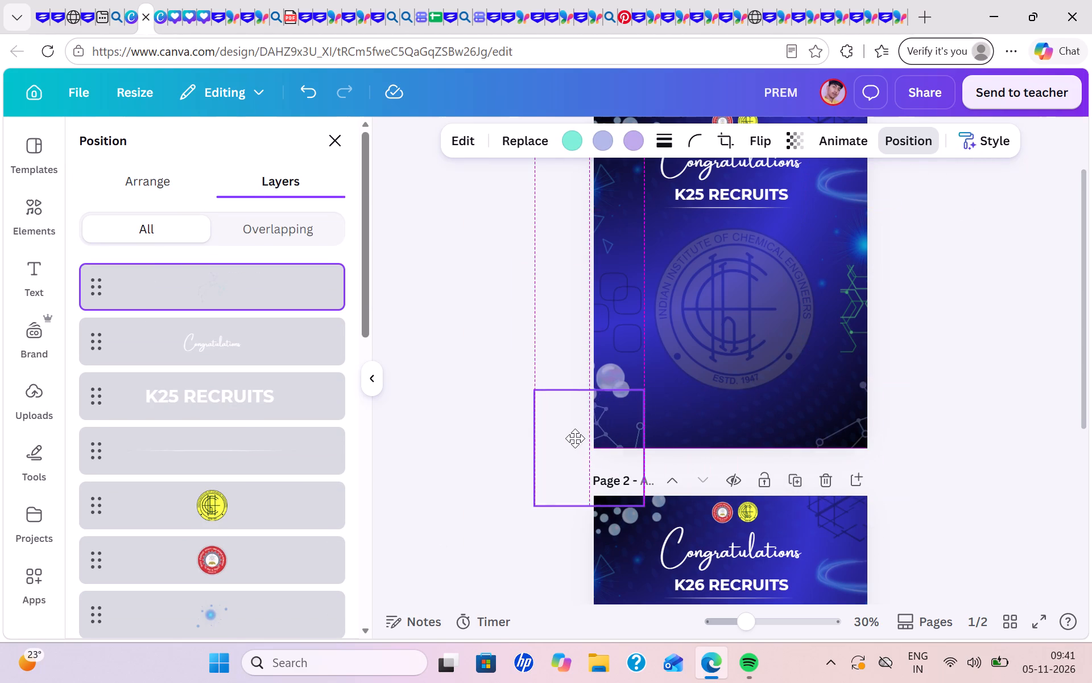
pyautogui.moveTo(575, 438); pyautogui.dragTo(582, 467)
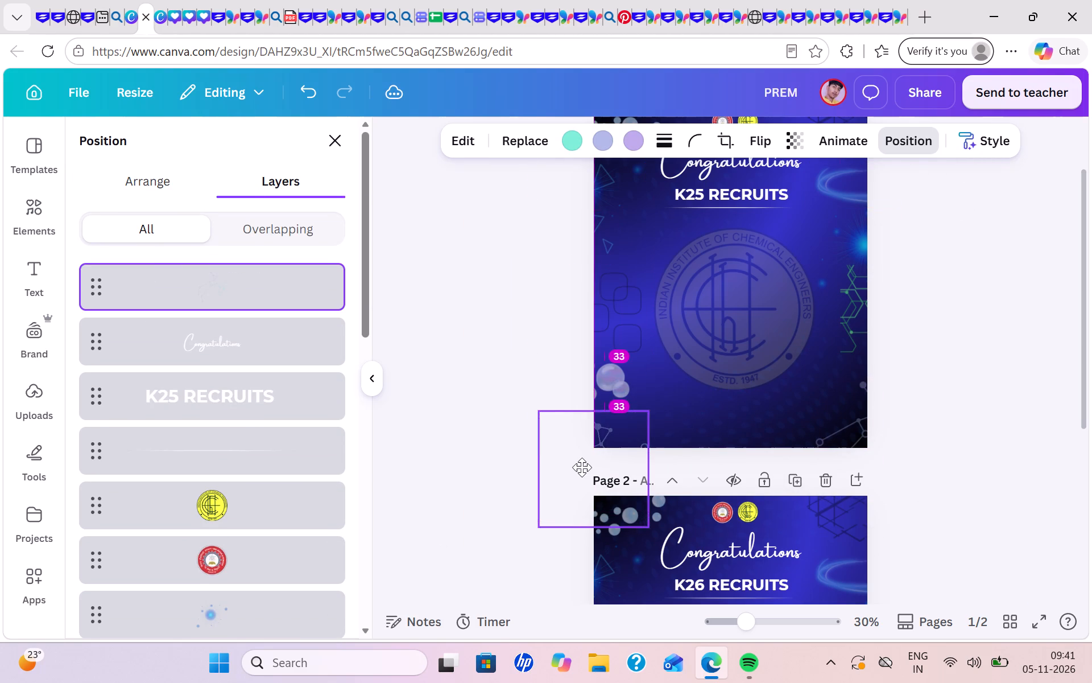
pyautogui.moveTo(582, 467); pyautogui.dragTo(591, 455)
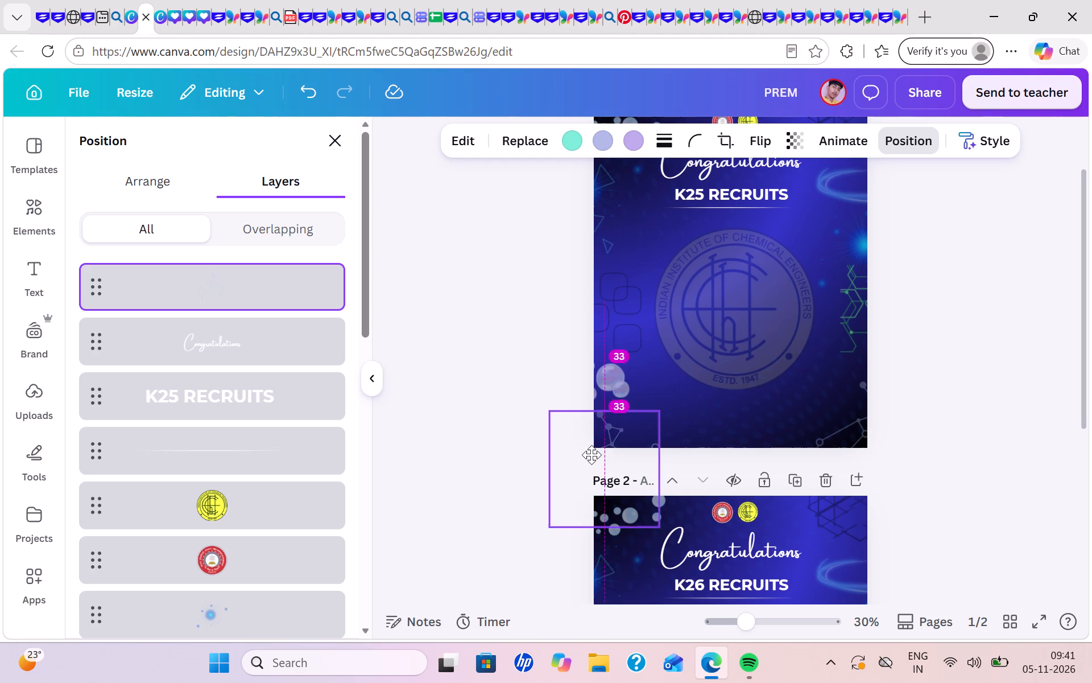
pyautogui.moveTo(591, 455); pyautogui.dragTo(638, 419)
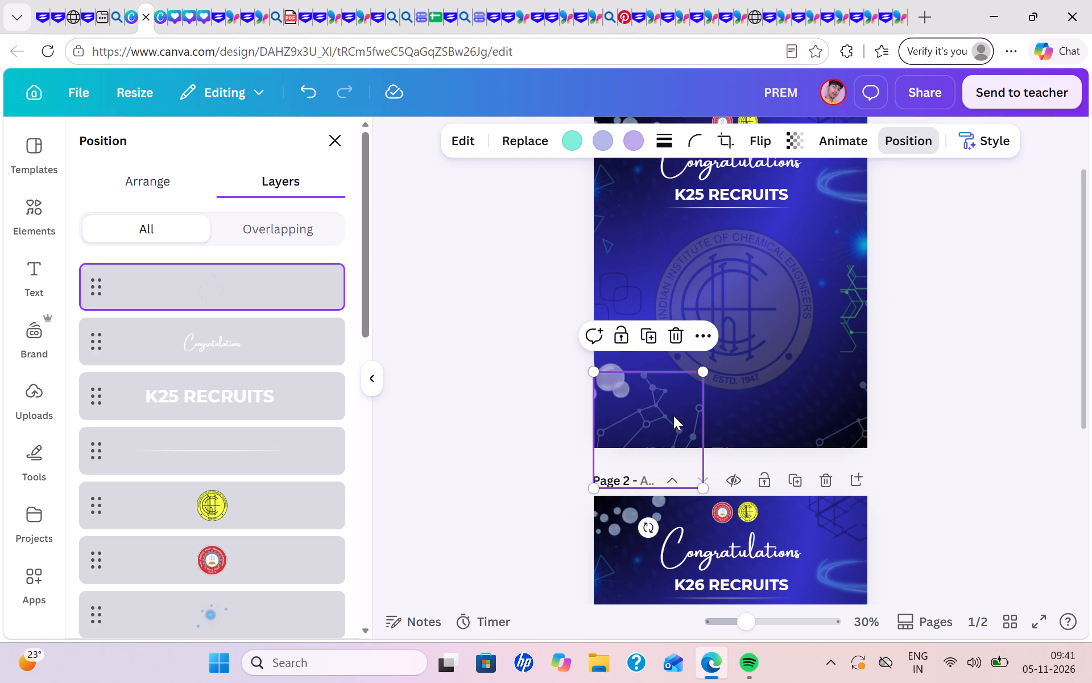
# Rotate the copied molecular line graphic nearly upside down and place it partly off the K25 page's lower-left corner.
pyautogui.moveTo(674, 436); pyautogui.dragTo(733, 343)
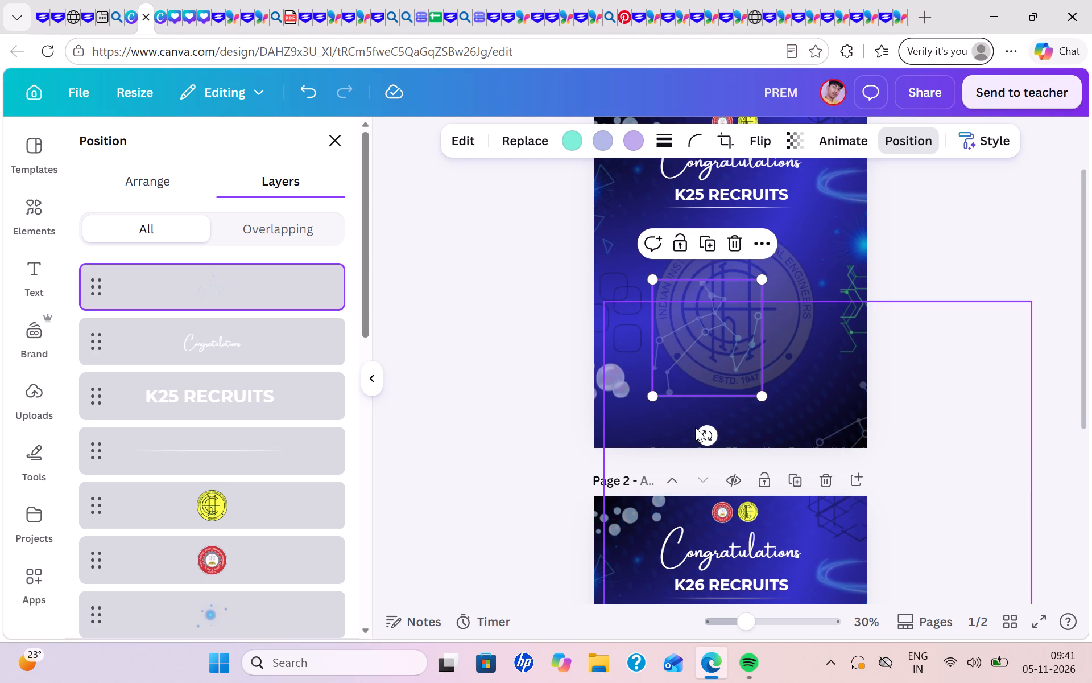
pyautogui.moveTo(708, 434); pyautogui.dragTo(735, 290)
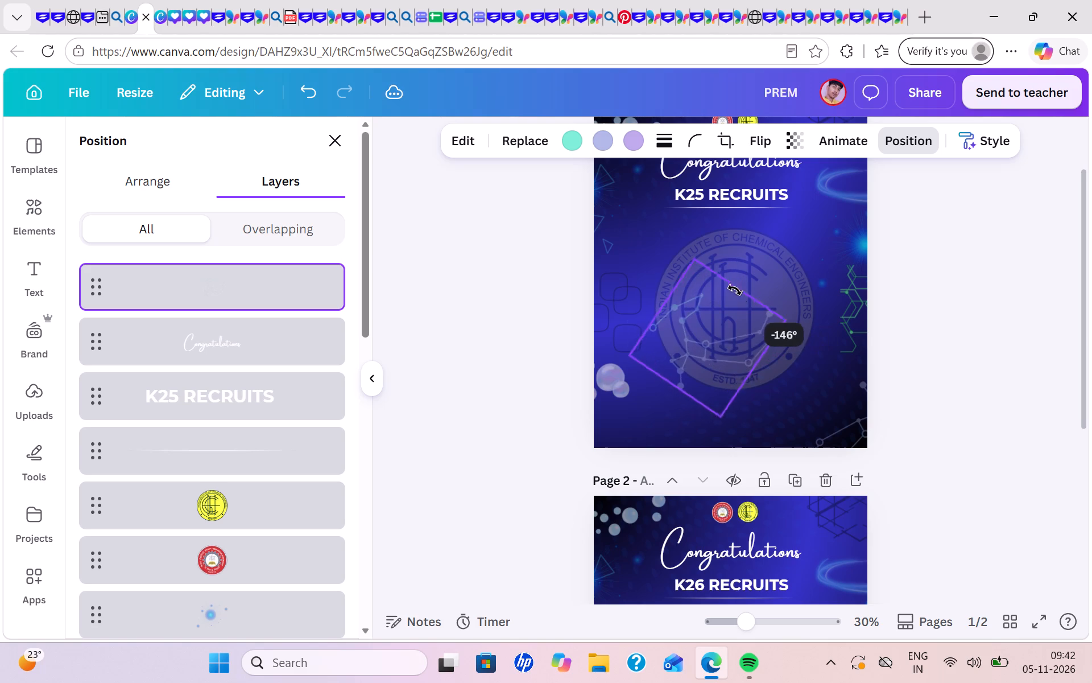
pyautogui.moveTo(735, 290); pyautogui.dragTo(734, 288)
pyautogui.moveTo(698, 359); pyautogui.dragTo(606, 481)
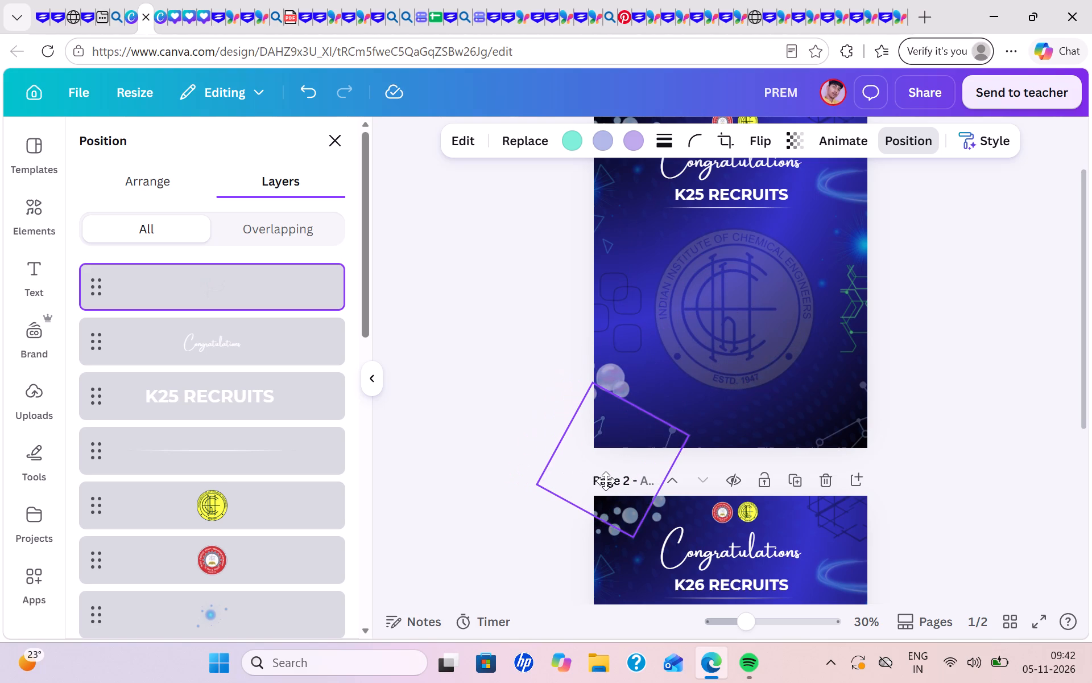
pyautogui.moveTo(606, 481); pyautogui.dragTo(565, 461)
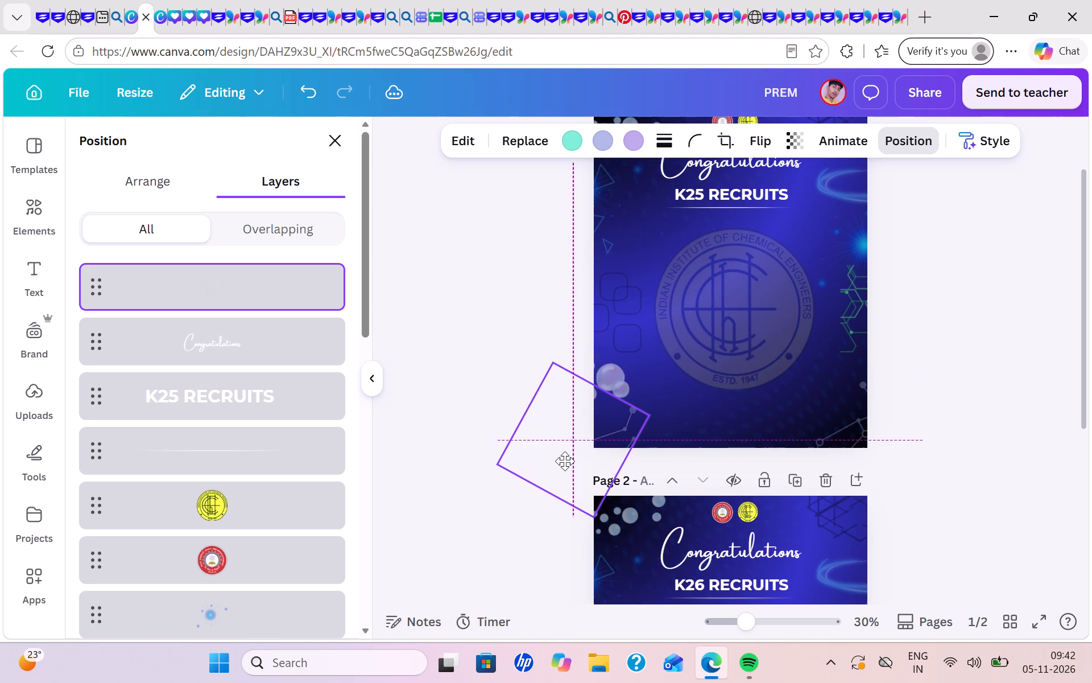
pyautogui.moveTo(565, 461); pyautogui.dragTo(552, 455)
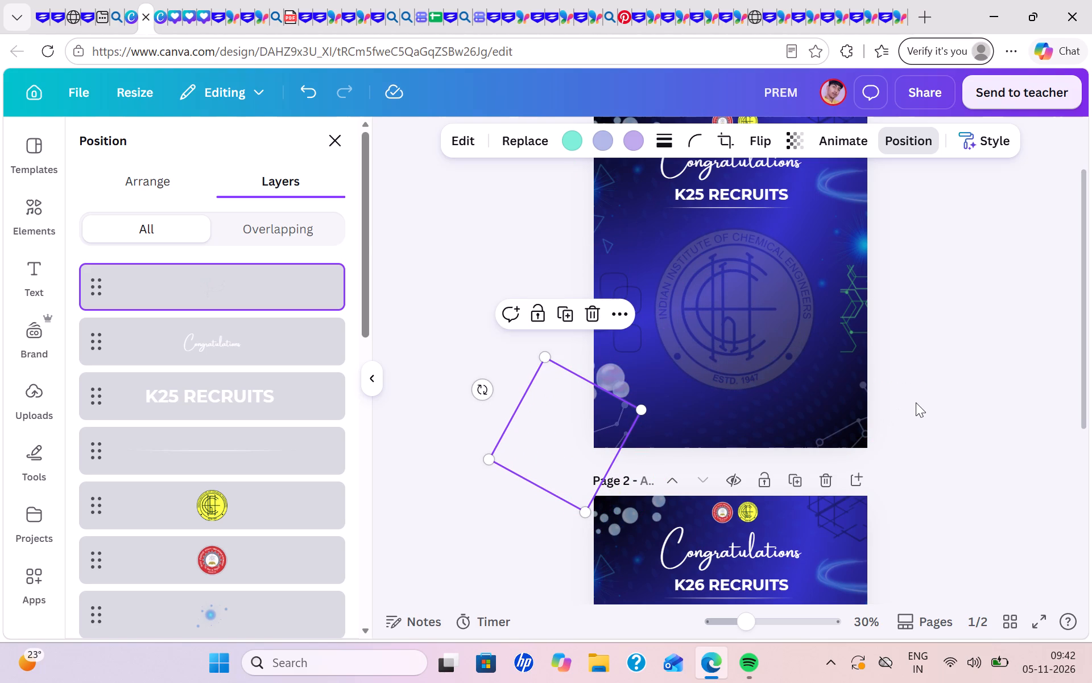
pyautogui.click(916, 402)
pyautogui.click(916, 402)
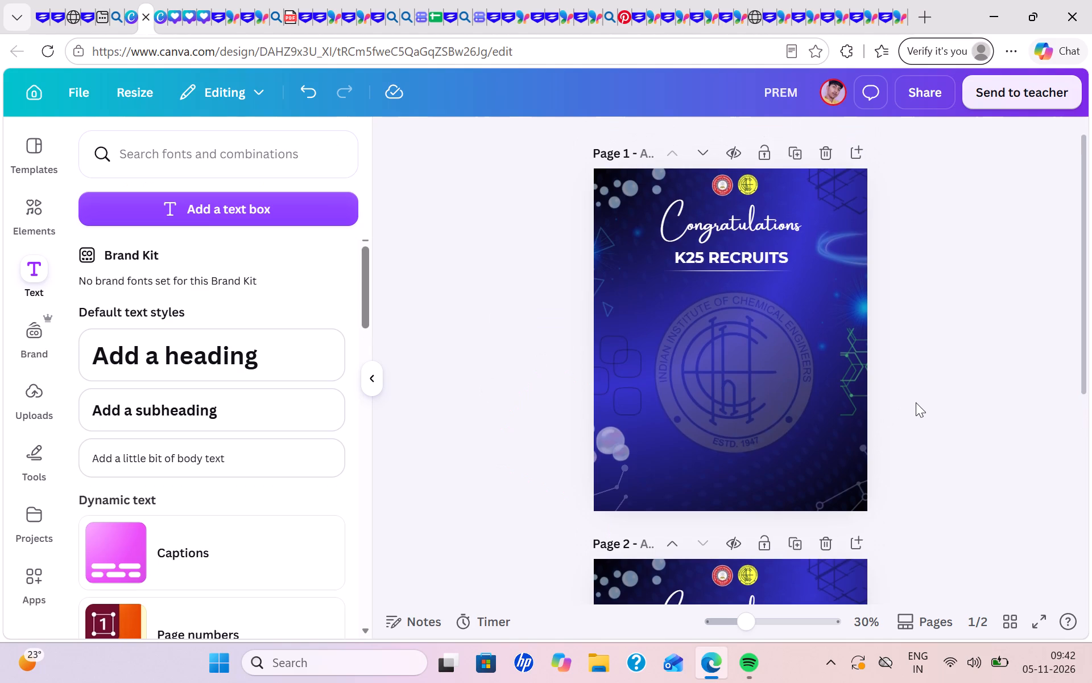
# Rotate the copied molecular line graphic slightly clockwise and reposition it partly off the K25 page's lower-left corner.
pyautogui.scroll(-2, 916, 402)
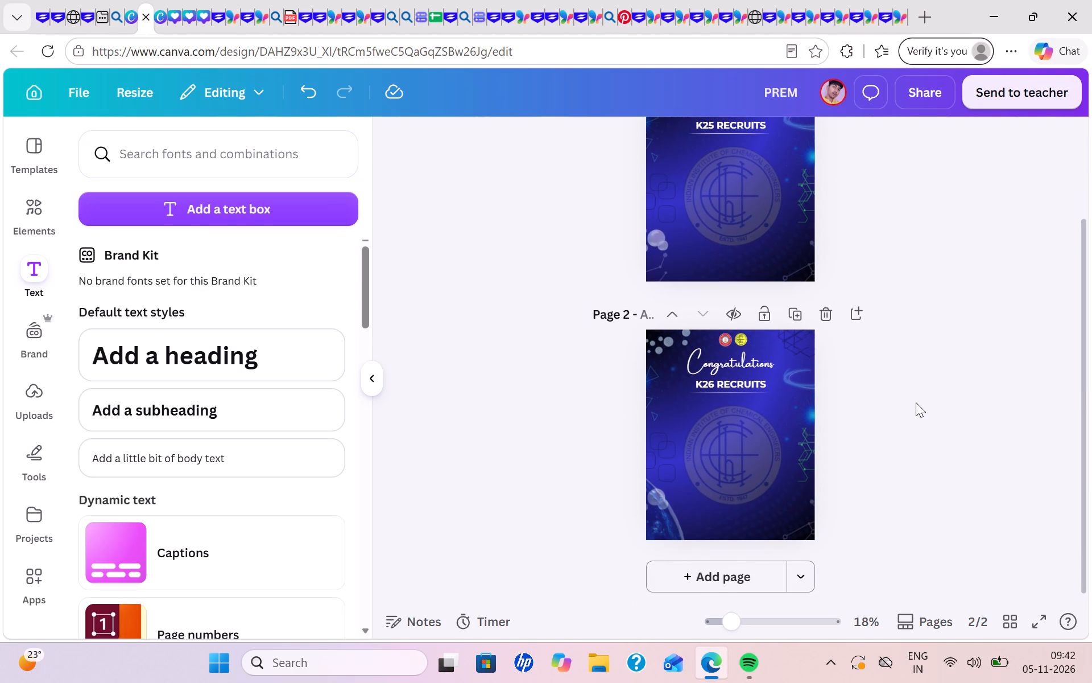
pyautogui.scroll(-2, 916, 402)
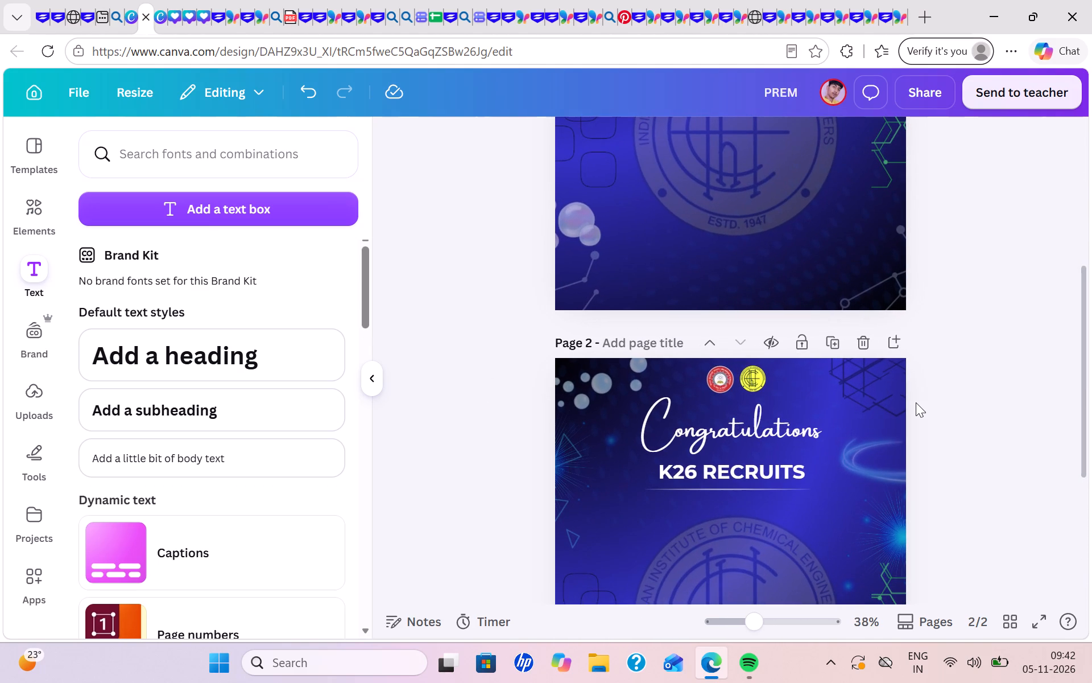
pyautogui.hscroll(1, 916, 402)
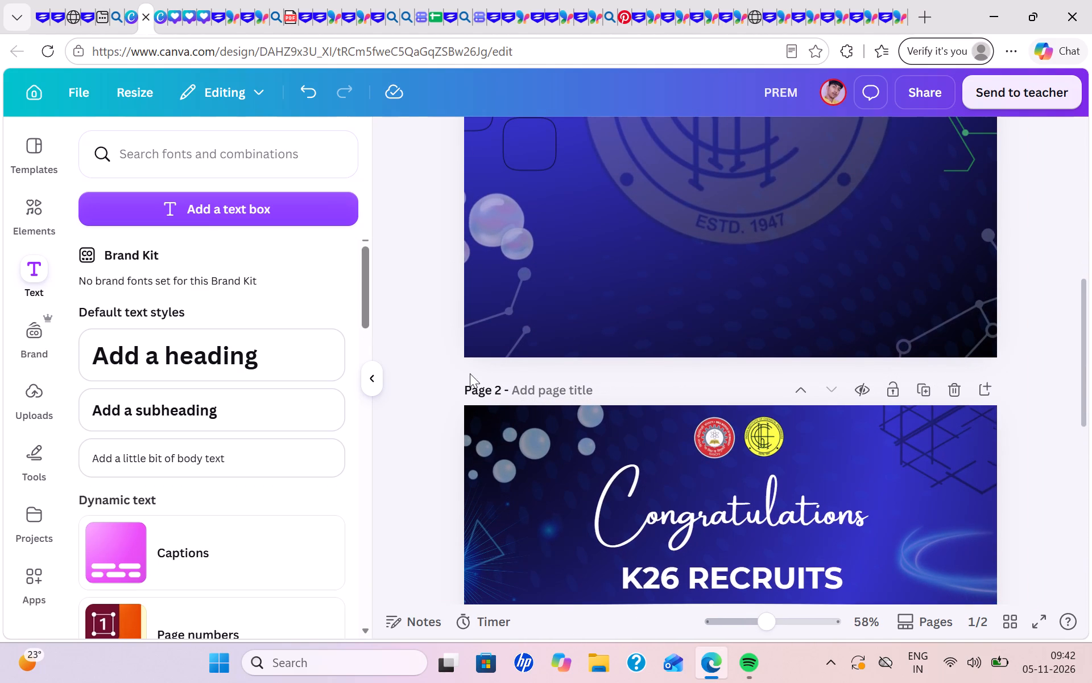
pyautogui.moveTo(499, 331); pyautogui.dragTo(712, 303)
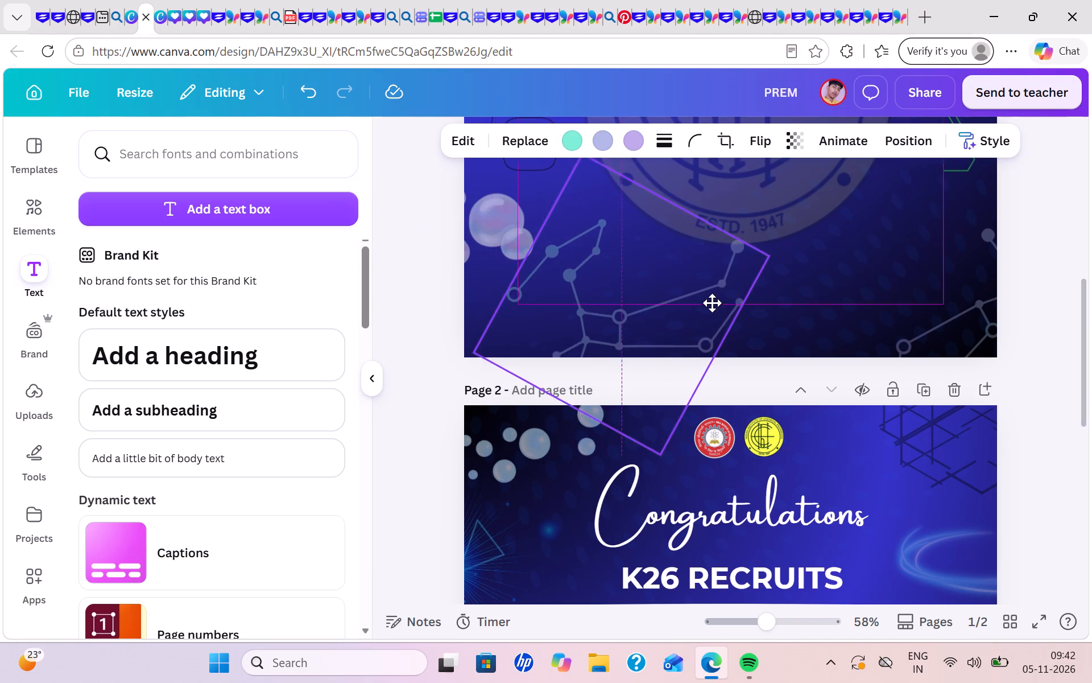
pyautogui.moveTo(712, 303); pyautogui.dragTo(704, 314)
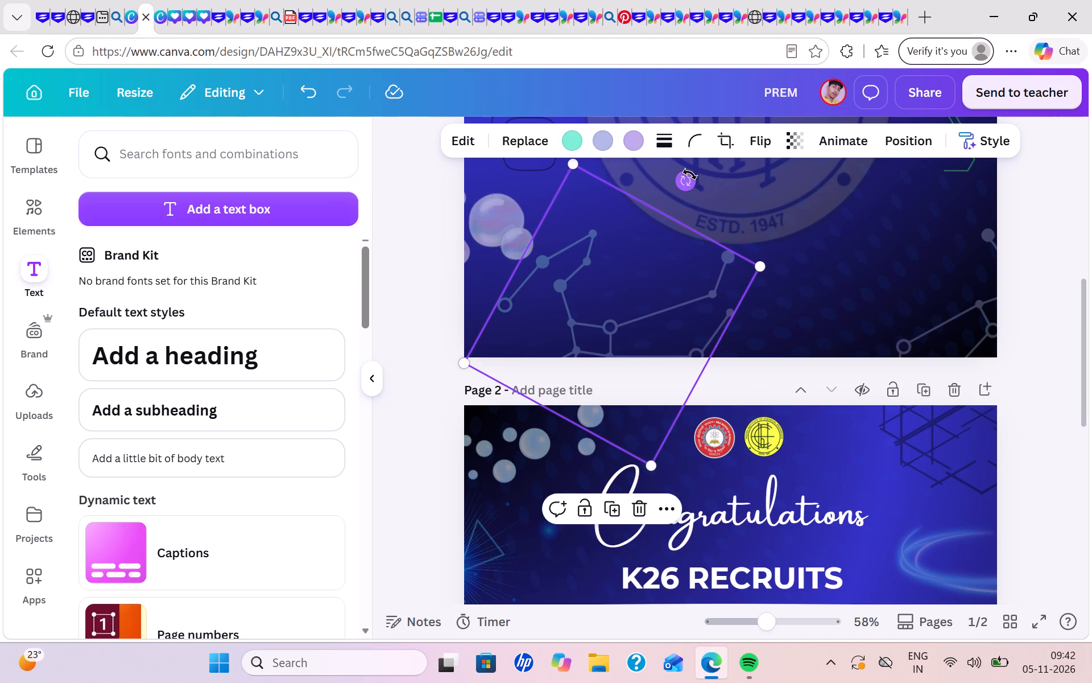
pyautogui.moveTo(690, 174); pyautogui.dragTo(714, 194)
pyautogui.moveTo(657, 299); pyautogui.dragTo(596, 327)
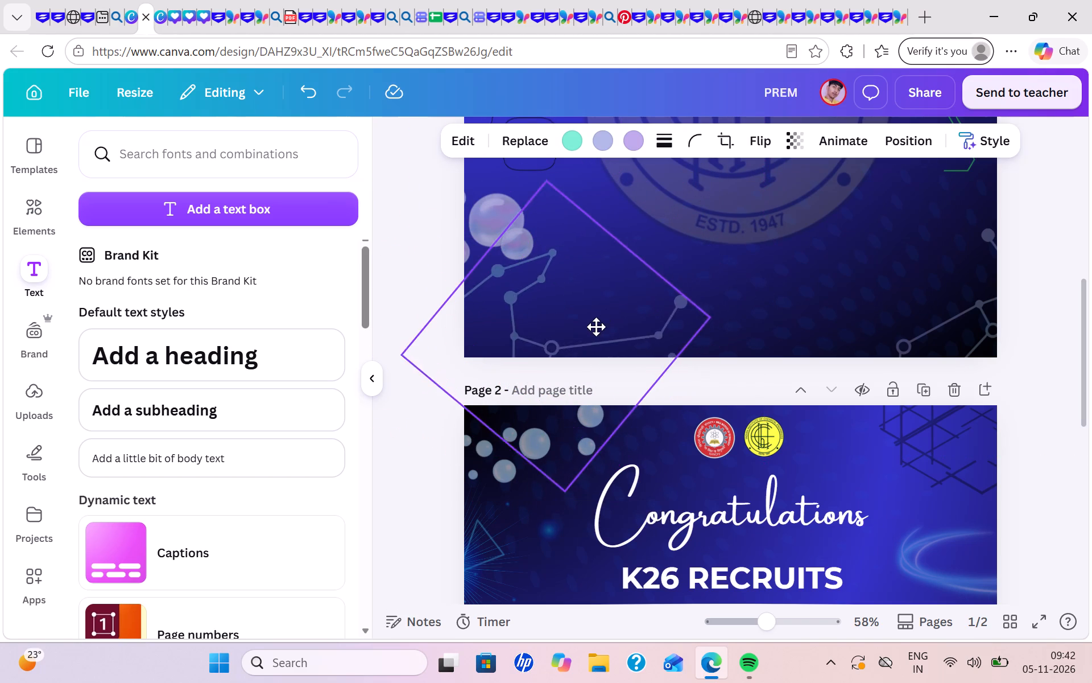
pyautogui.moveTo(596, 327); pyautogui.dragTo(555, 360)
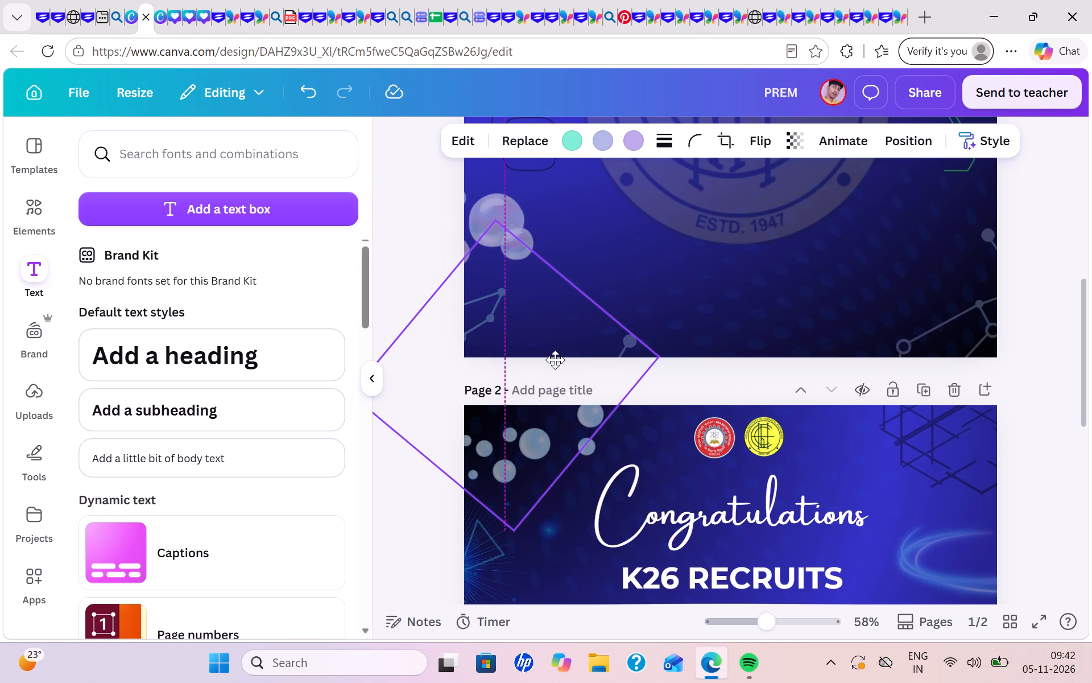
pyautogui.moveTo(555, 360); pyautogui.dragTo(556, 356)
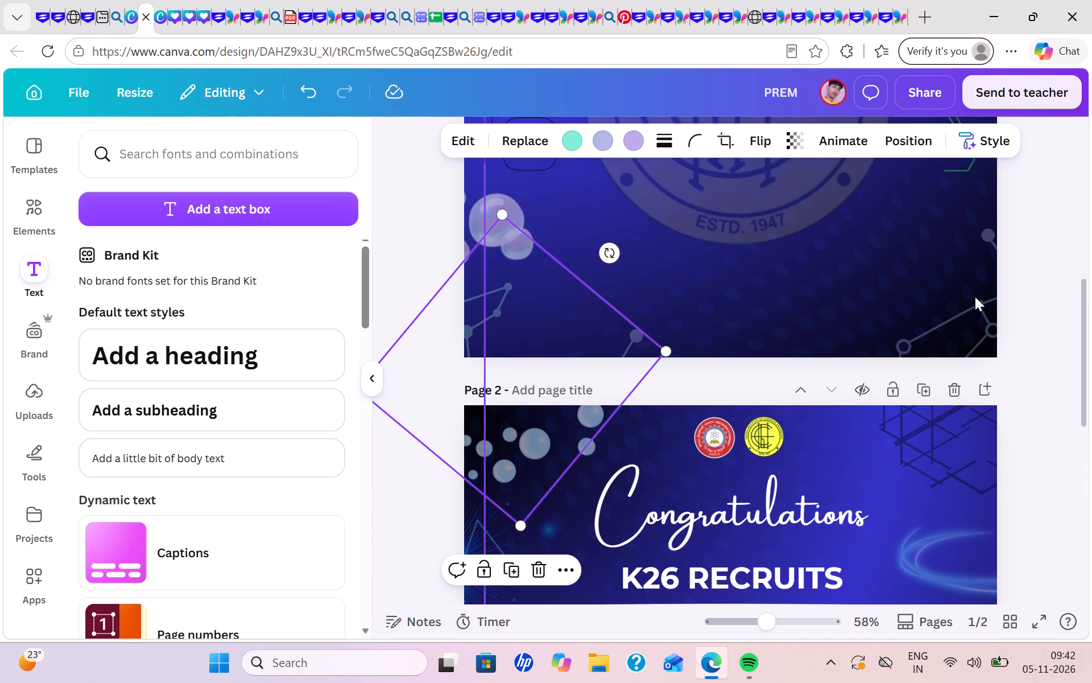
pyautogui.click(1044, 261)
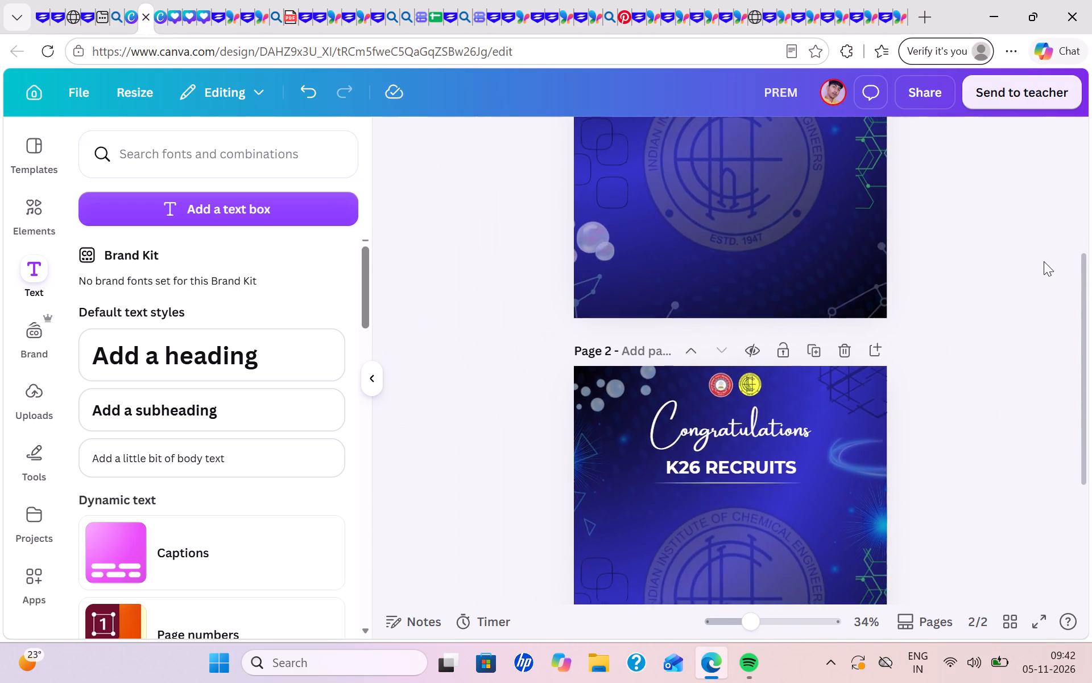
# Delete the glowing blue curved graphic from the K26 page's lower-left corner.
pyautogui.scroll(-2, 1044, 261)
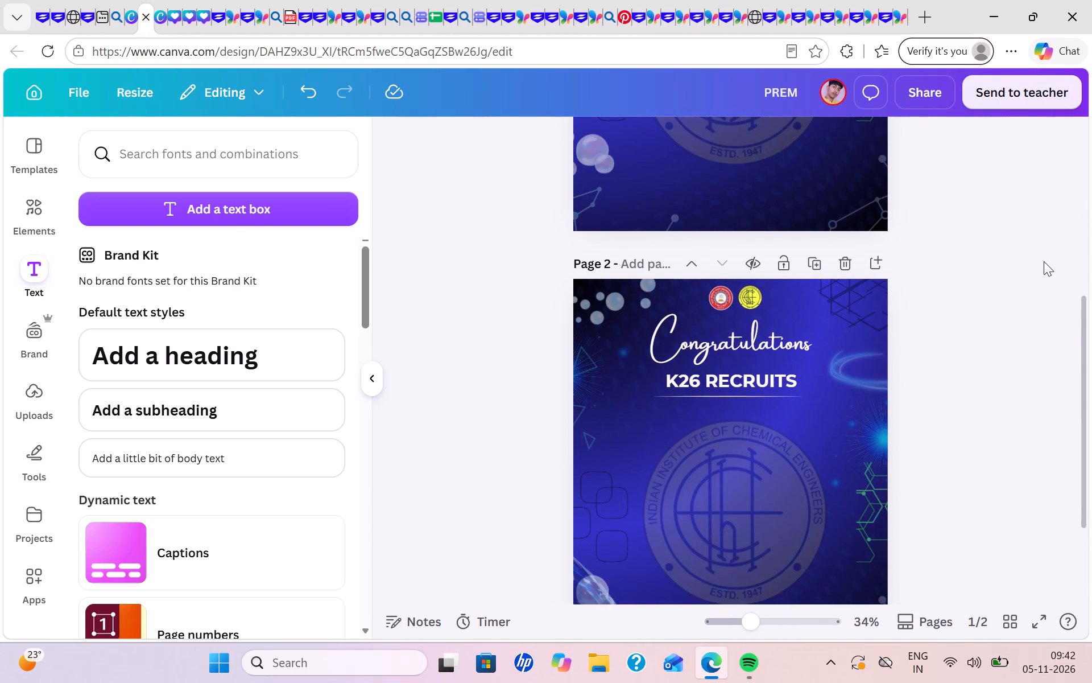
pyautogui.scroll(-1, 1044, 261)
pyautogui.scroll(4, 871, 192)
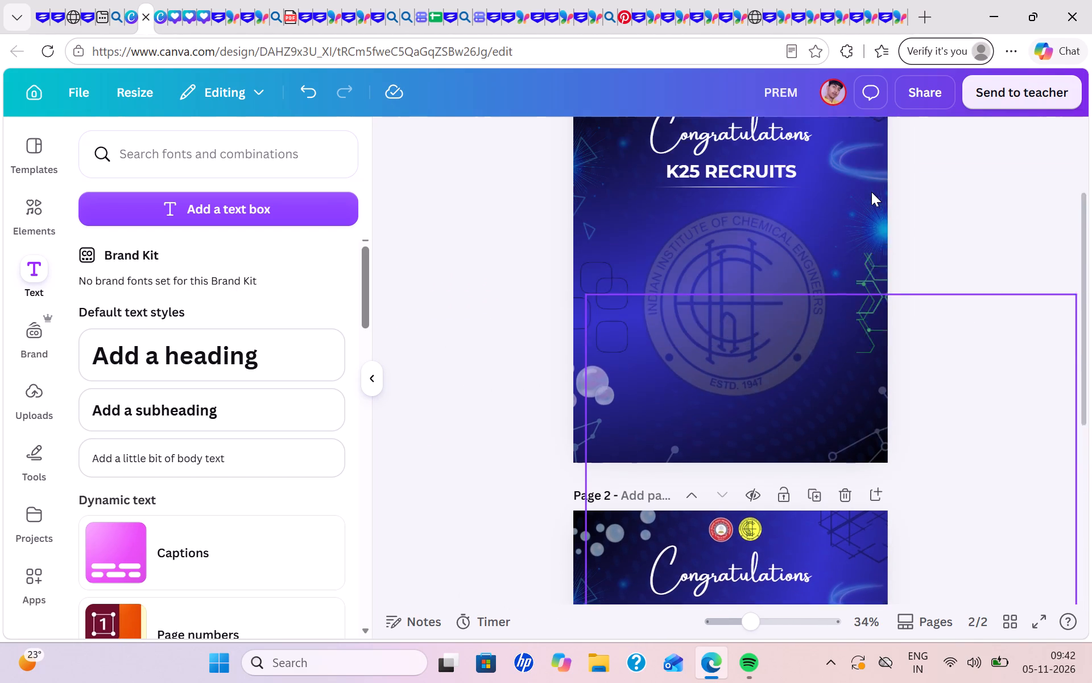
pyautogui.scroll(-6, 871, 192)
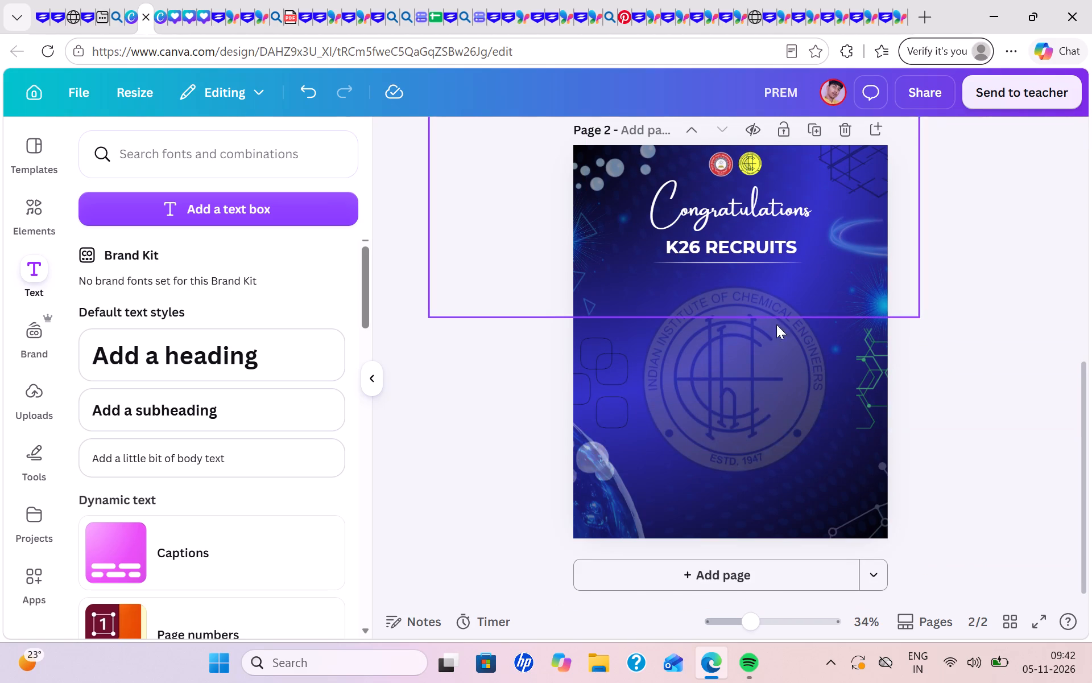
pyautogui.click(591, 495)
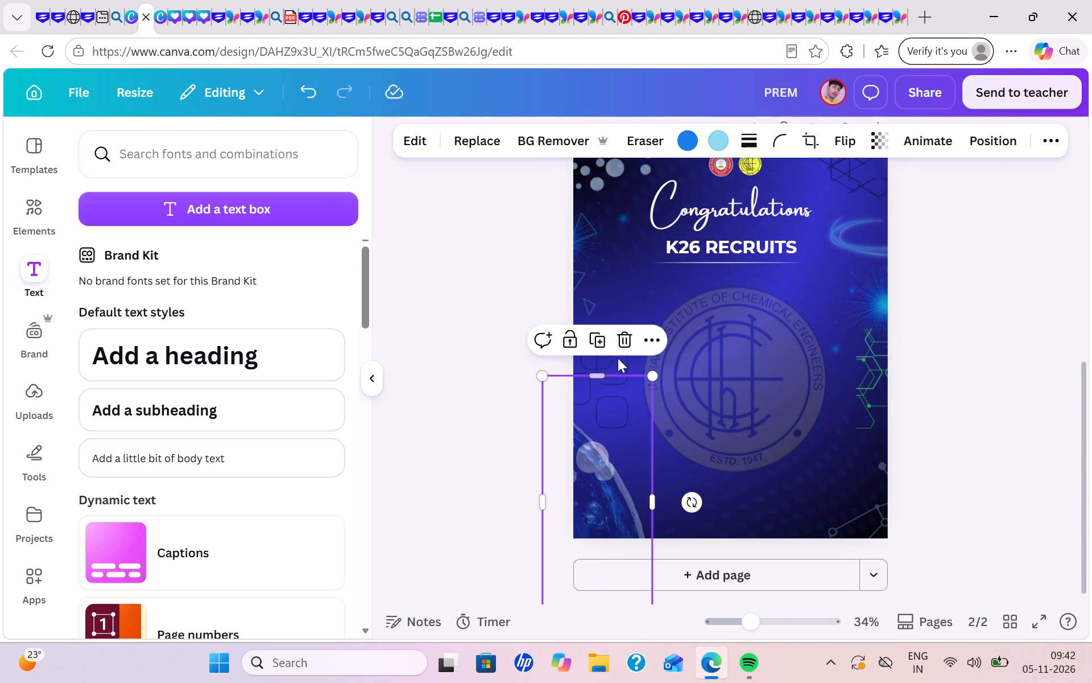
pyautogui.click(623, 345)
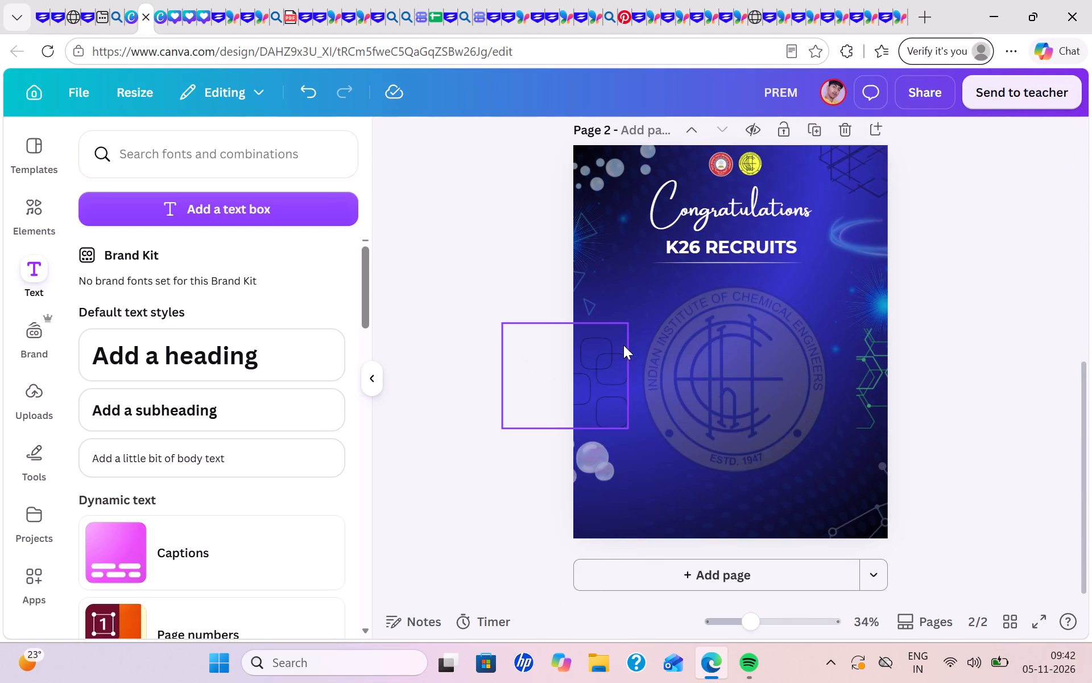
# Delete the old K26 page and duplicate the K25 page in its place.
pyautogui.click(839, 136)
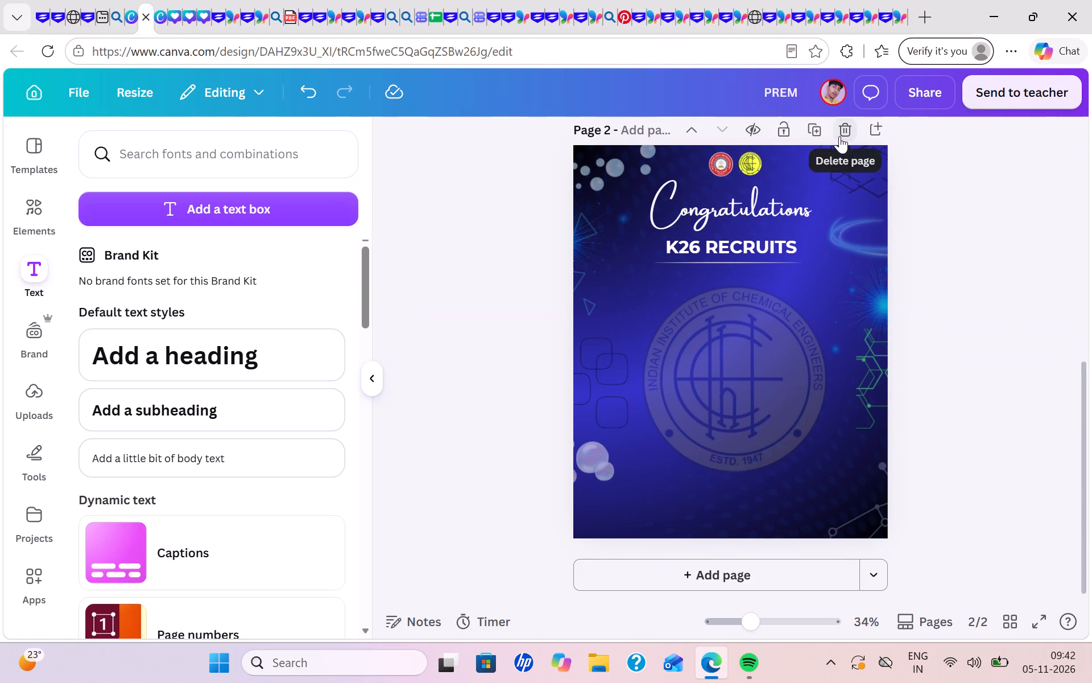
pyautogui.scroll(5, 839, 136)
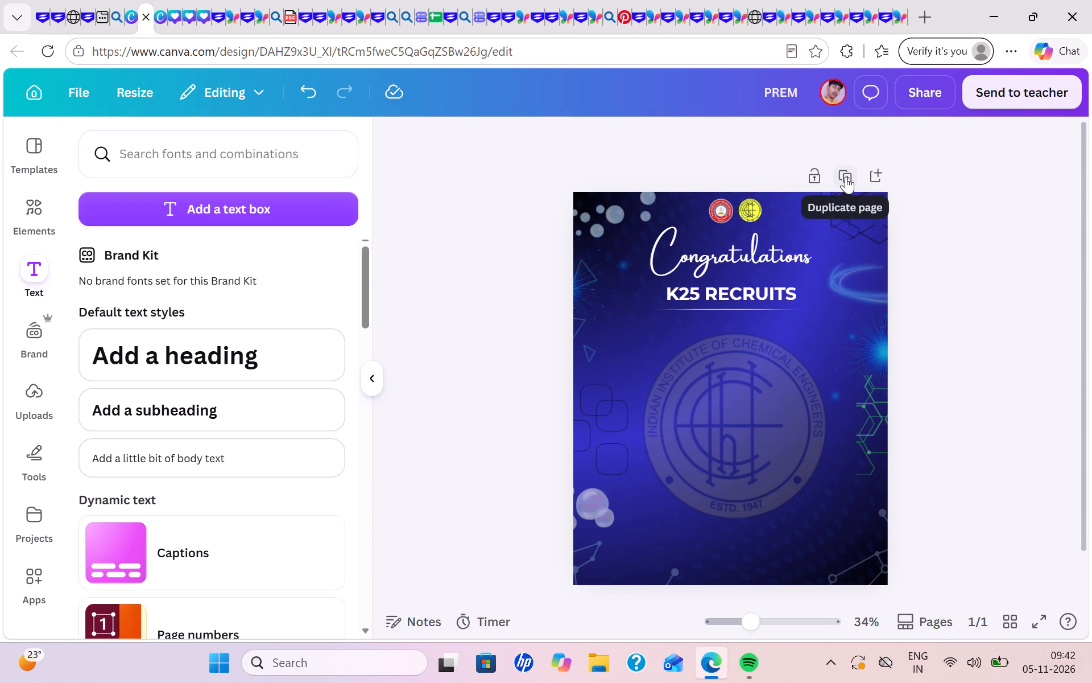
pyautogui.click(846, 176)
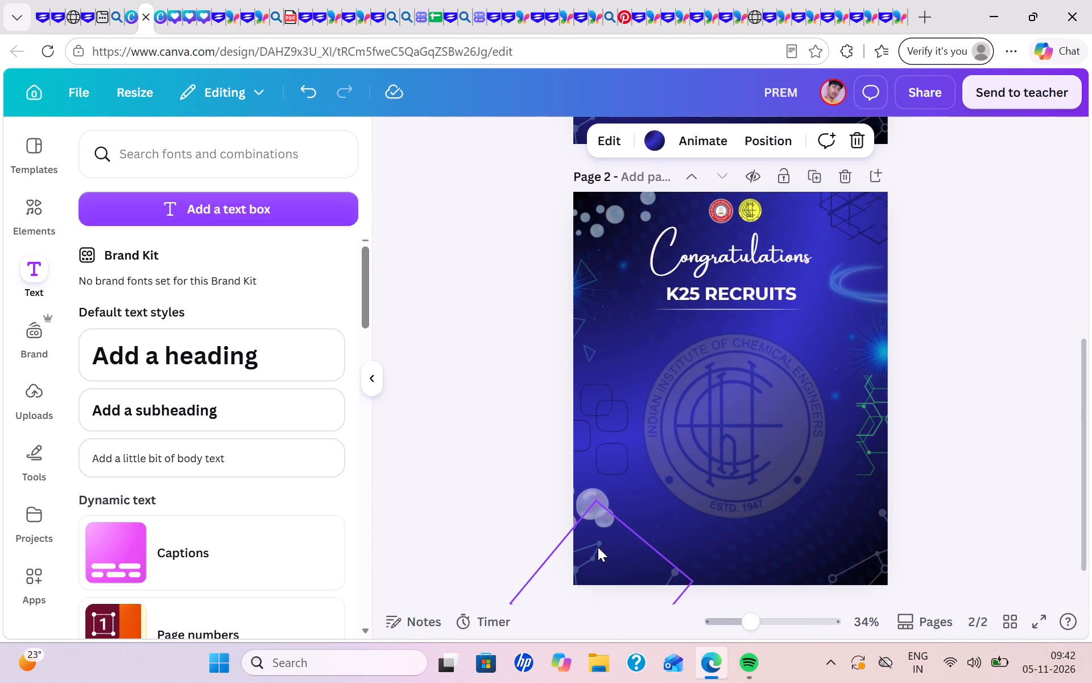
# Shift the lower-left molecular line graphic on the duplicated second page slightly down and to the right.
pyautogui.moveTo(598, 547); pyautogui.dragTo(609, 565)
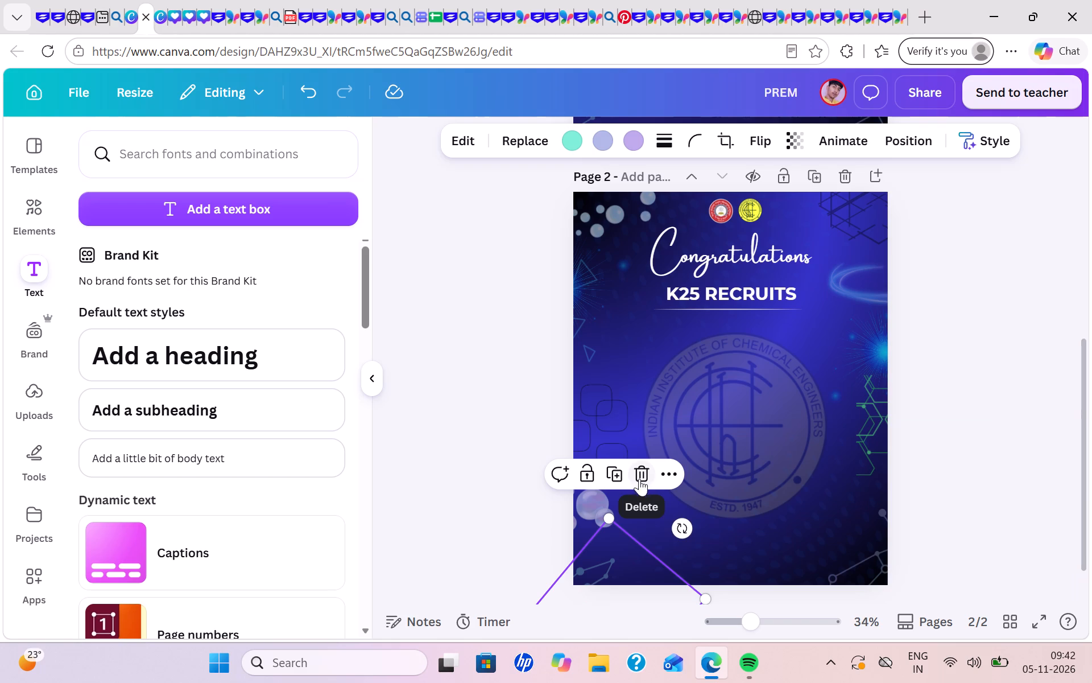
pyautogui.click(942, 347)
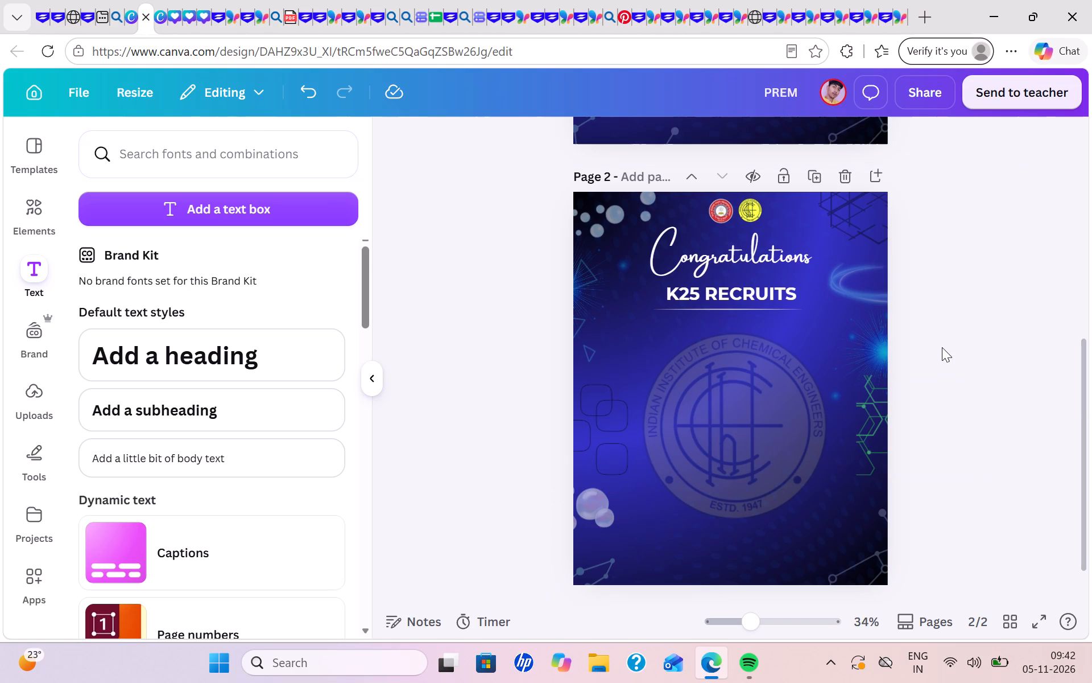
# Shift the lower-left molecular line graphic on the first page slightly down and to the right, like the second page's.
pyautogui.scroll(2, 942, 347)
pyautogui.moveTo(619, 229); pyautogui.dragTo(633, 237)
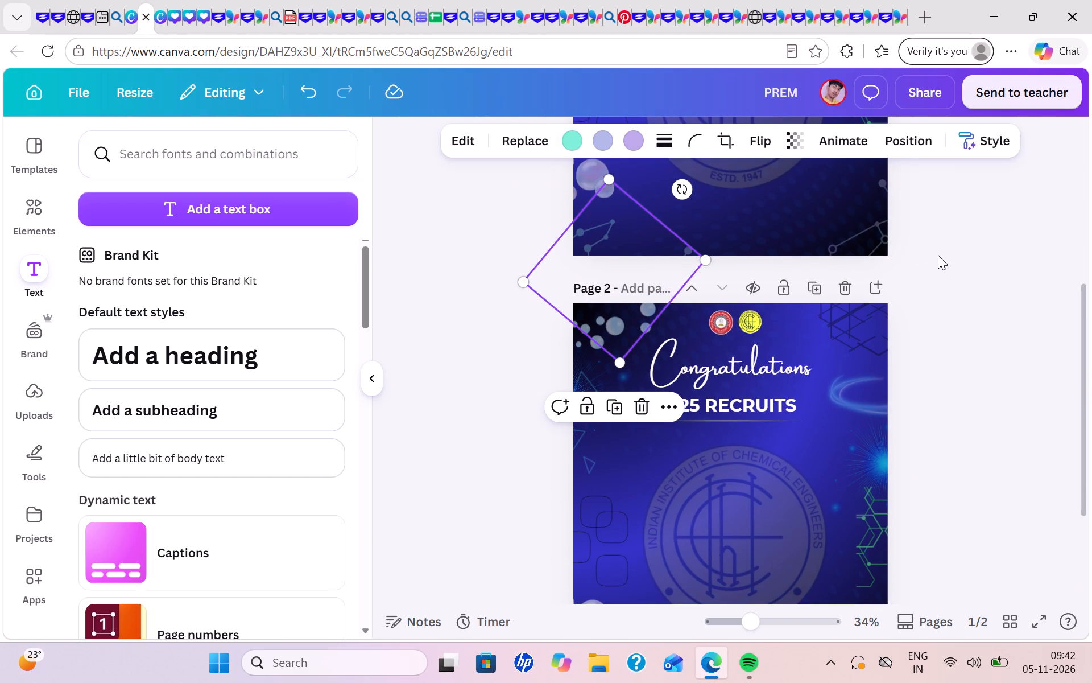
pyautogui.click(938, 255)
pyautogui.scroll(-1, 938, 255)
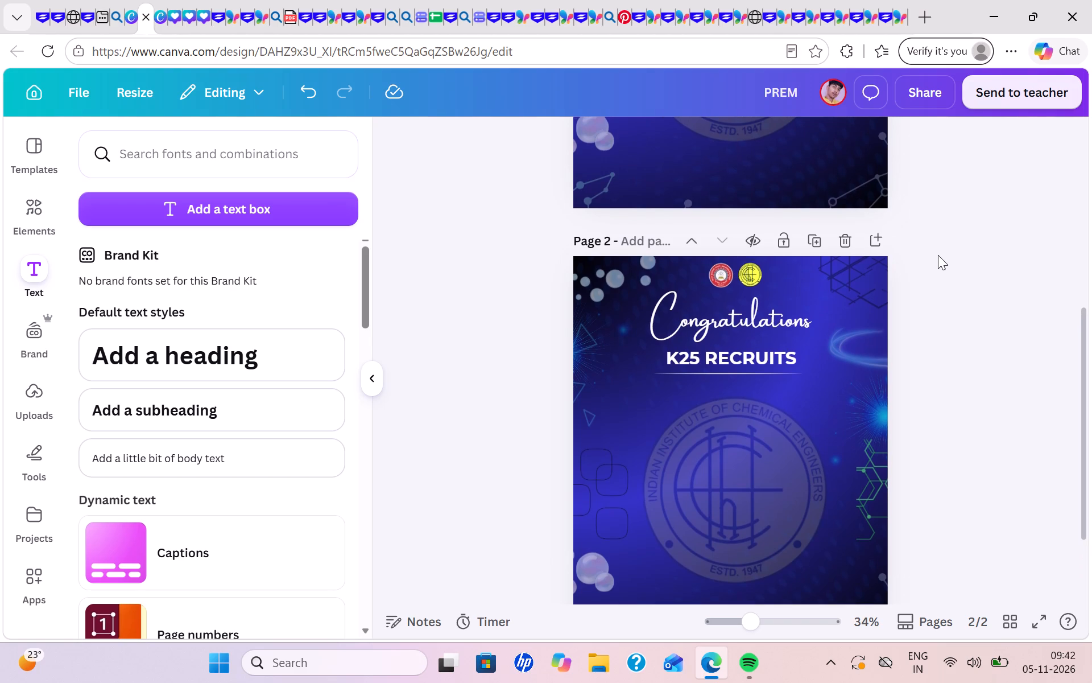
pyautogui.scroll(-1, 938, 255)
pyautogui.moveTo(609, 184); pyautogui.dragTo(603, 199)
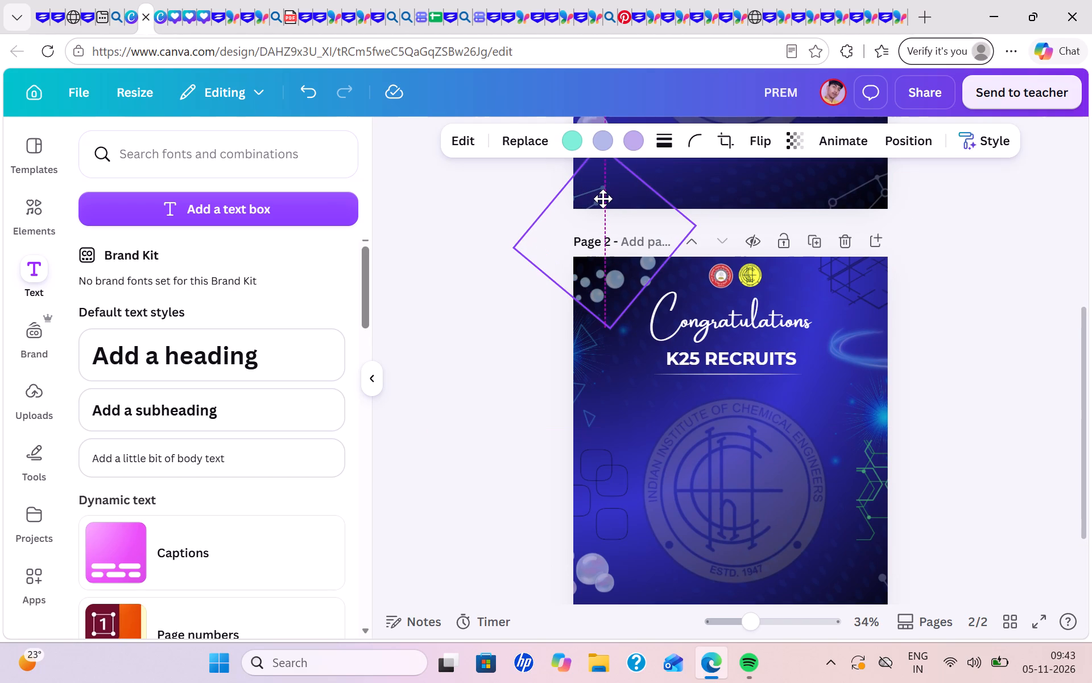
pyautogui.moveTo(603, 199); pyautogui.dragTo(611, 194)
pyautogui.click(955, 272)
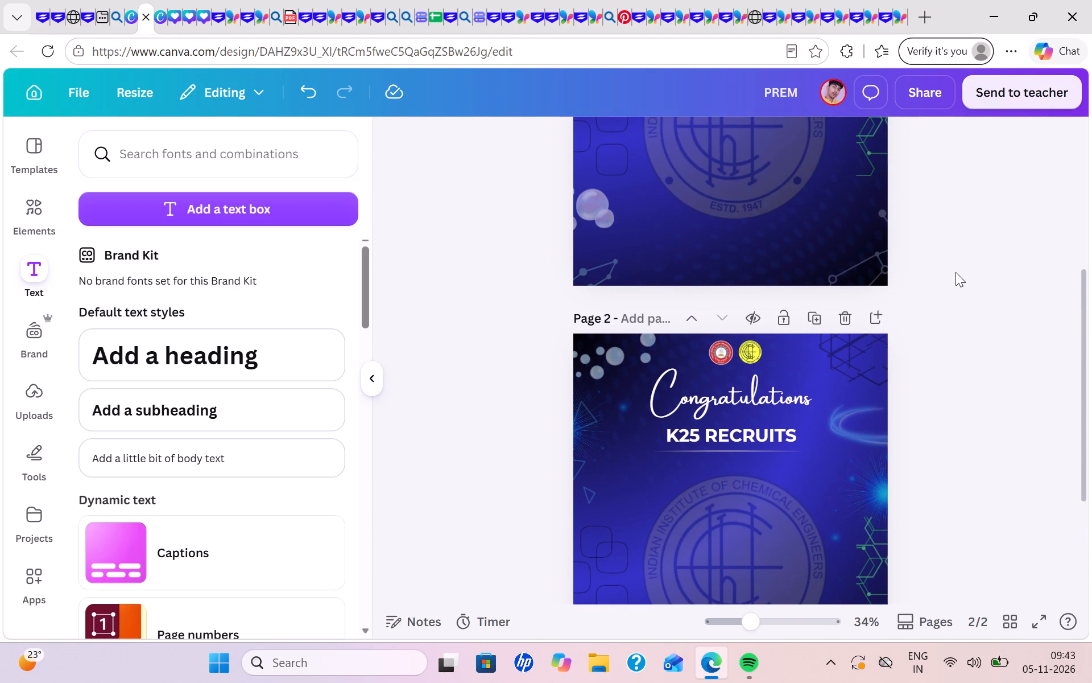
# Change the second page's heading to K26 RECRUITS.
pyautogui.scroll(2, 955, 272)
pyautogui.scroll(-3, 955, 272)
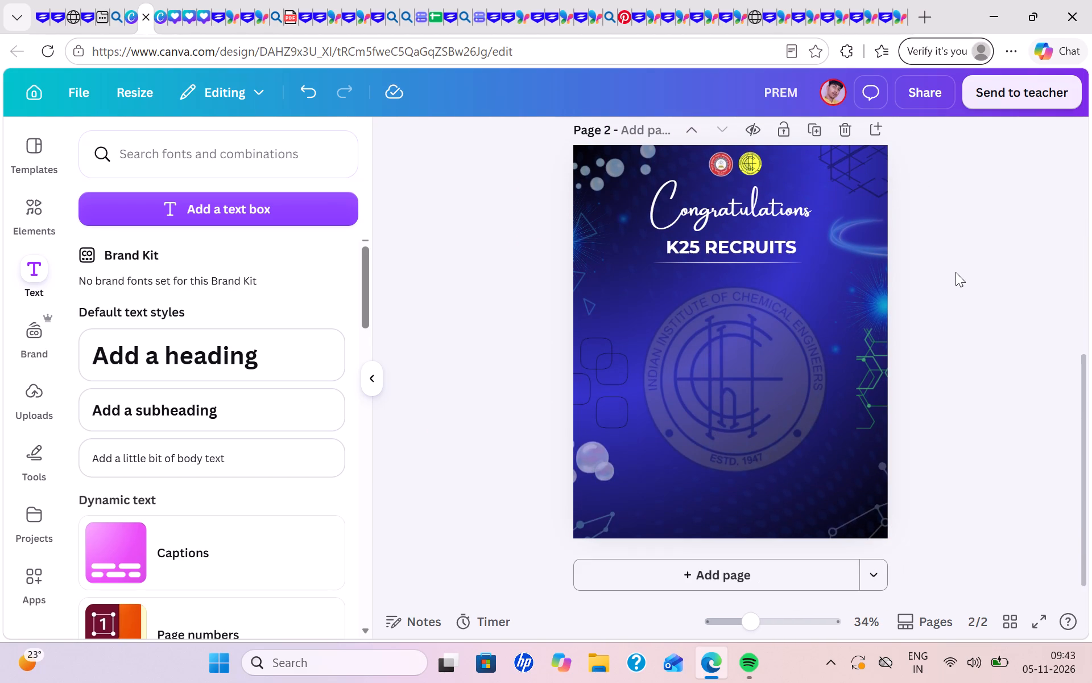
pyautogui.click(784, 250)
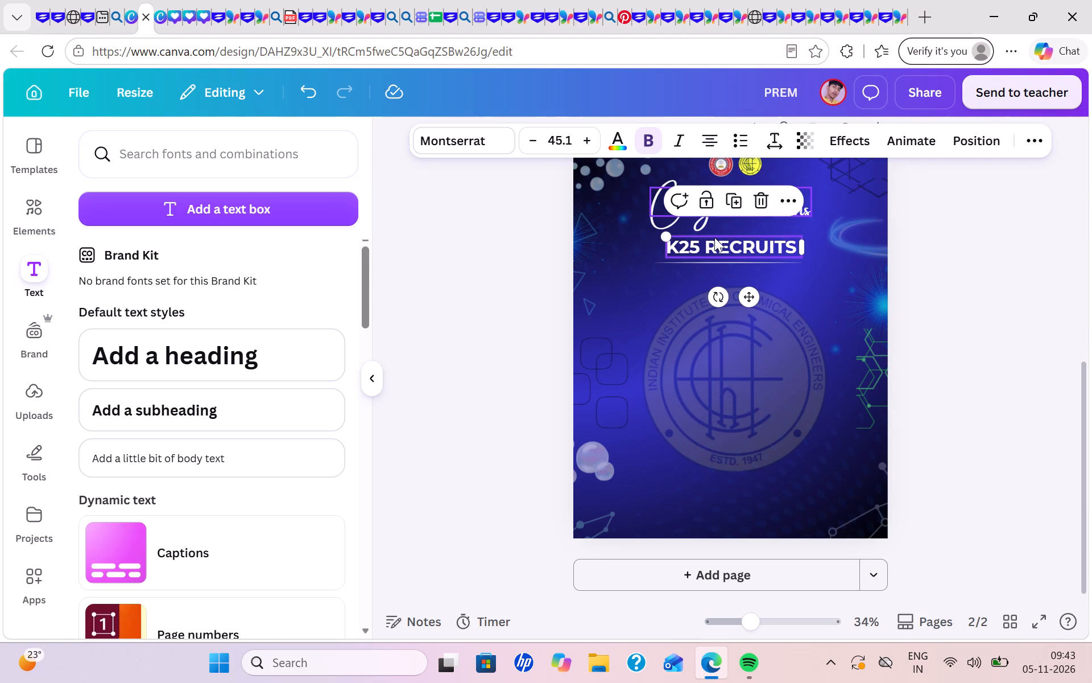
pyautogui.click(700, 247)
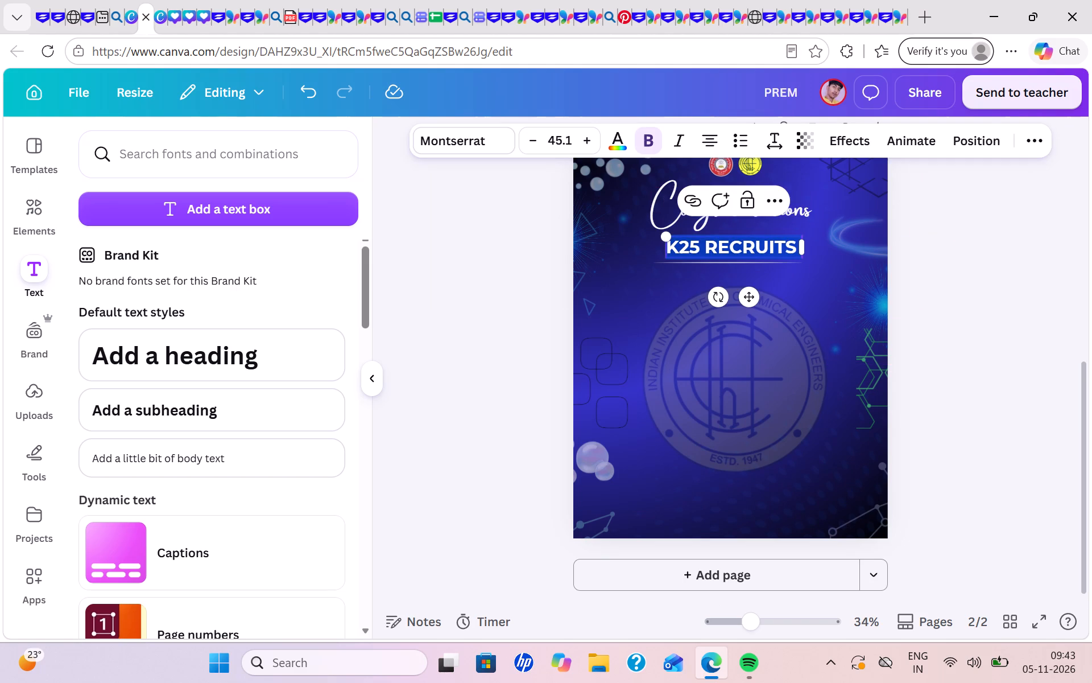
pyautogui.click(700, 247)
pyautogui.press('BackSpace')
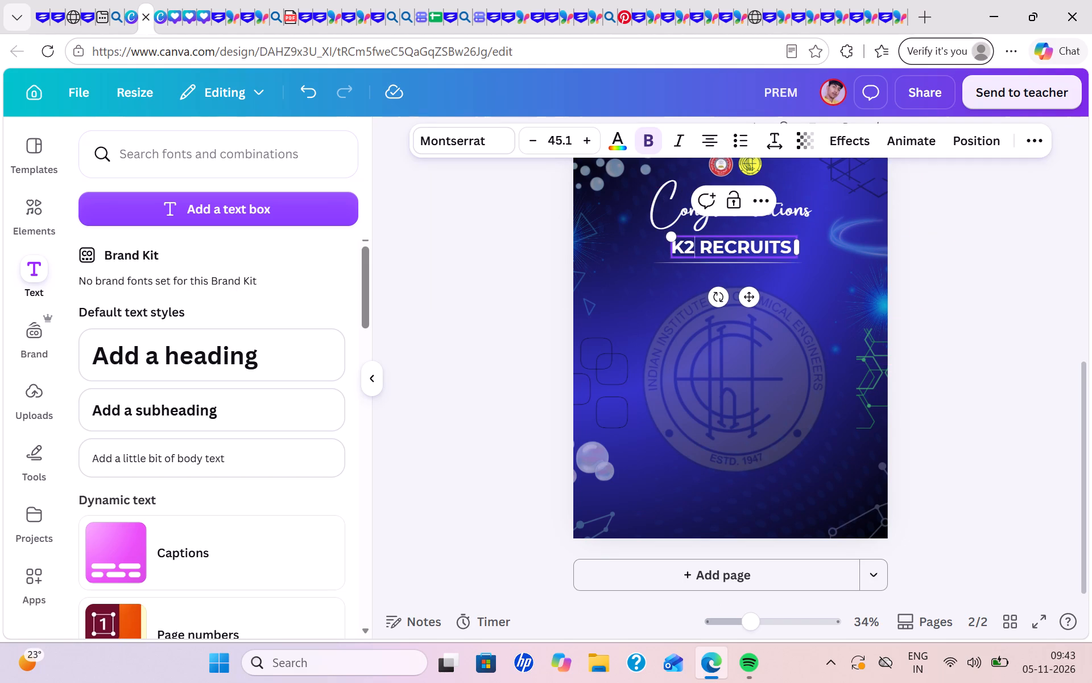
pyautogui.press('6')
pyautogui.click(985, 202)
pyautogui.scroll(4, 985, 202)
pyautogui.scroll(-5, 985, 202)
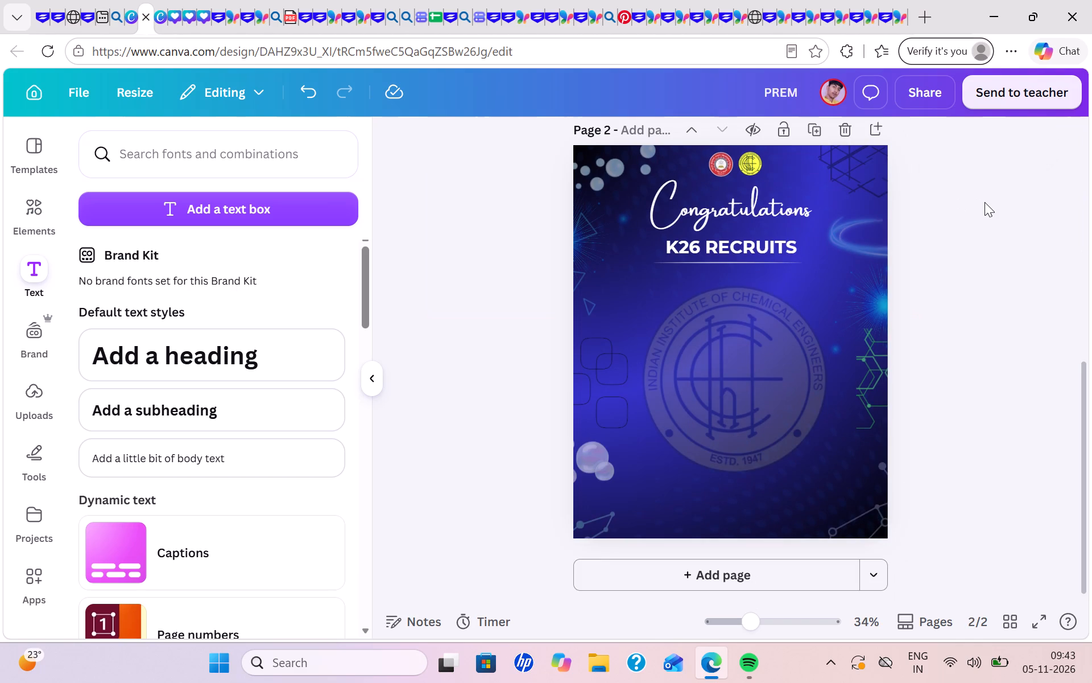
pyautogui.scroll(4, 985, 202)
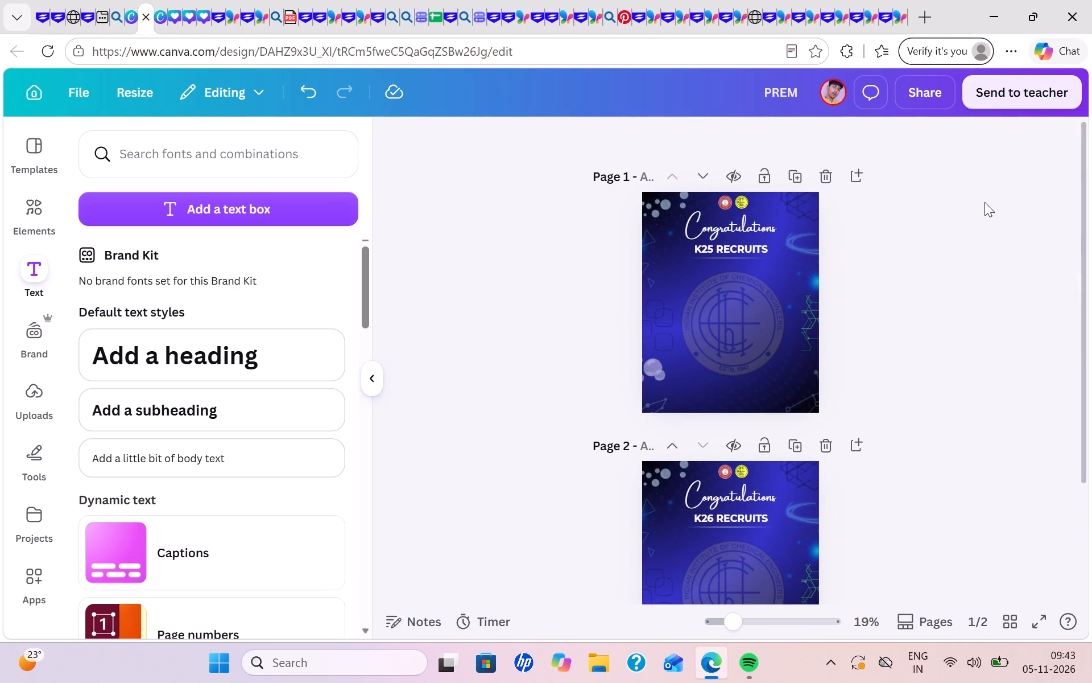
# Minimise the browser and launch Kuro from the desktop.
pyautogui.click(987, 21)
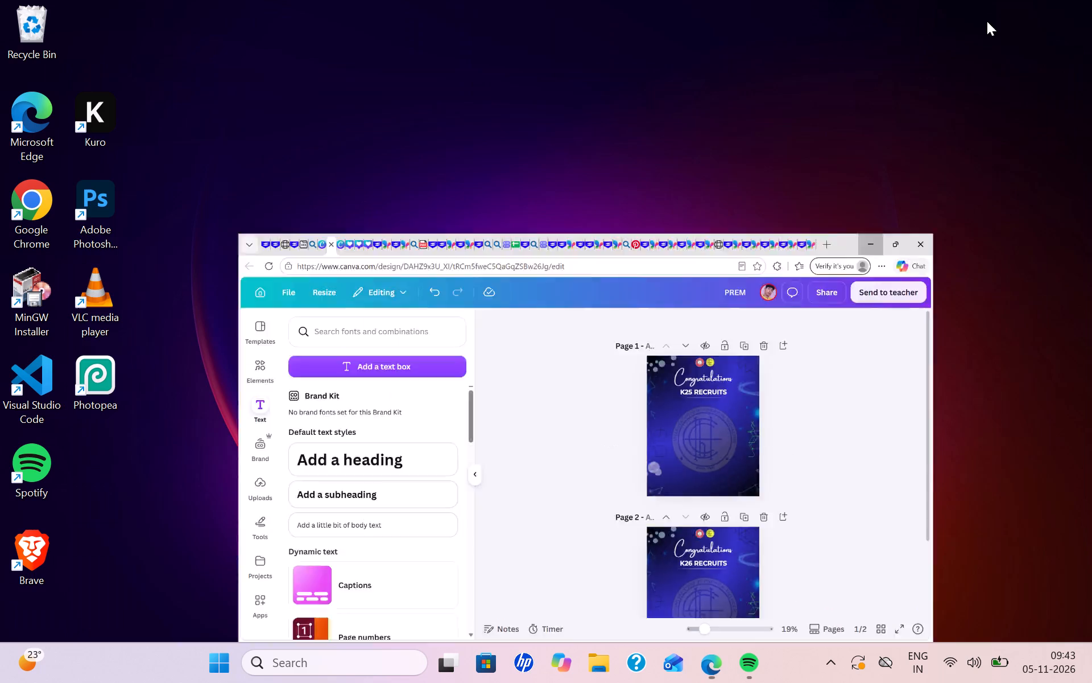
pyautogui.doubleClick(109, 104)
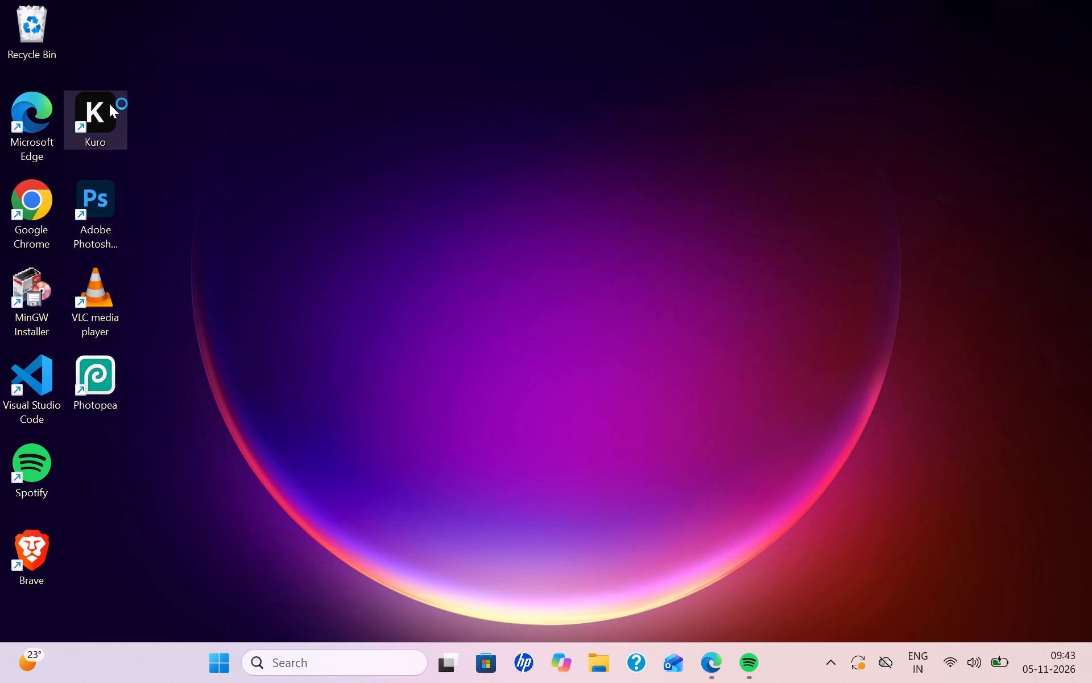